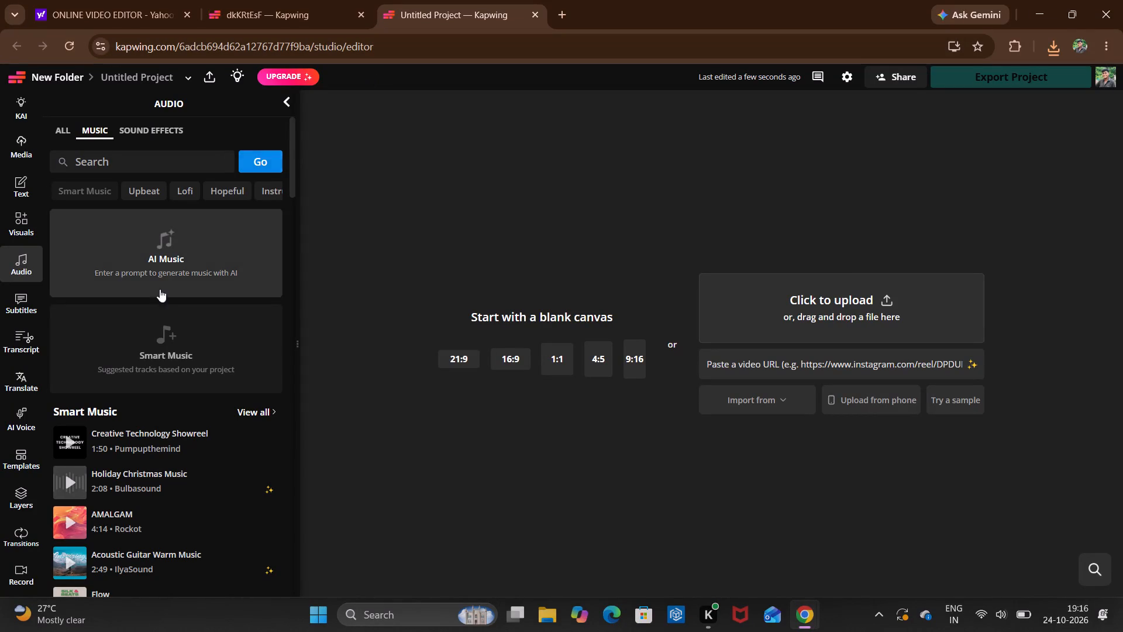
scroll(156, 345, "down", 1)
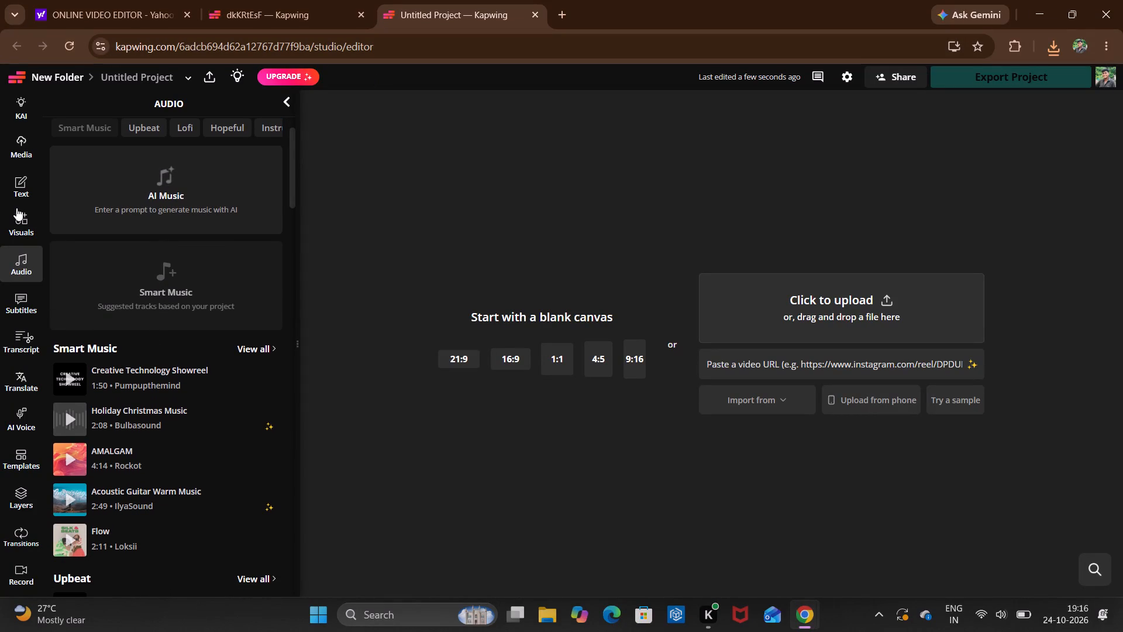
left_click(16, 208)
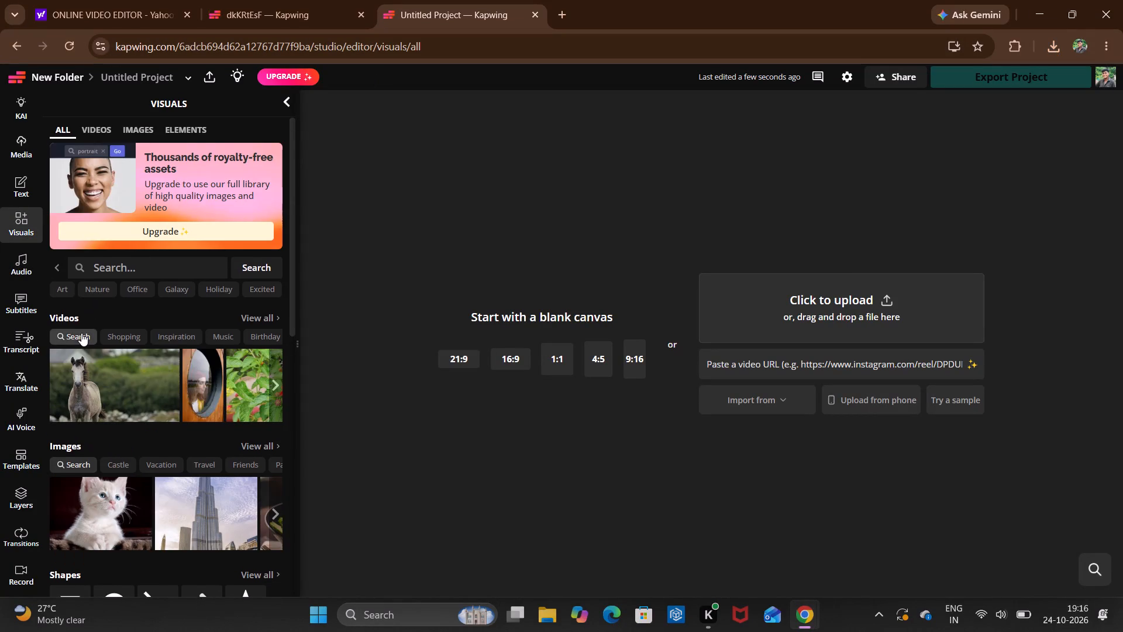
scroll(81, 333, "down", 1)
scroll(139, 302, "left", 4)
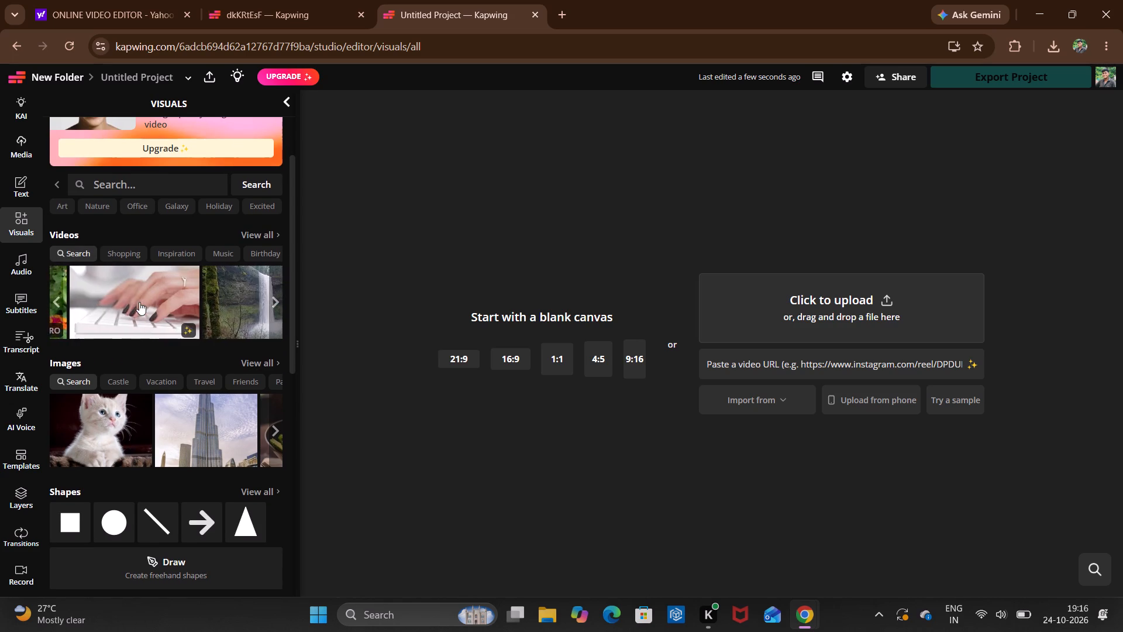
Browse the recent uploads in the media library for clips to use in the project.
left_click(18, 148)
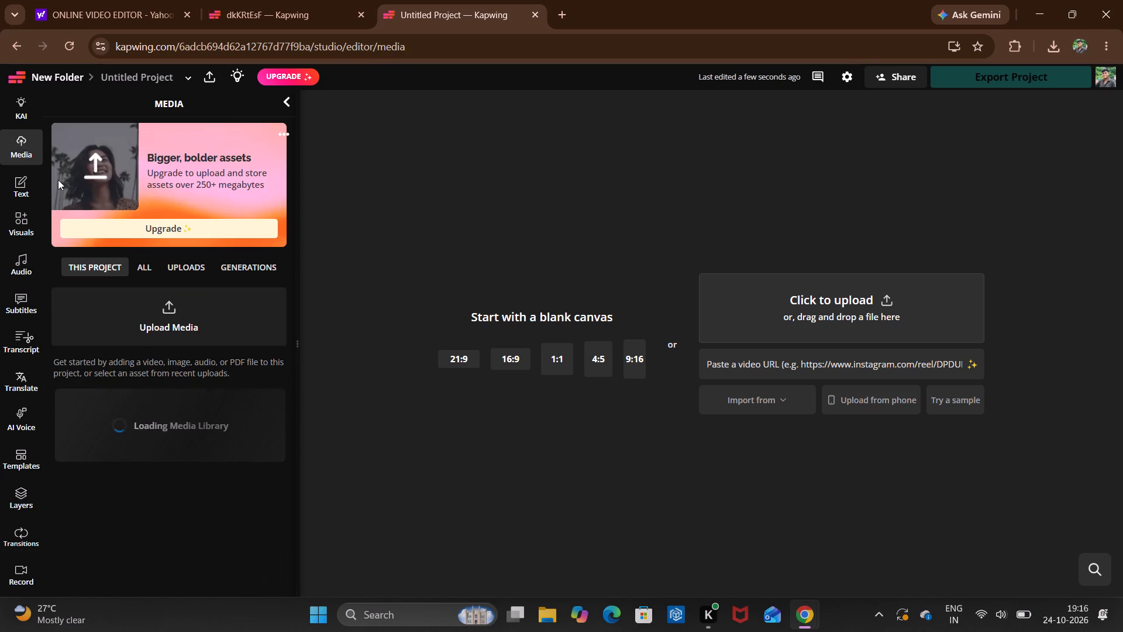
scroll(112, 390, "down", 1)
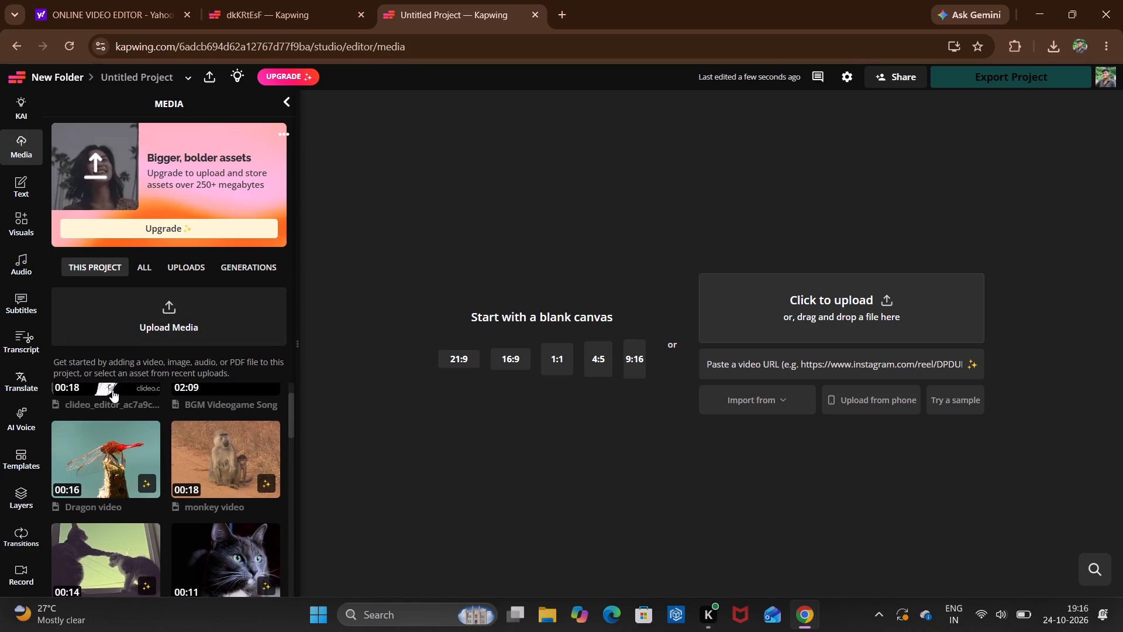
scroll(112, 390, "down", 1)
scroll(134, 448, "up", 2)
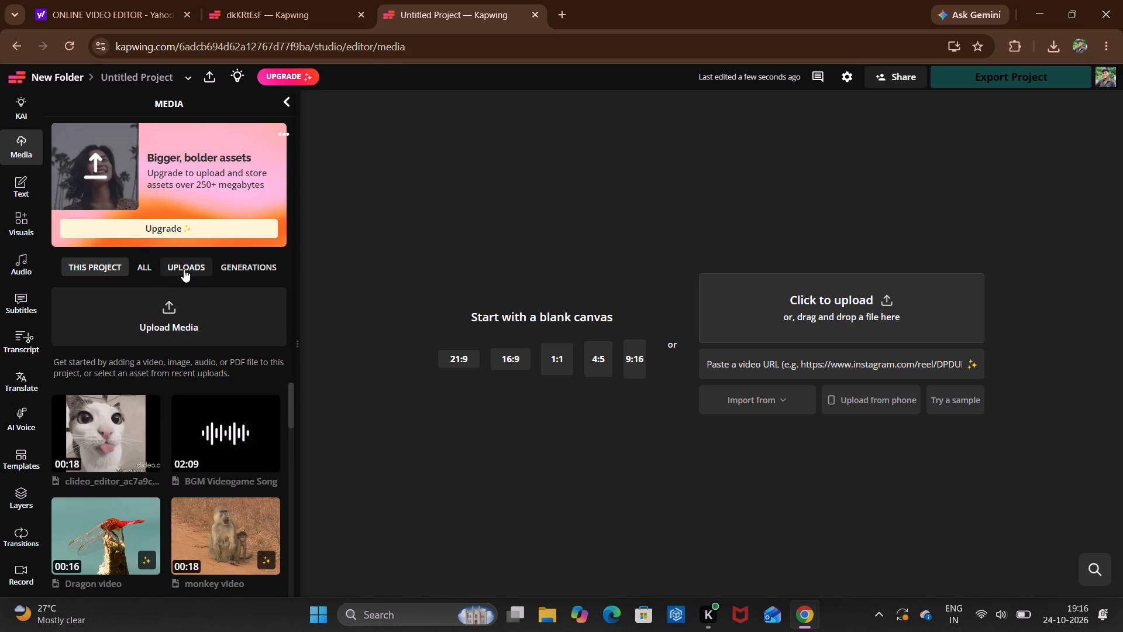
scroll(142, 360, "down", 2)
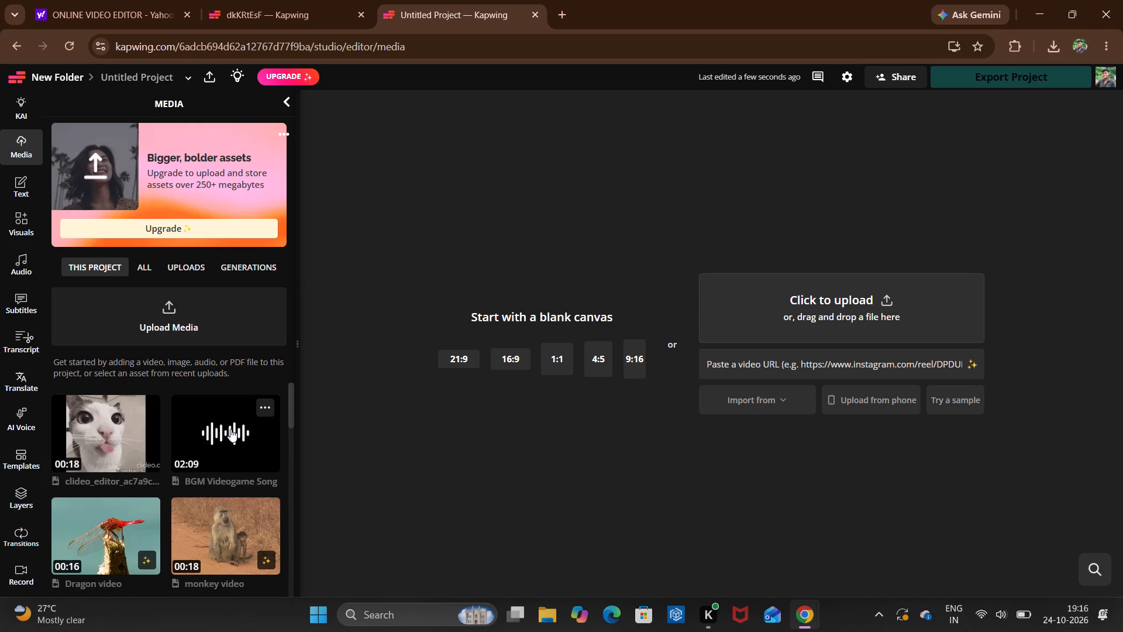
scroll(230, 429, "down", 1)
scroll(182, 530, "down", 5)
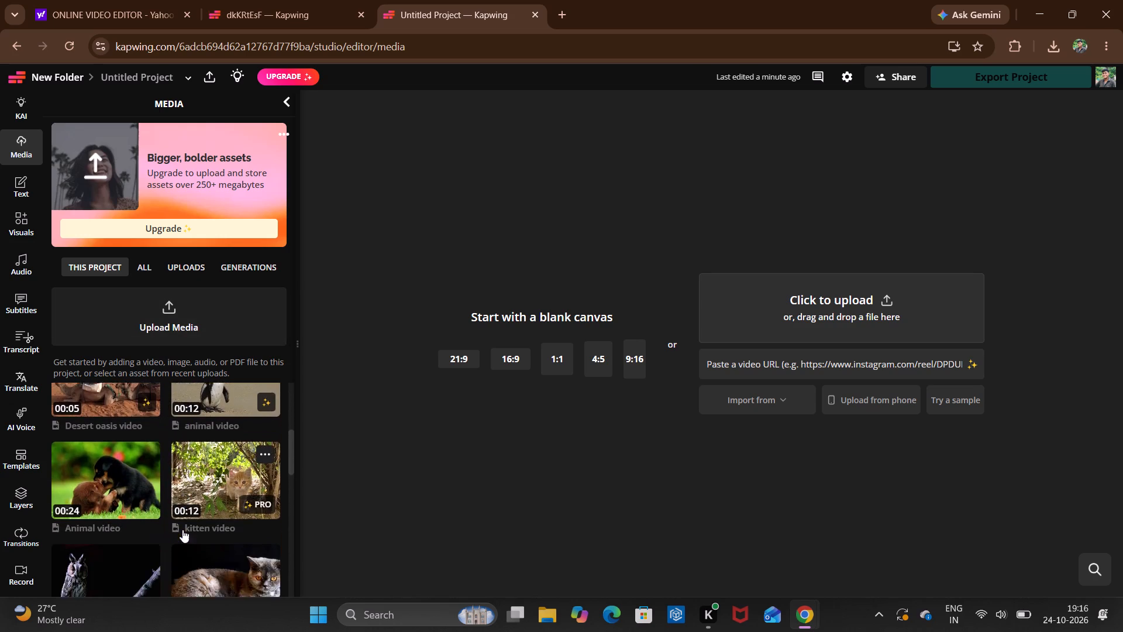
scroll(182, 530, "down", 5)
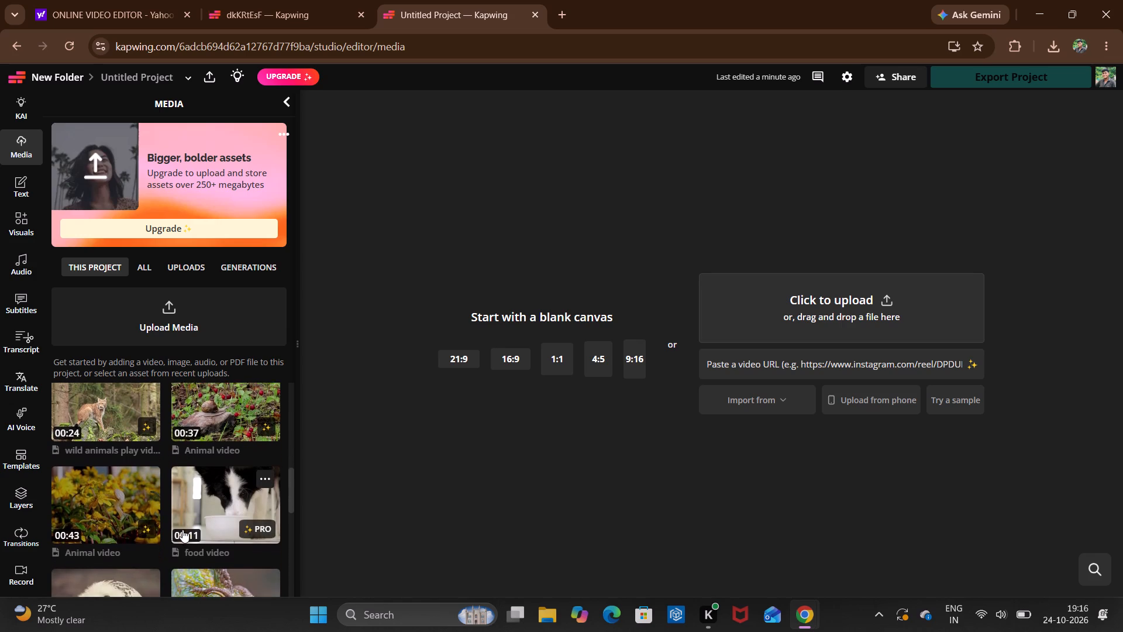
scroll(182, 530, "down", 4)
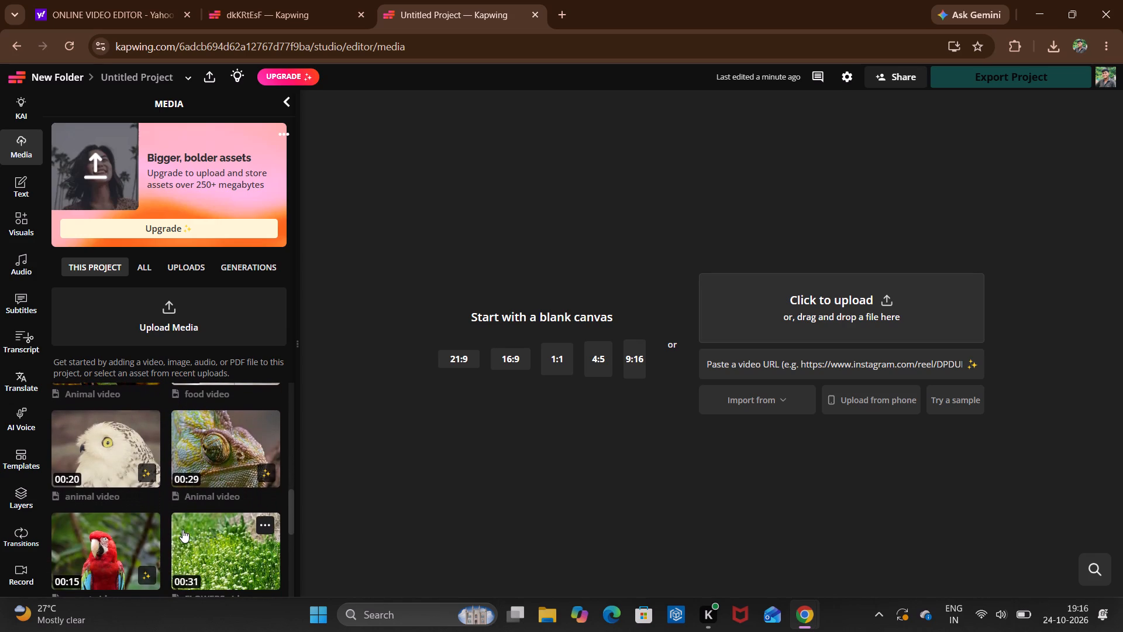
scroll(182, 530, "down", 1)
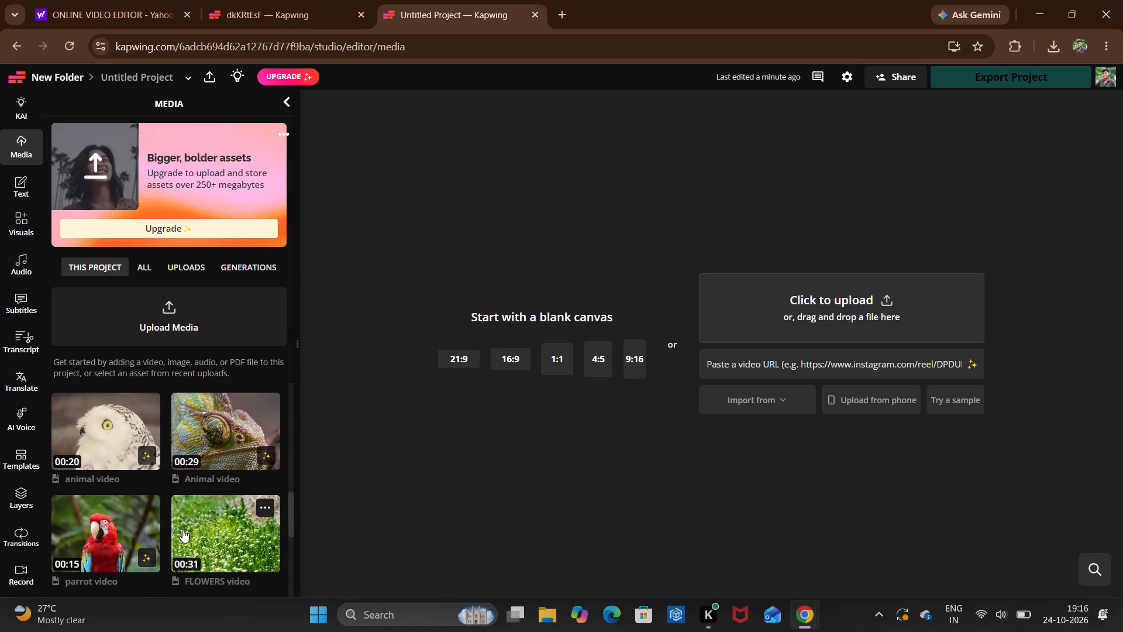
scroll(182, 530, "down", 1)
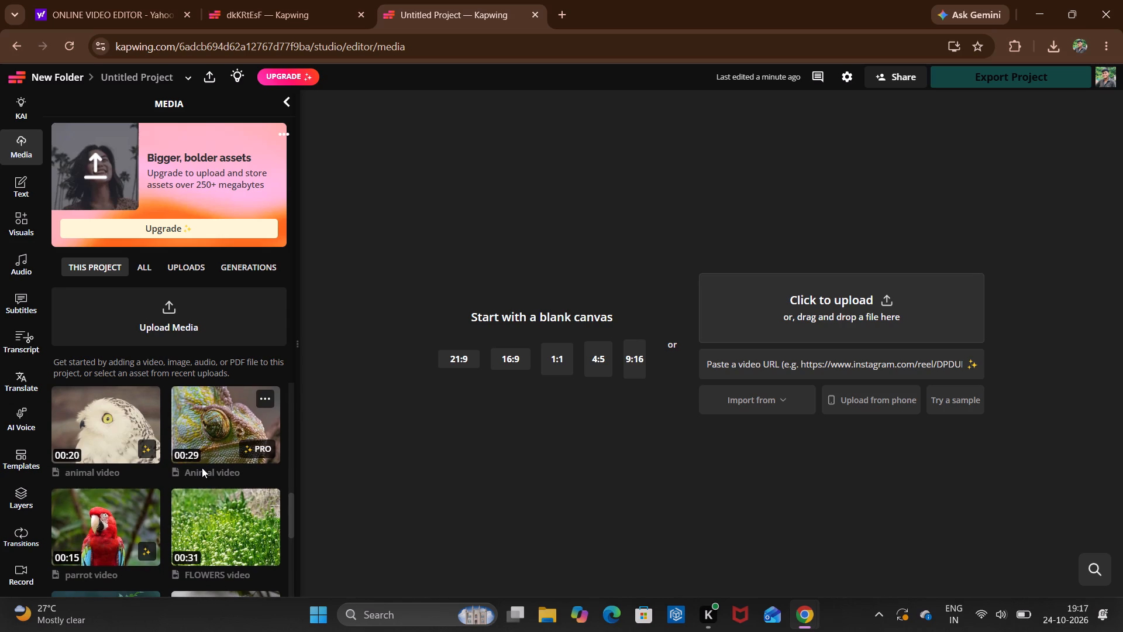
Look through the All, Uploads and Generations collections of the media library.
left_click(148, 272)
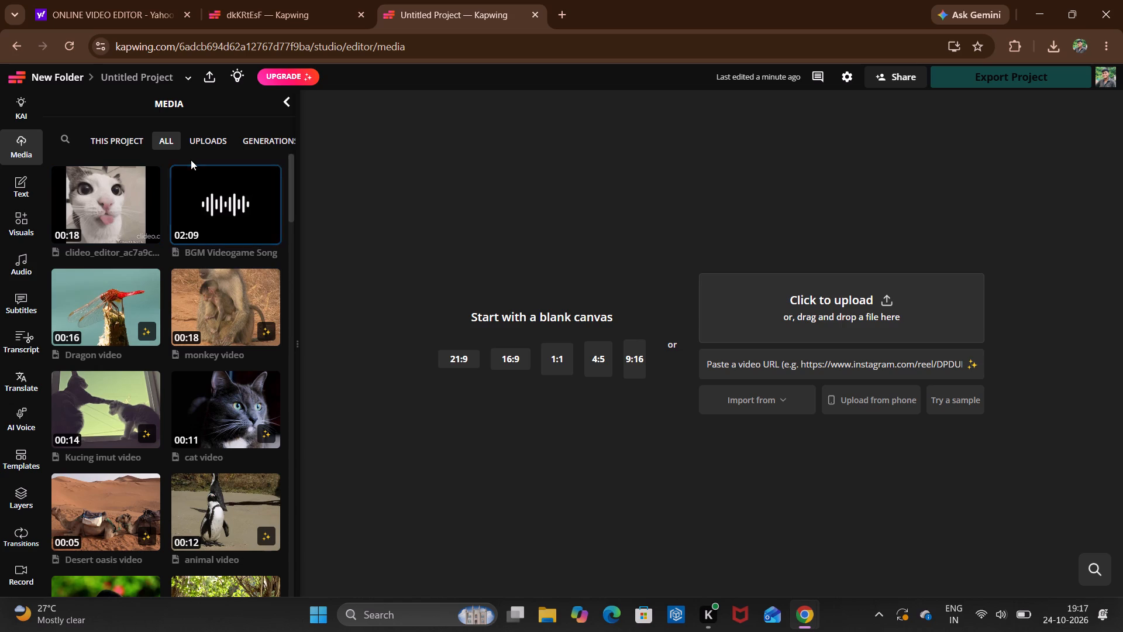
left_click_drag(203, 152, 209, 141)
left_click(209, 141)
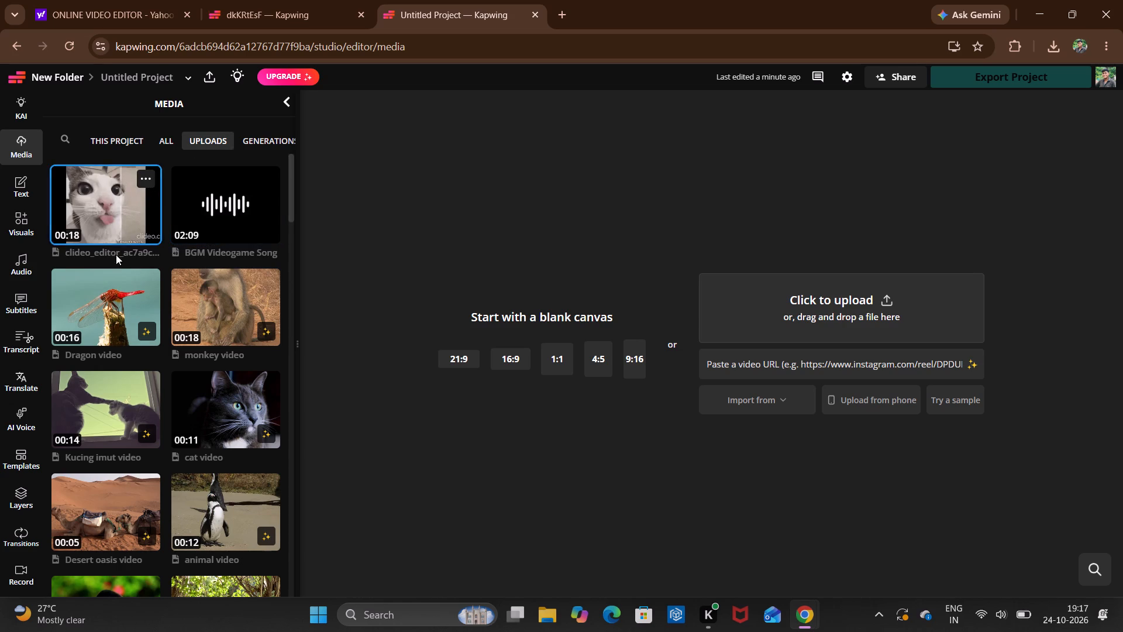
scroll(117, 207, "up", 1)
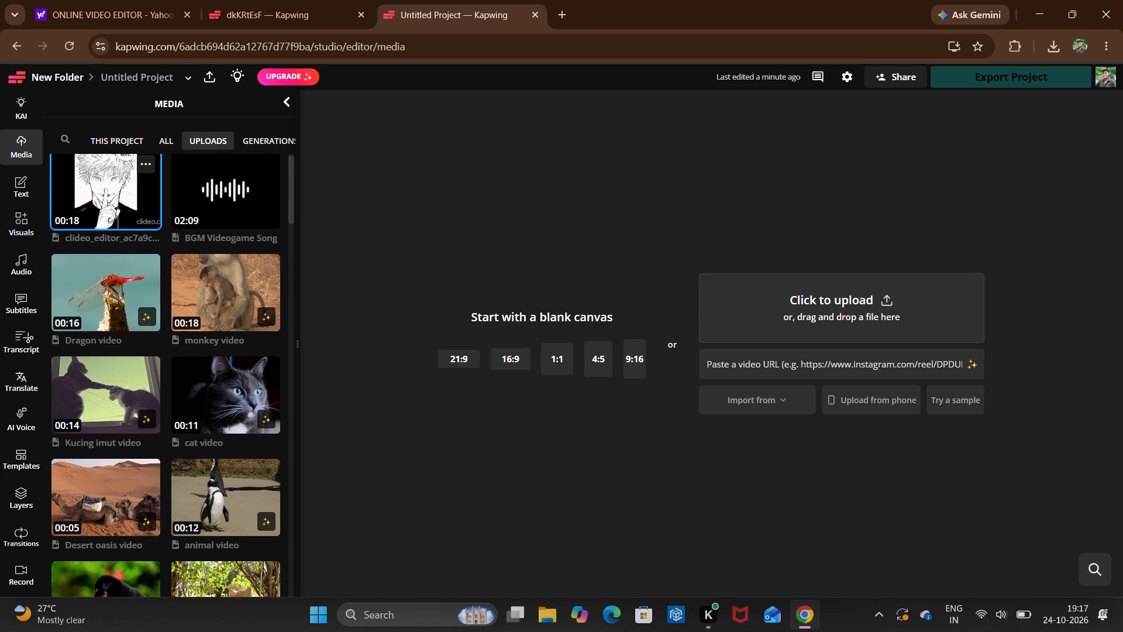
scroll(117, 207, "up", 1)
left_click(257, 145)
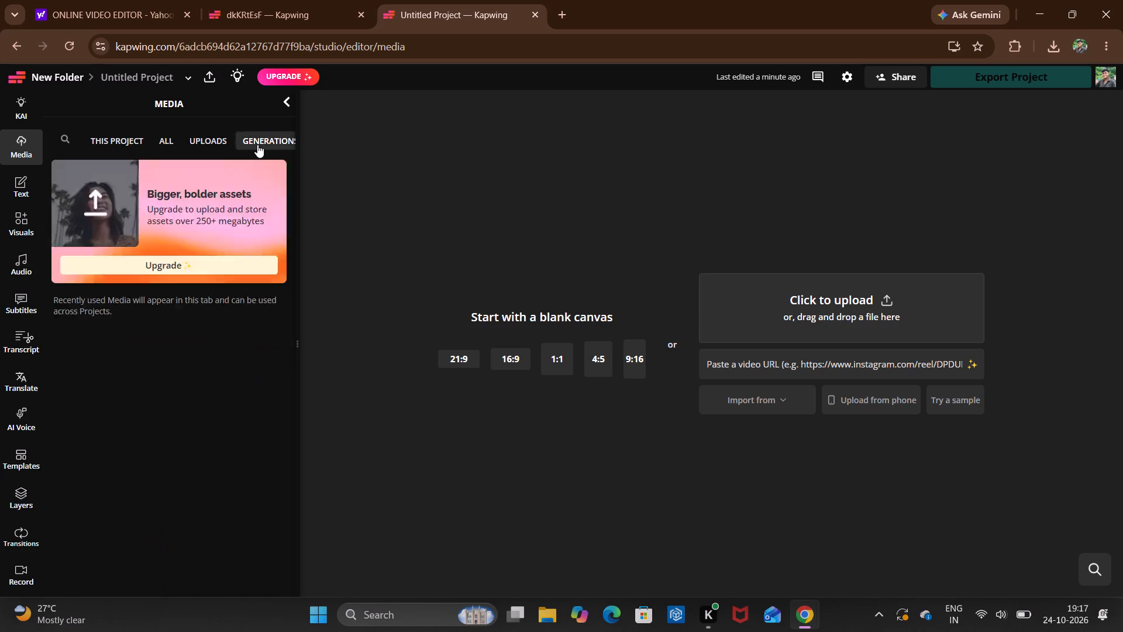
scroll(257, 145, "left", 2)
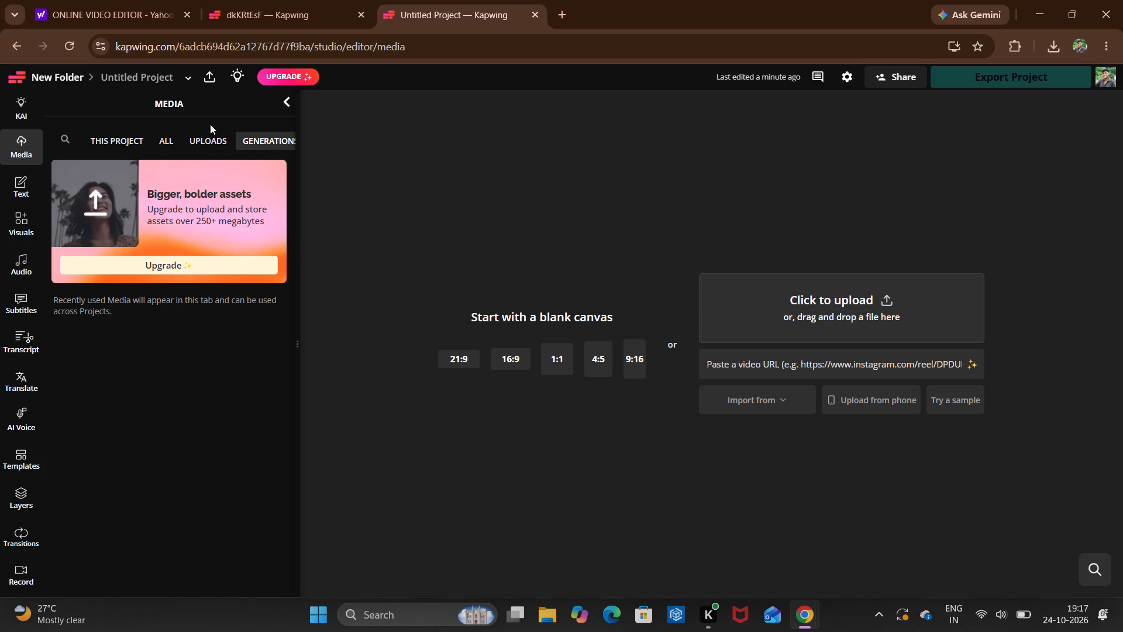
scroll(228, 132, "left", 2)
left_click(161, 139)
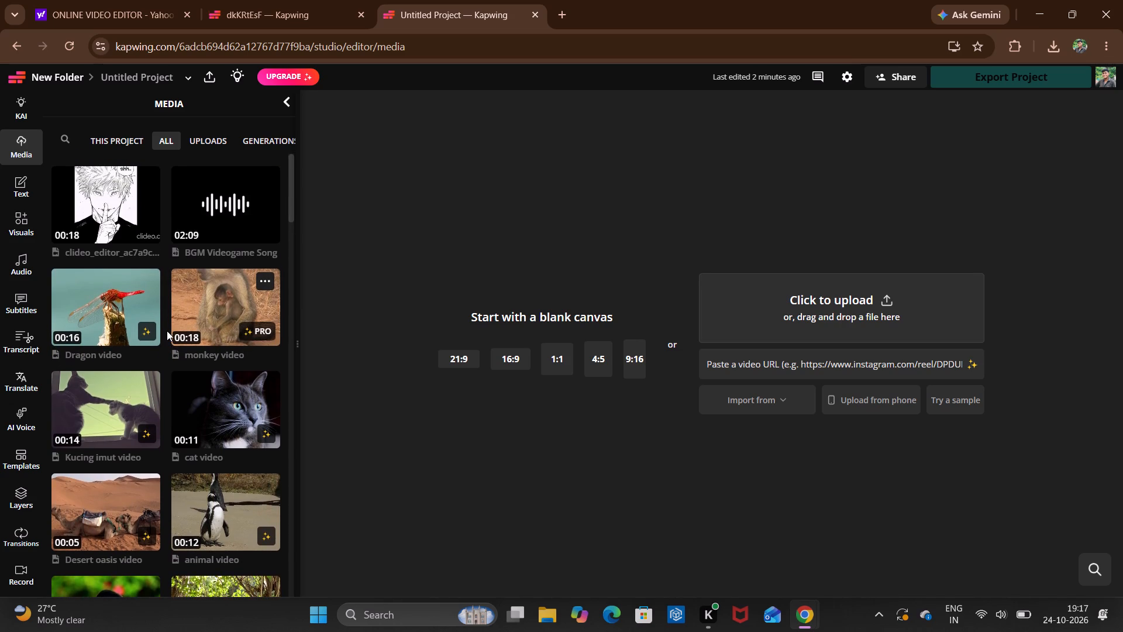
Examine the clips in the full media collection, and recheck the uploaded and generated media.
scroll(167, 331, "up", 1)
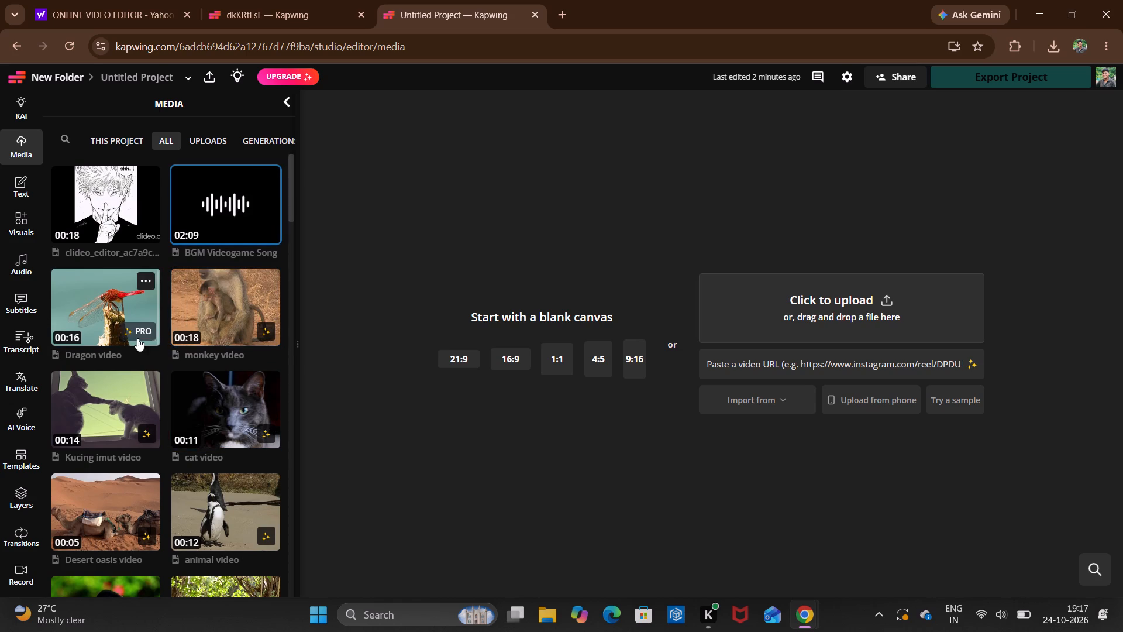
scroll(143, 365, "down", 4)
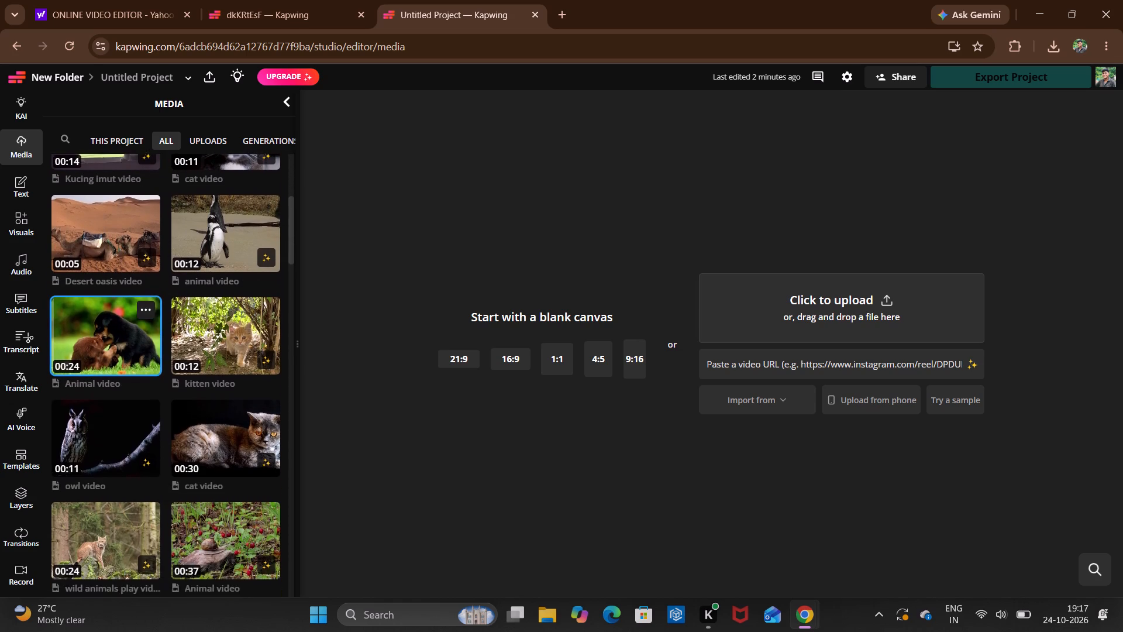
scroll(143, 365, "down", 1)
scroll(140, 281, "down", 1)
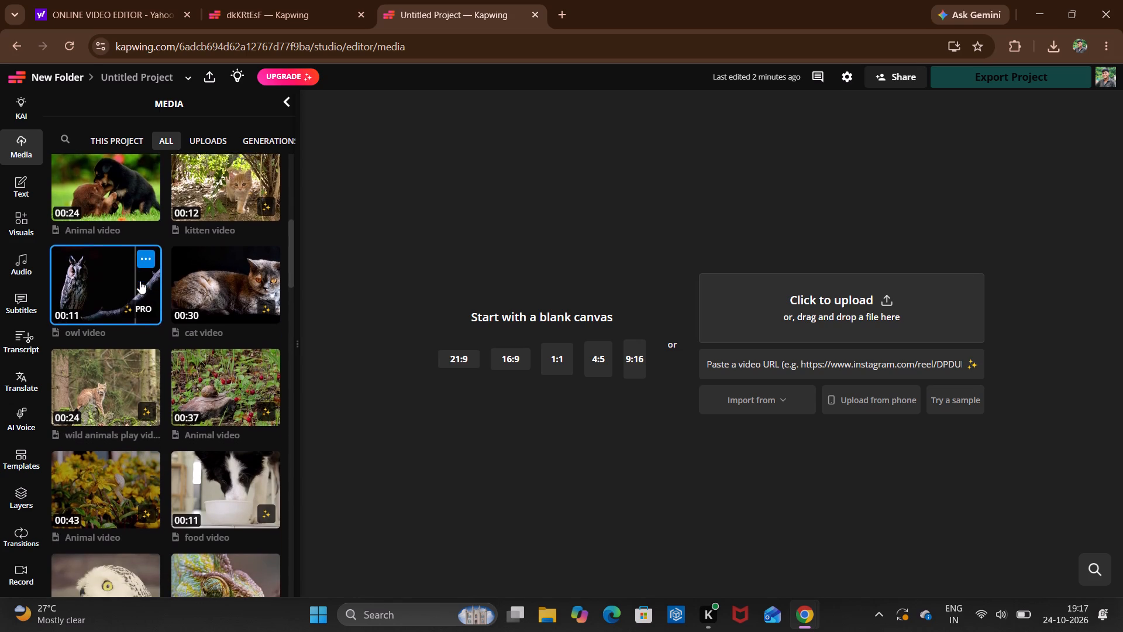
scroll(140, 281, "down", 2)
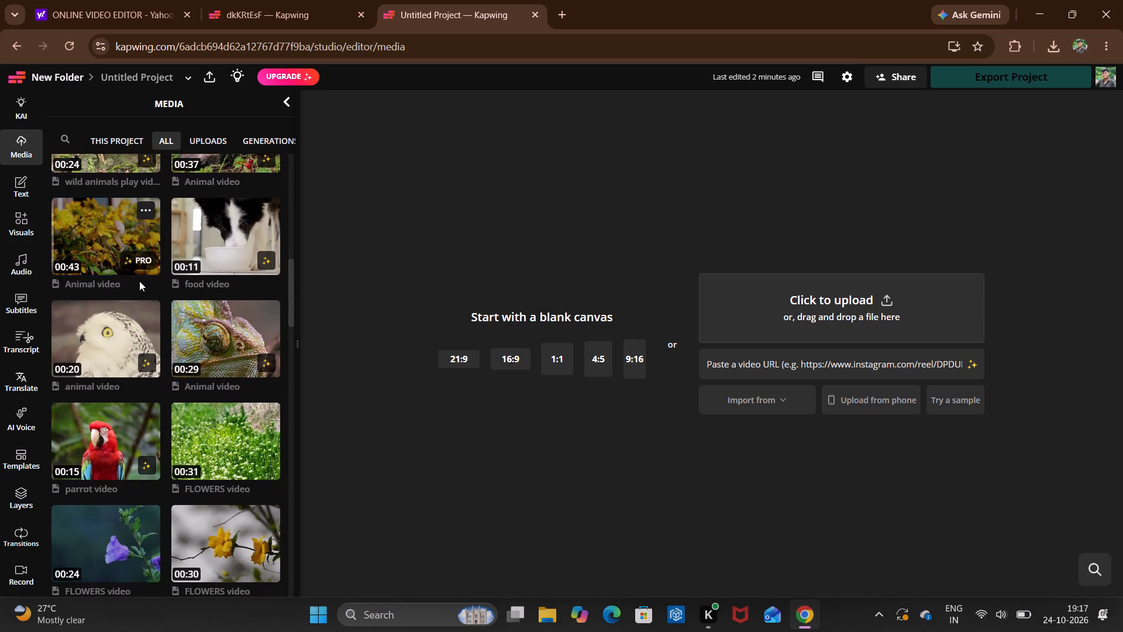
scroll(100, 255, "up", 9)
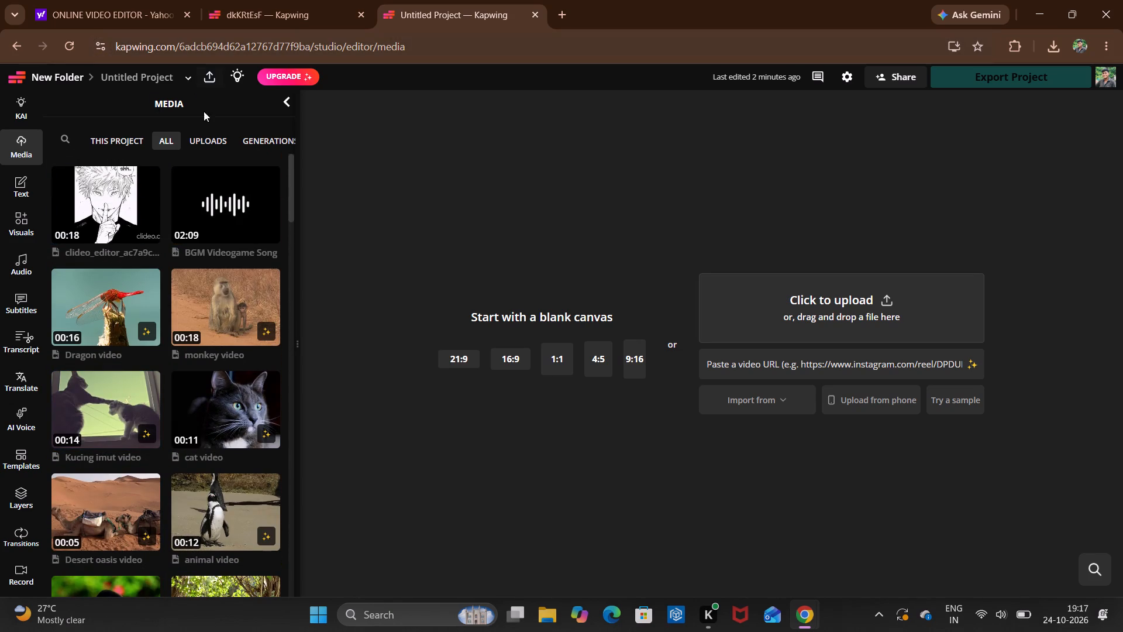
left_click(190, 133)
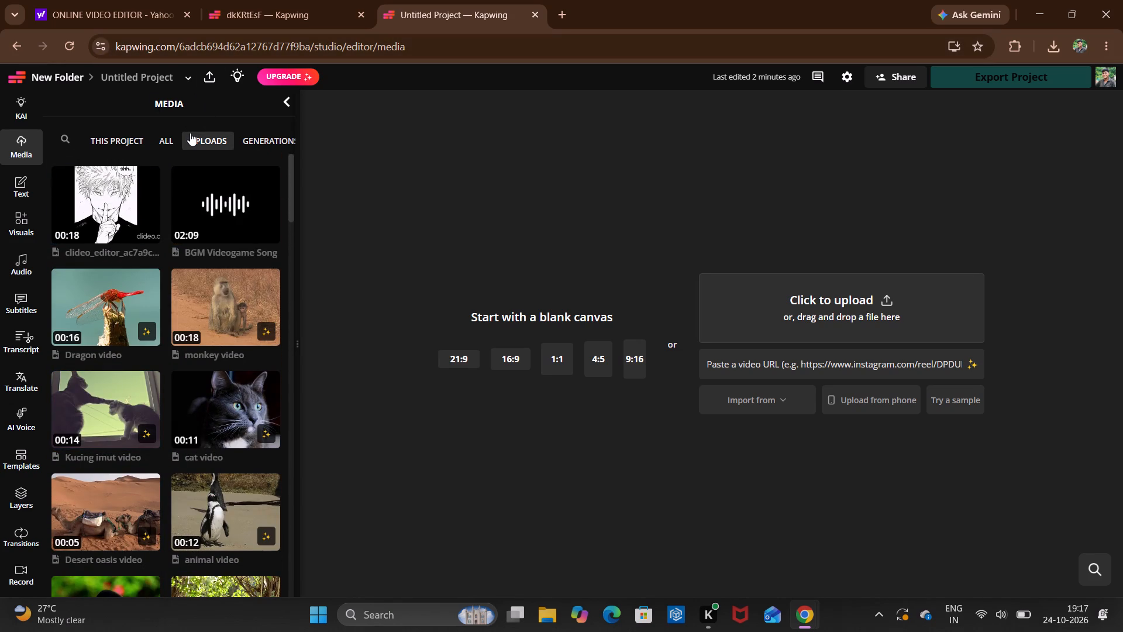
left_click(190, 135)
left_click(252, 140)
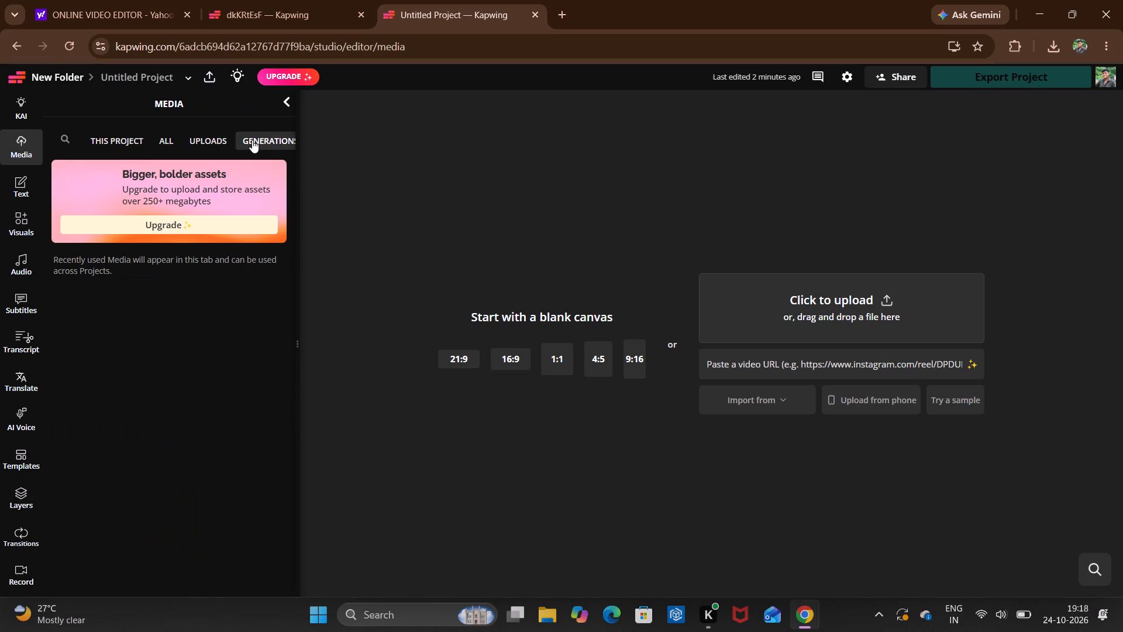
scroll(252, 140, "left", 4)
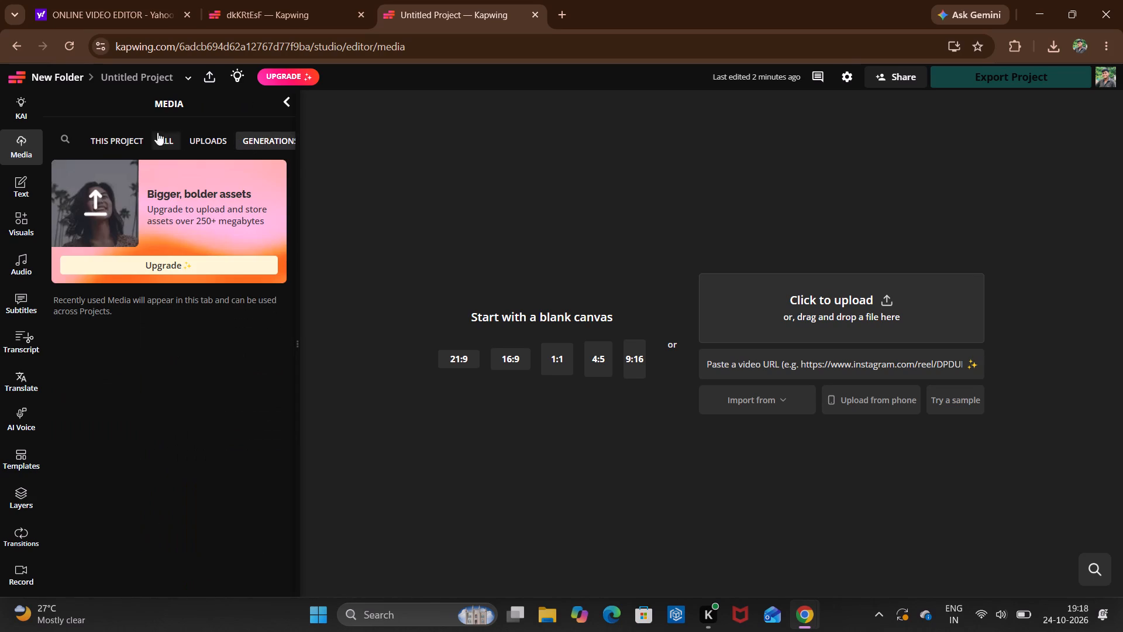
Add the BGM Videogame Song audio from this project's recent uploads to the timeline.
left_click(120, 138)
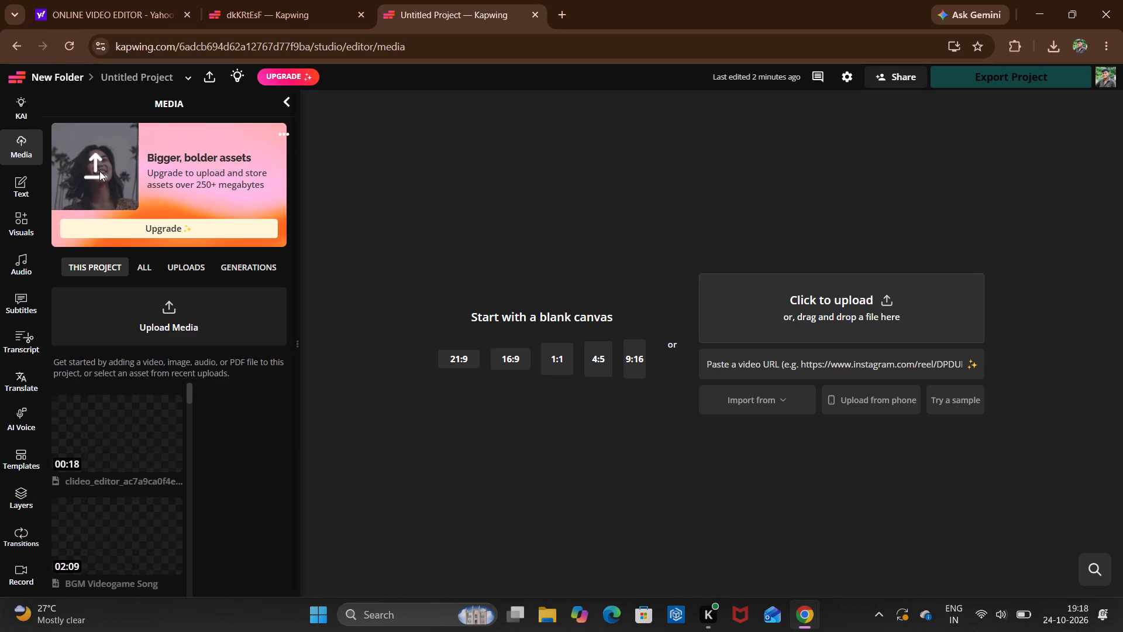
scroll(85, 291, "down", 1)
scroll(70, 382, "down", 1)
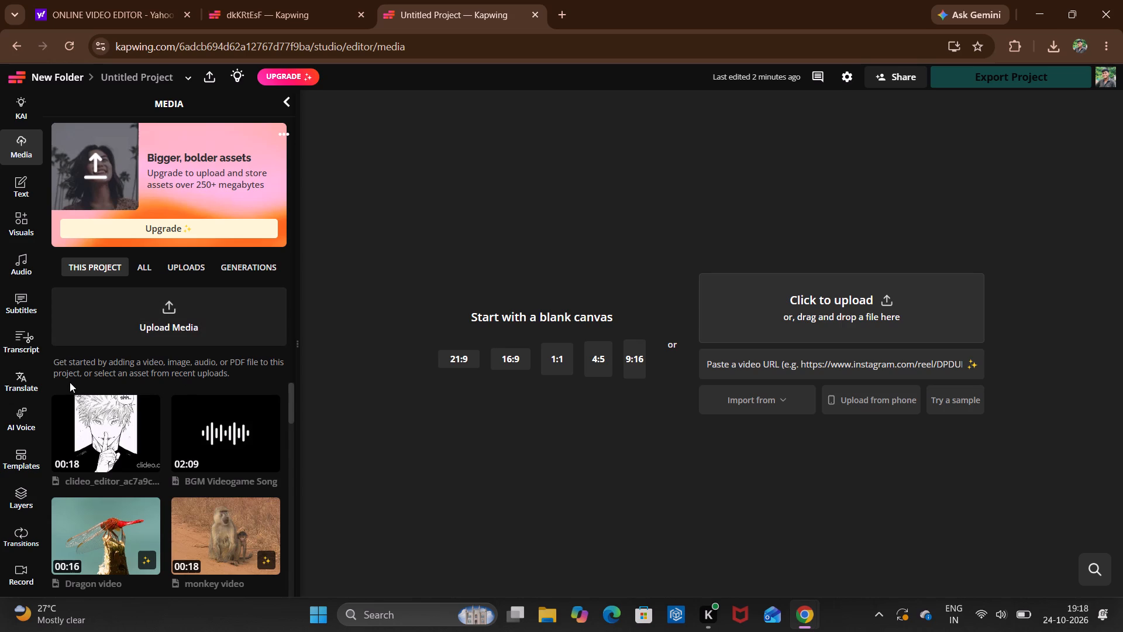
scroll(70, 382, "down", 1)
left_click(201, 416)
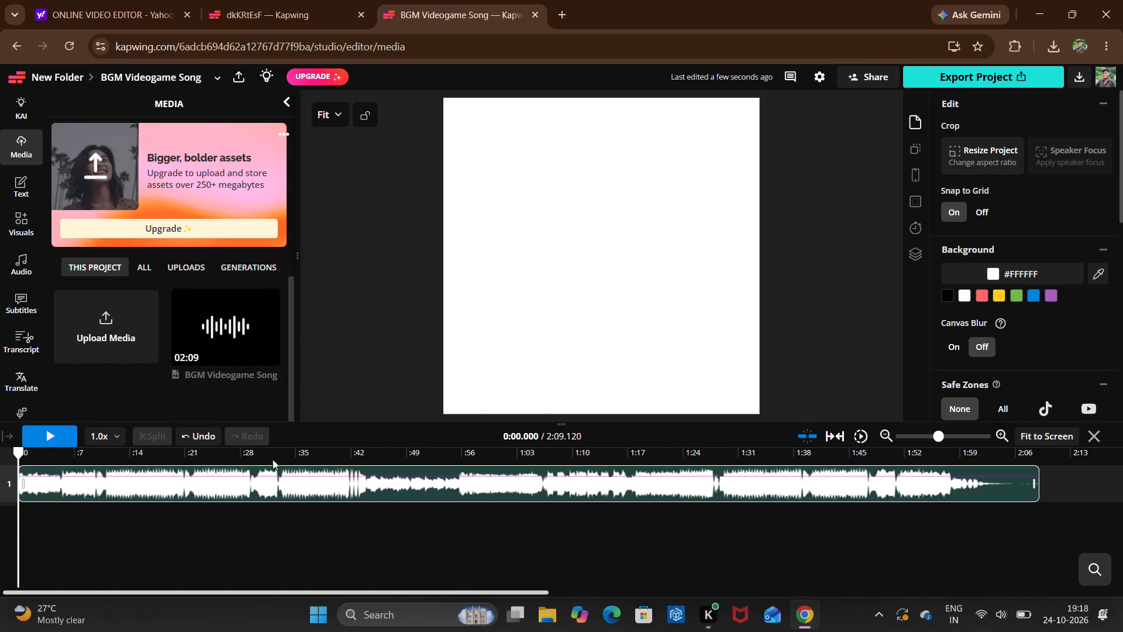
Delete the BGM Videogame Song audio layer from the timeline.
scroll(207, 520, "up", 1)
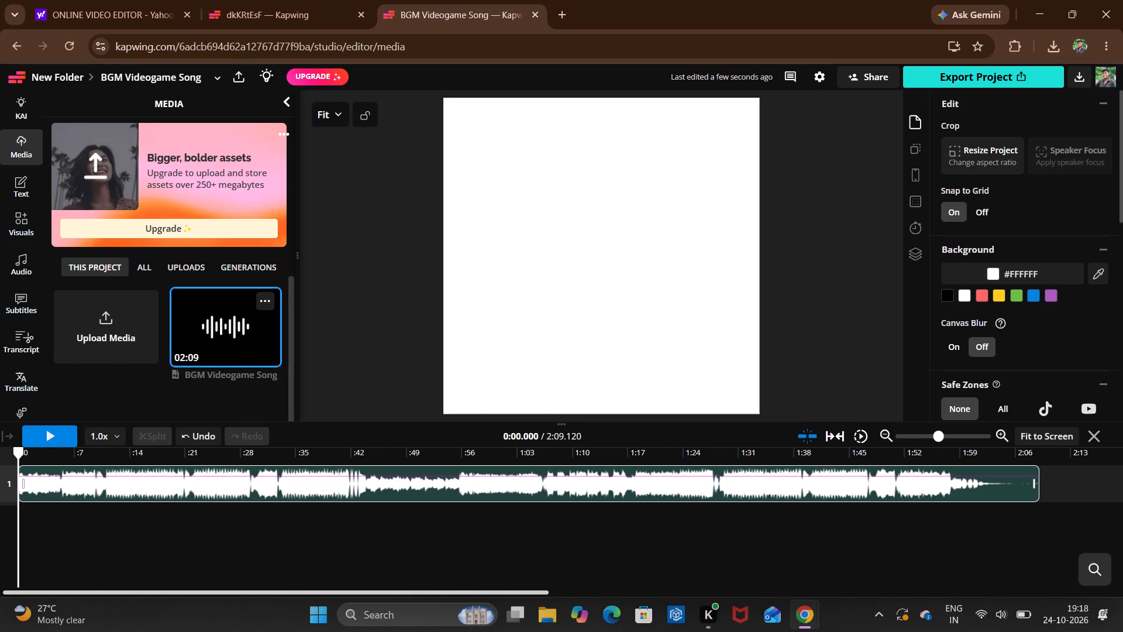
left_click(20, 53)
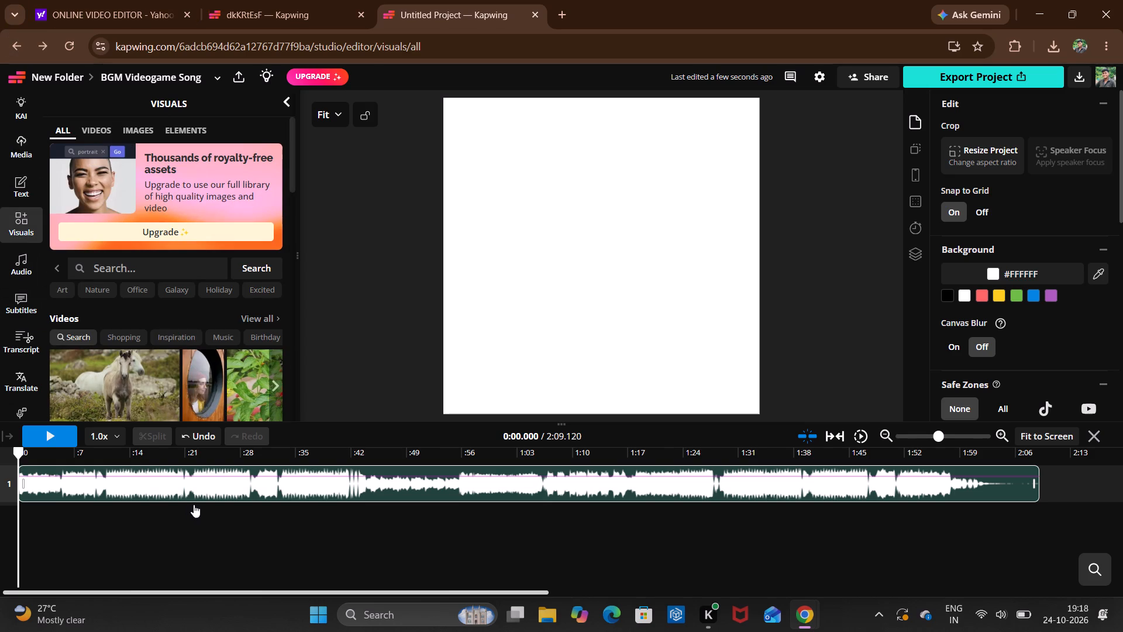
left_click(201, 486)
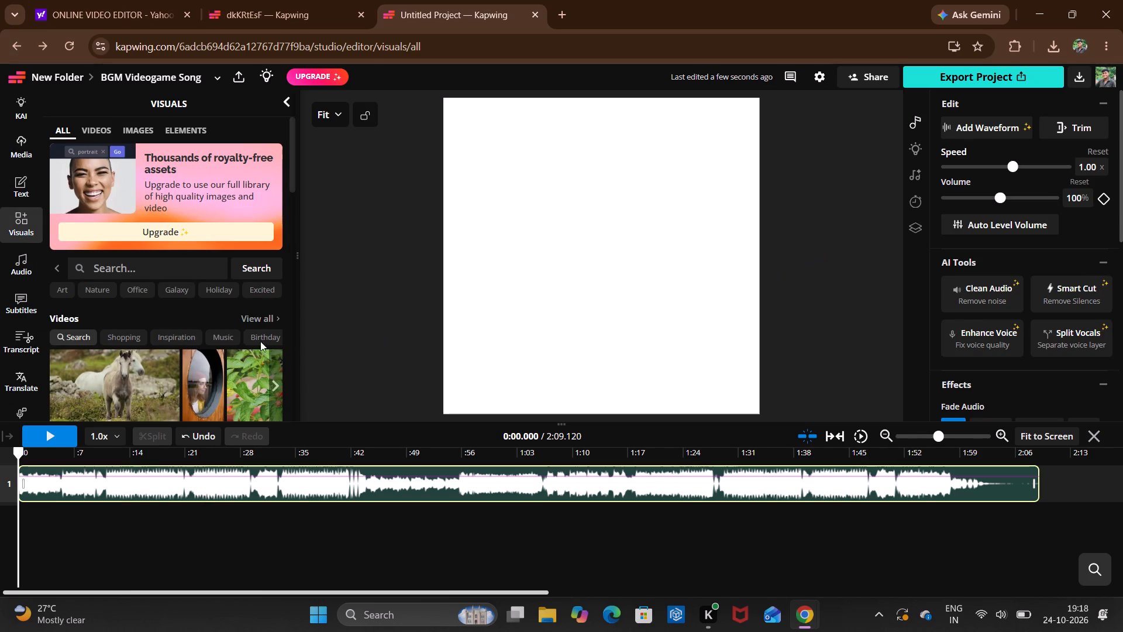
left_click(918, 239)
left_click(914, 230)
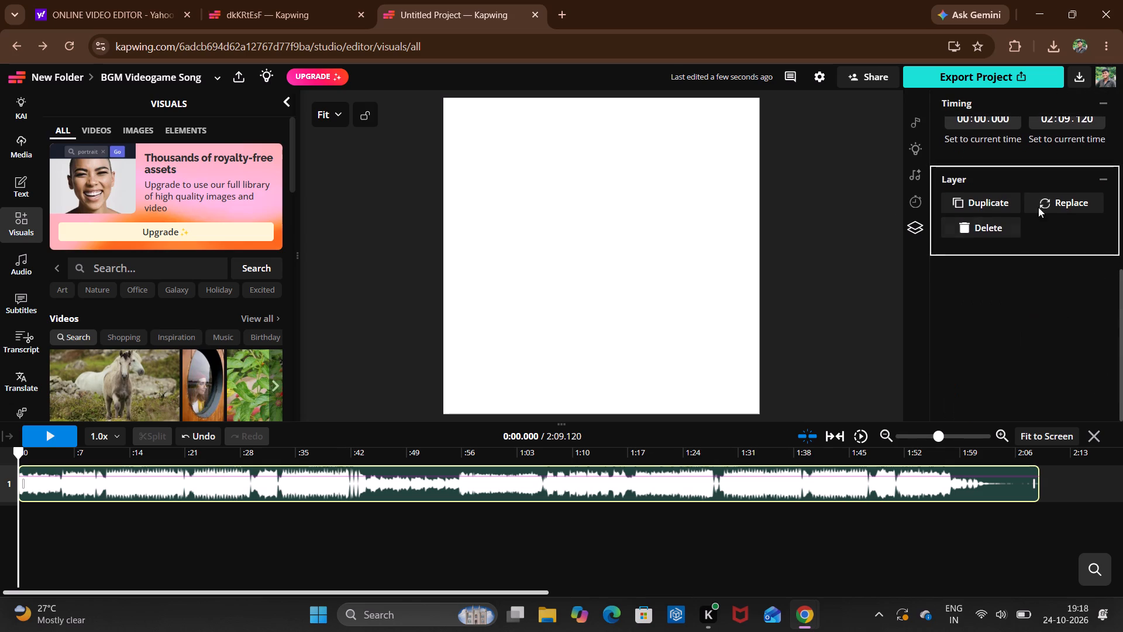
left_click(1001, 217)
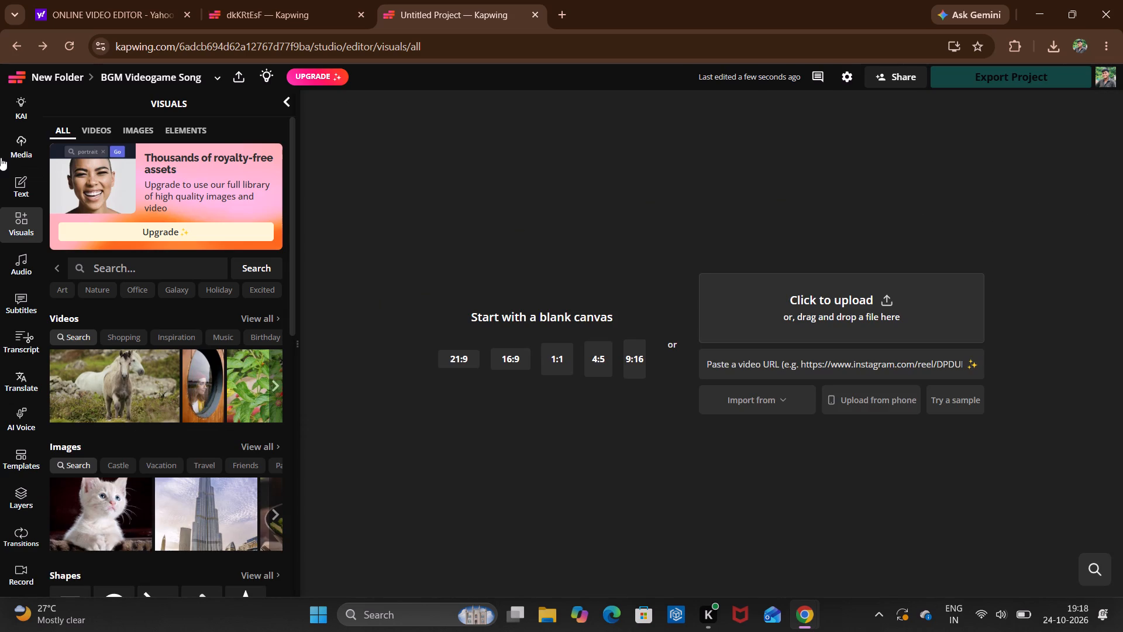
Look through the stock videos, the full media collection, and the text styles and templates.
left_click(95, 126)
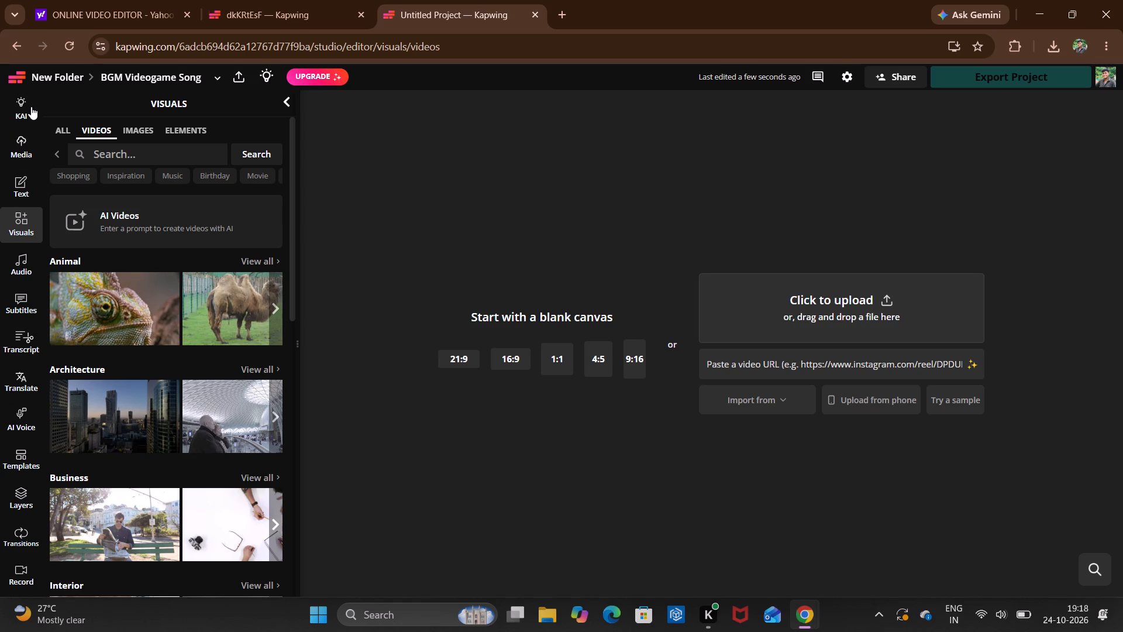
left_click(34, 138)
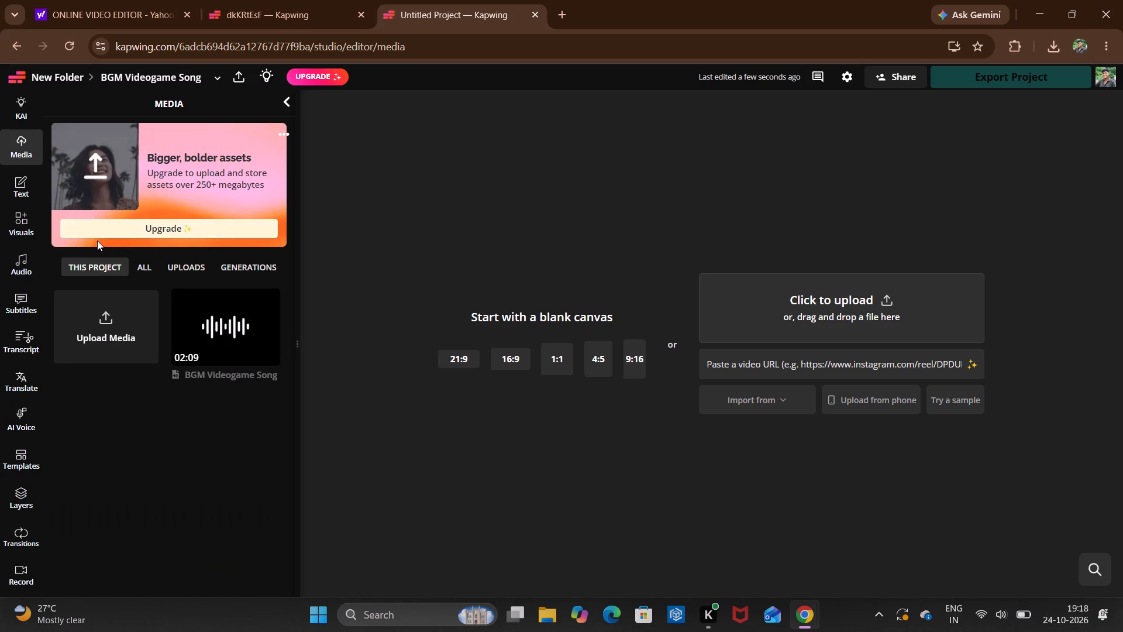
left_click(128, 250)
left_click(136, 269)
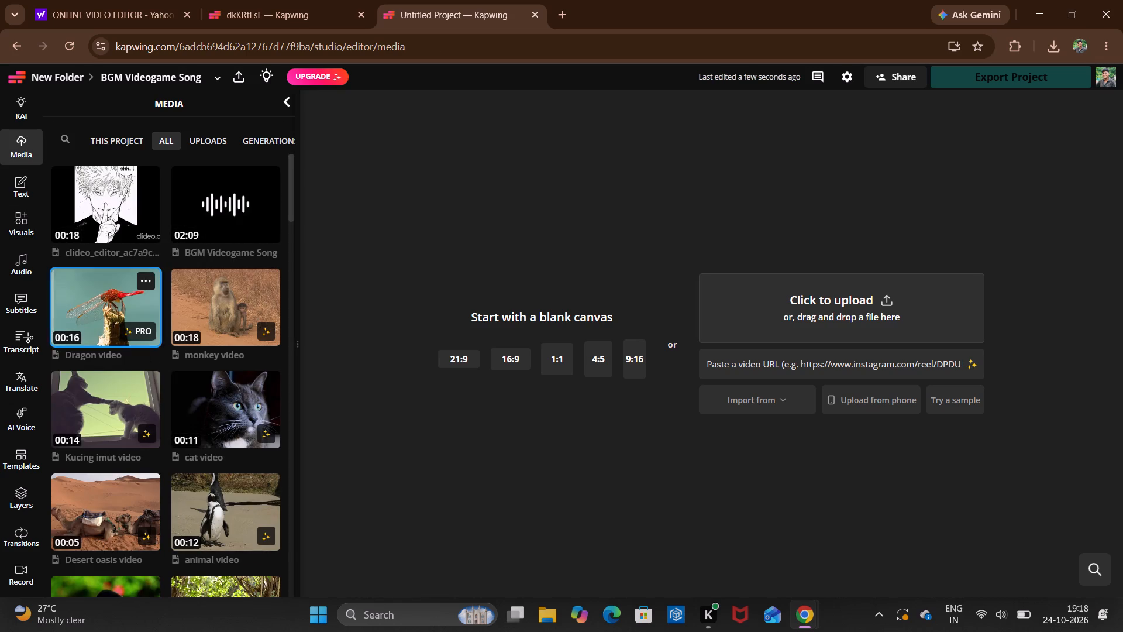
left_click(23, 167)
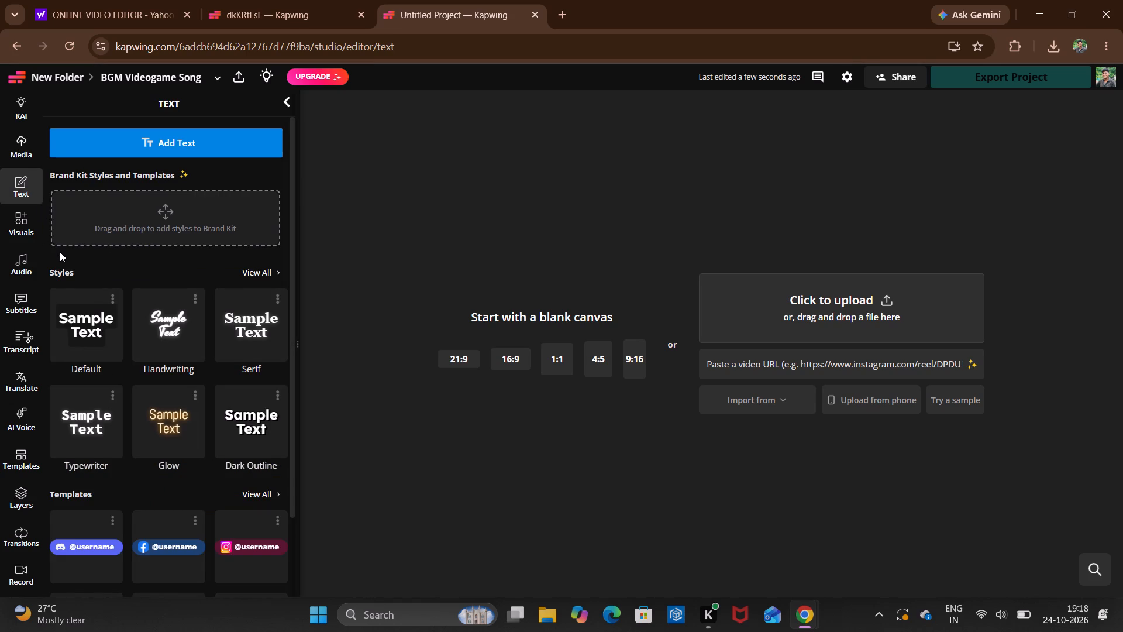
scroll(60, 252, "down", 1)
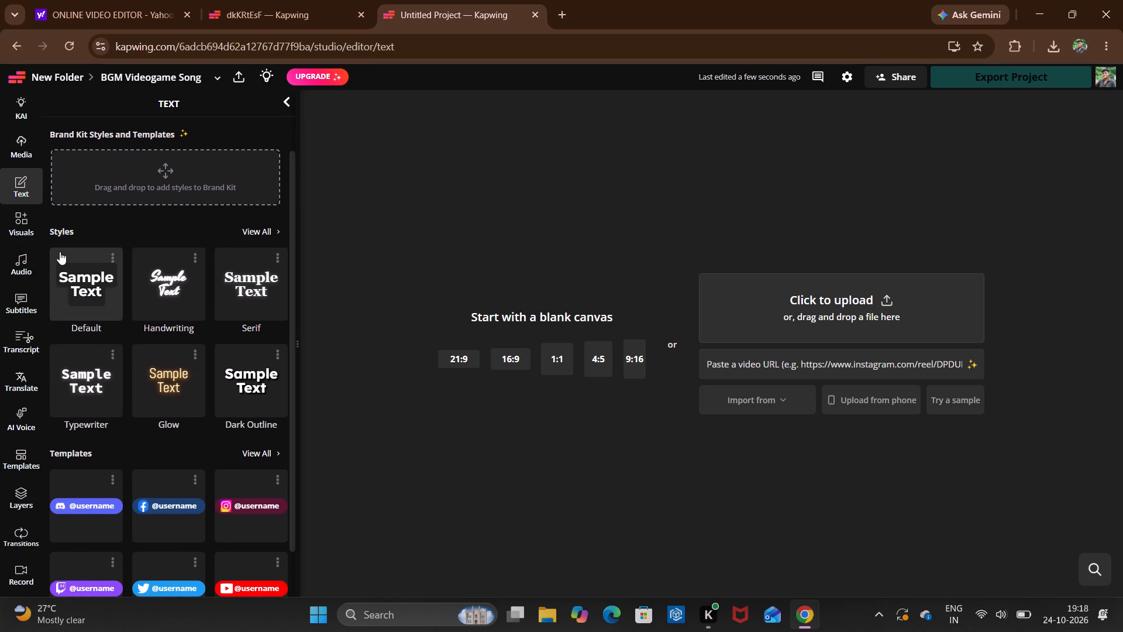
scroll(60, 252, "down", 1)
scroll(60, 252, "up", 1)
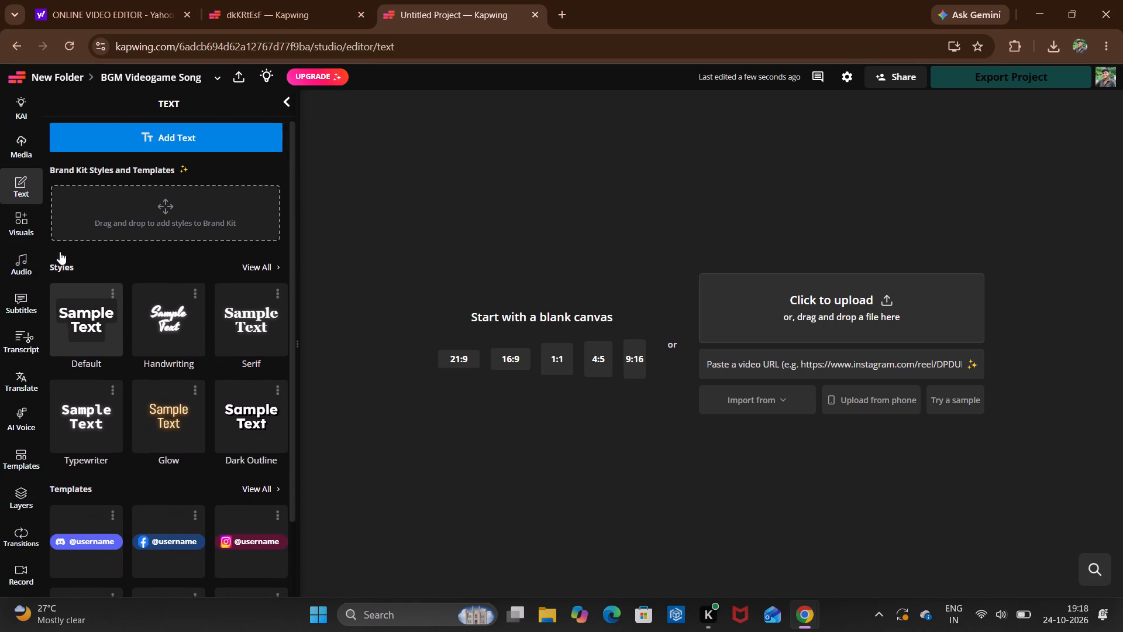
Look through the editor's visuals, audio, transcript, AI voice, templates, layers, transitions and recording options.
left_click(15, 225)
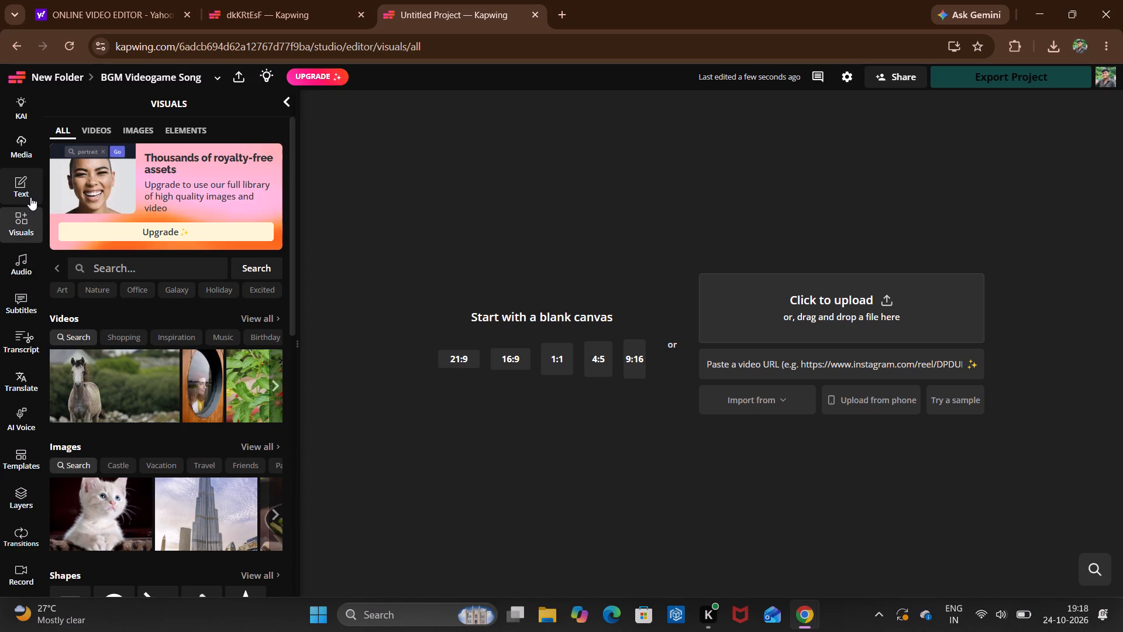
left_click(25, 300)
left_click(20, 276)
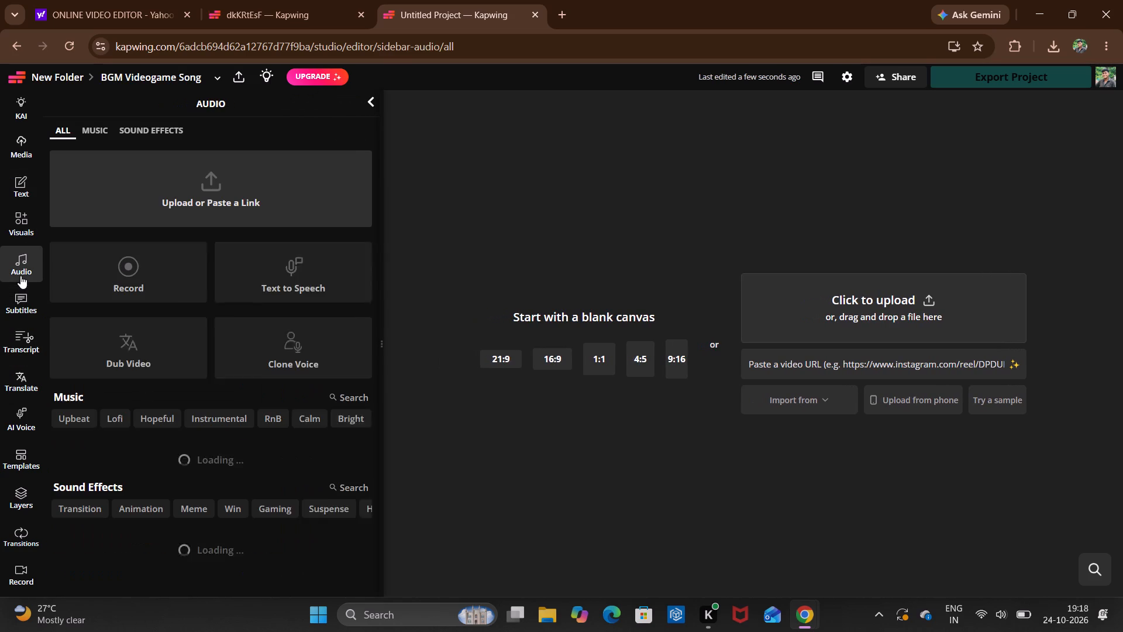
left_click(26, 329)
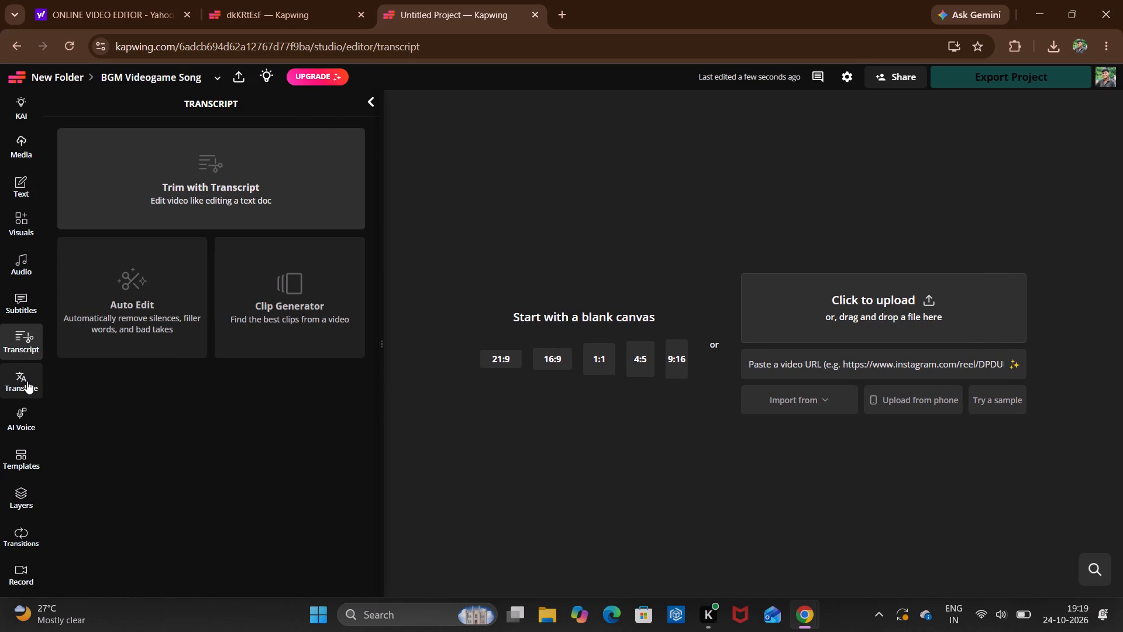
left_click(27, 381)
left_click(18, 413)
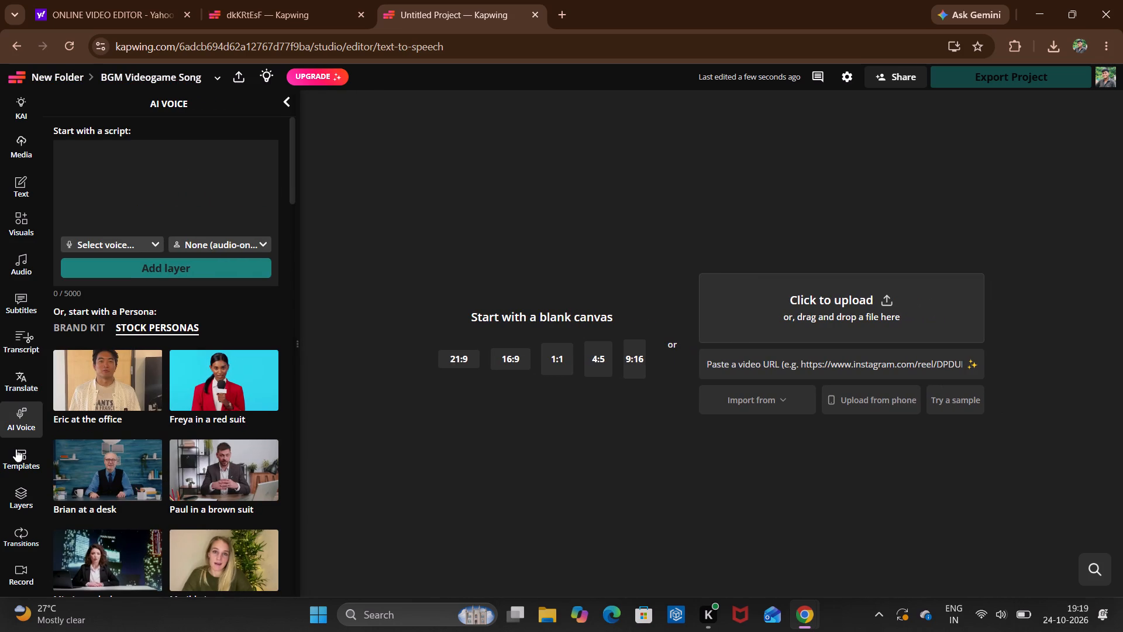
left_click(16, 454)
scroll(16, 465, "down", 1)
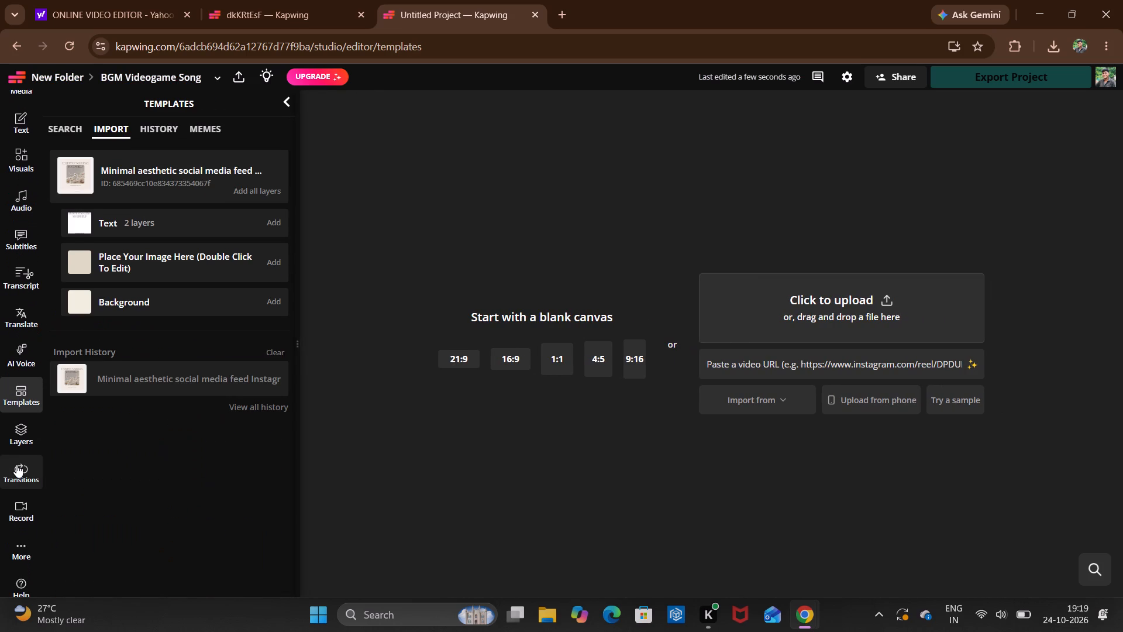
left_click(18, 430)
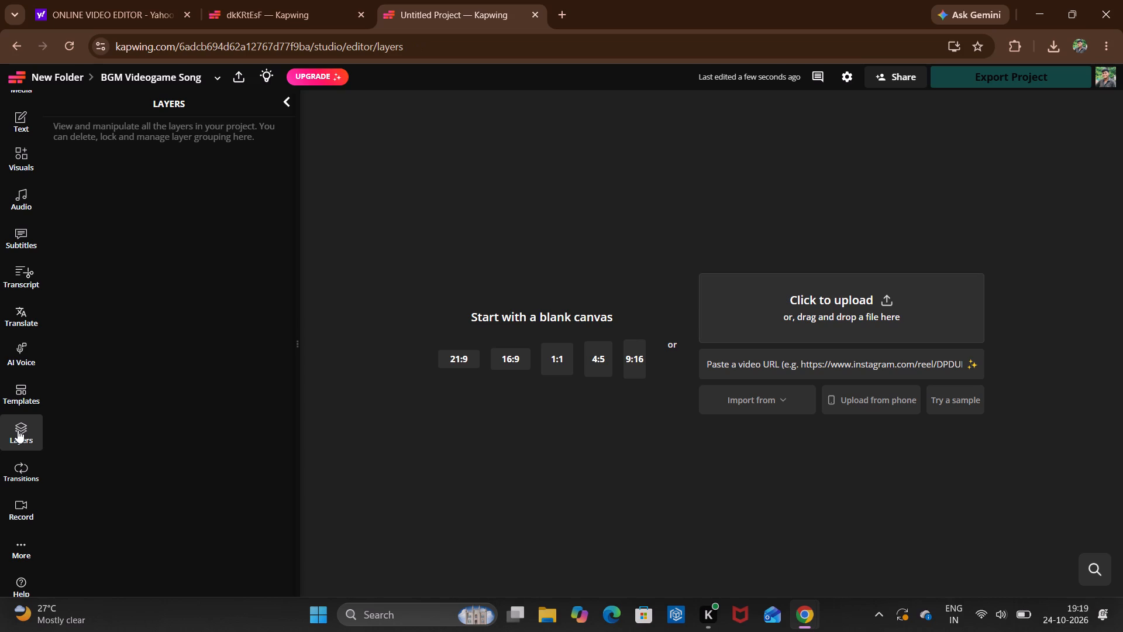
scroll(18, 430, "down", 1)
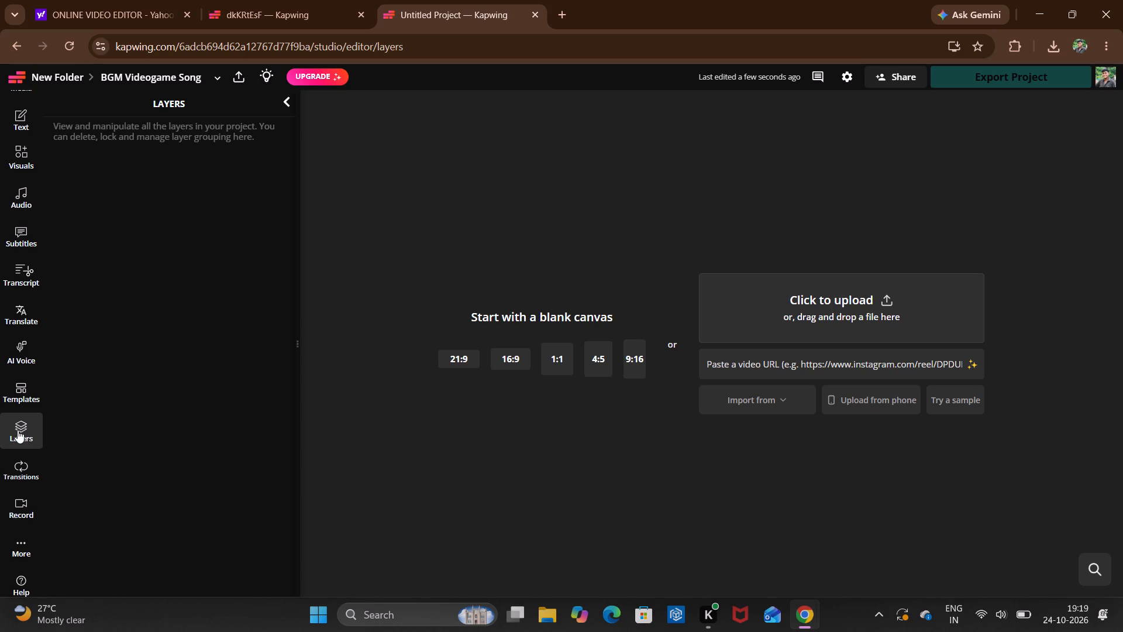
scroll(18, 430, "up", 2)
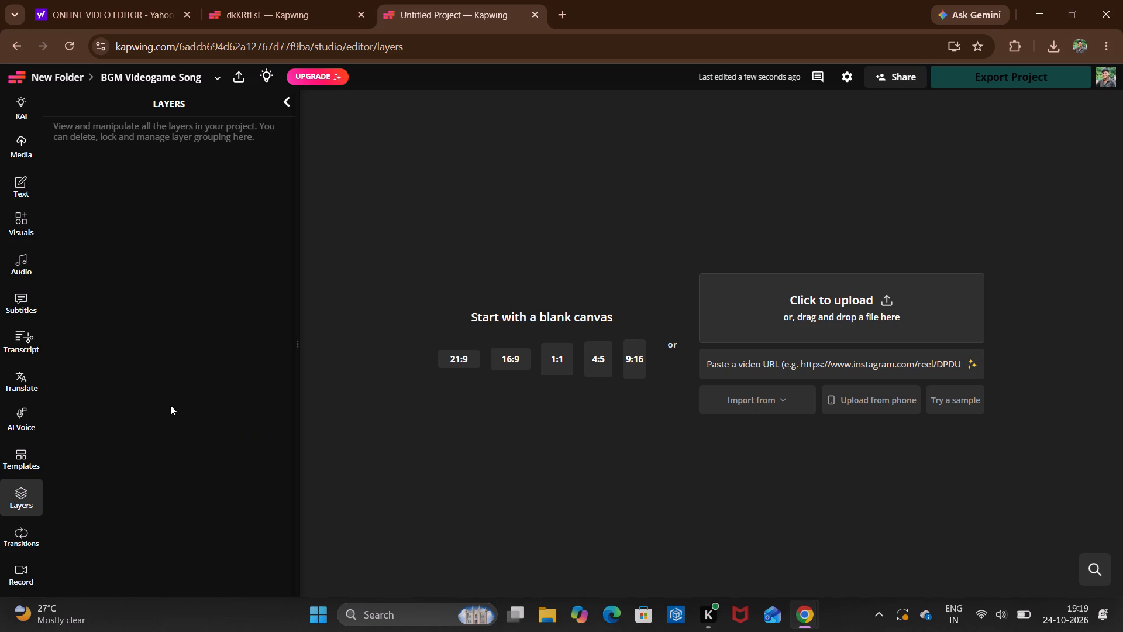
left_click(26, 527)
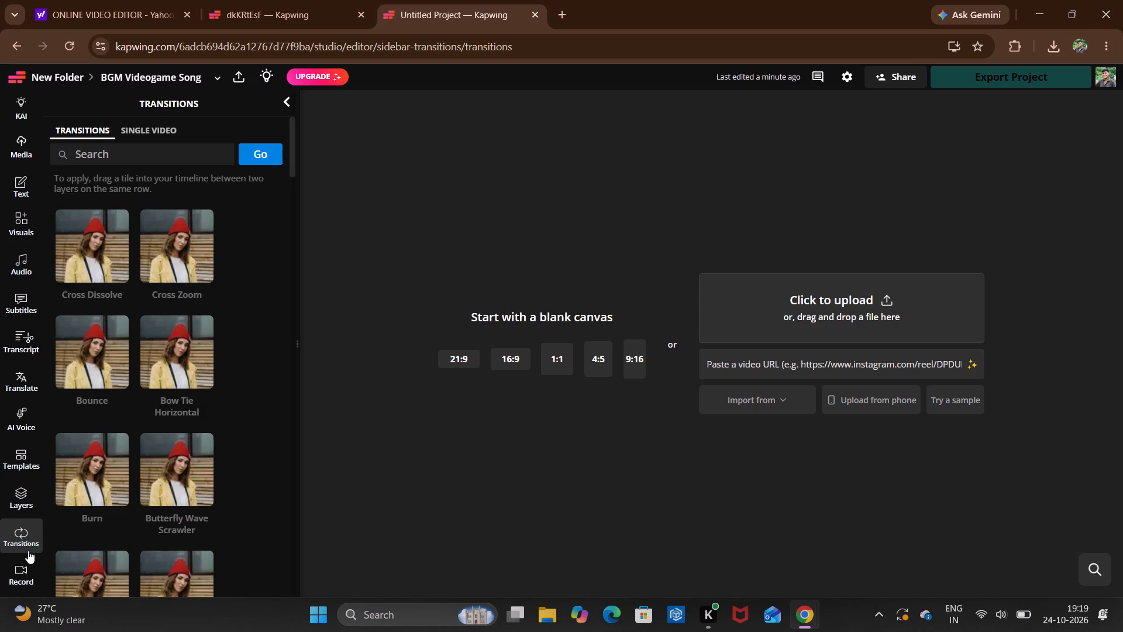
left_click(23, 562)
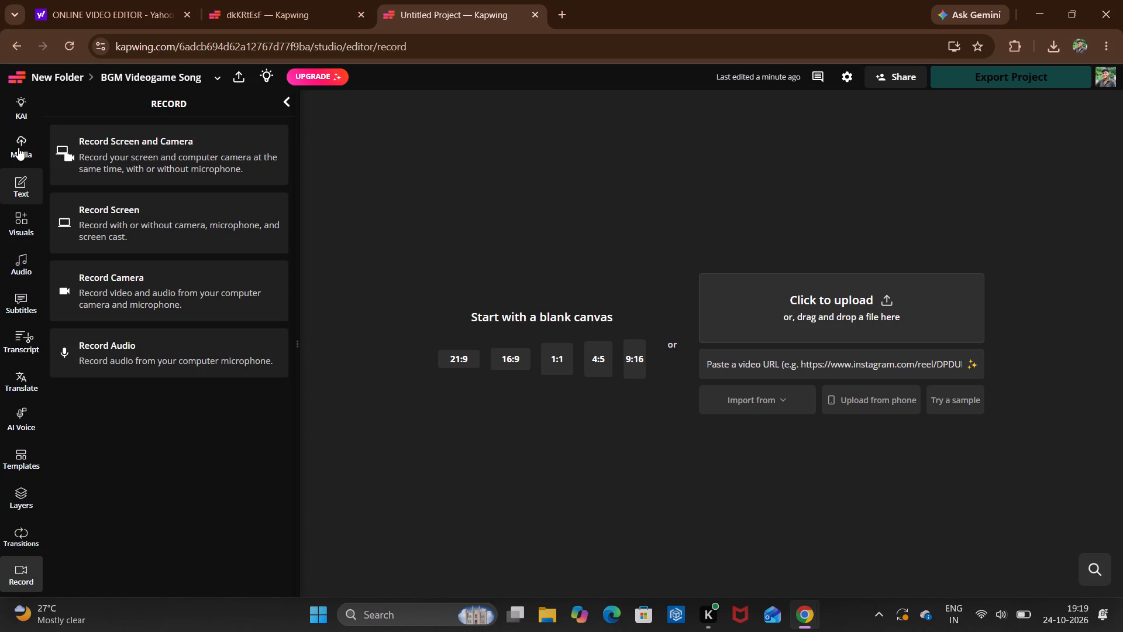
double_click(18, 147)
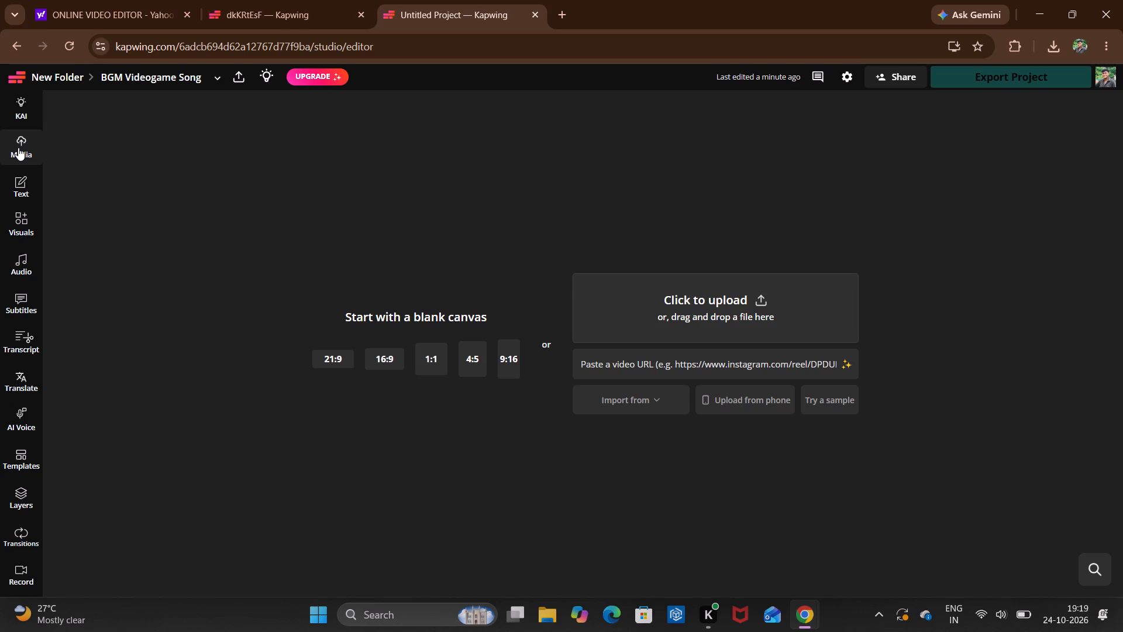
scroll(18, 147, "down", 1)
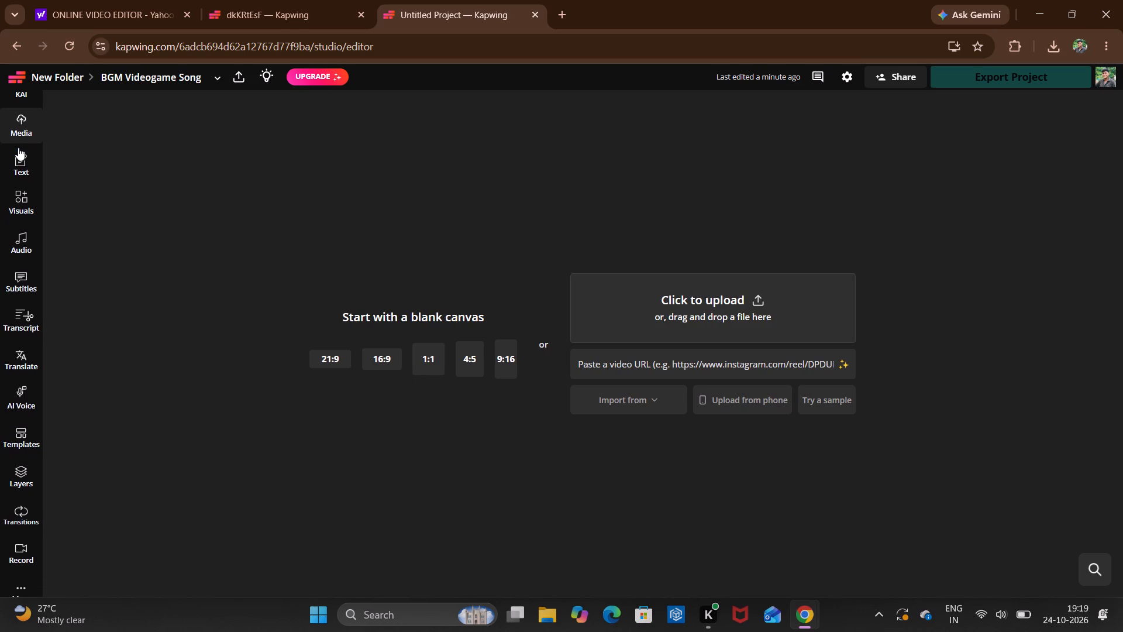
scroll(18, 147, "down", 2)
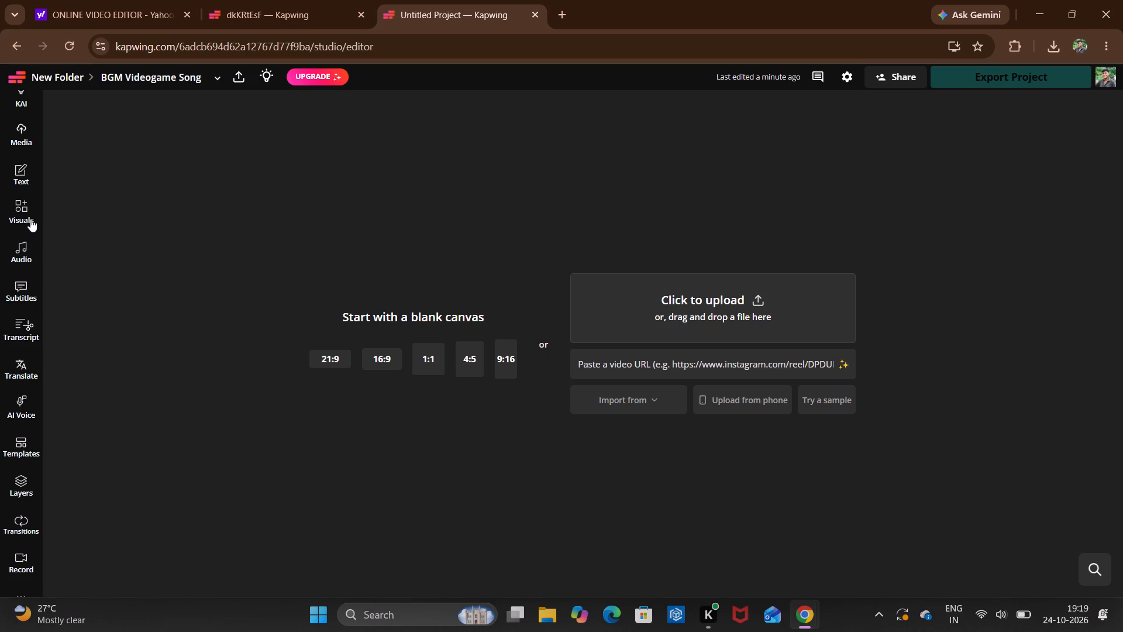
Recheck the text styles and browse the stock videos offered among the visuals.
left_click(28, 164)
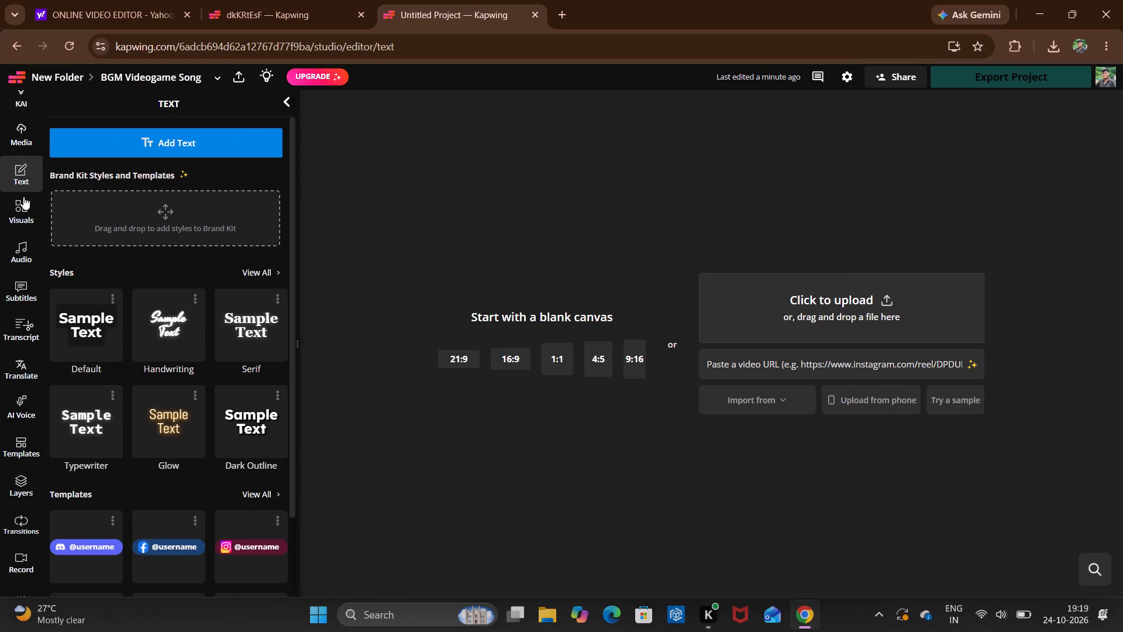
left_click(23, 197)
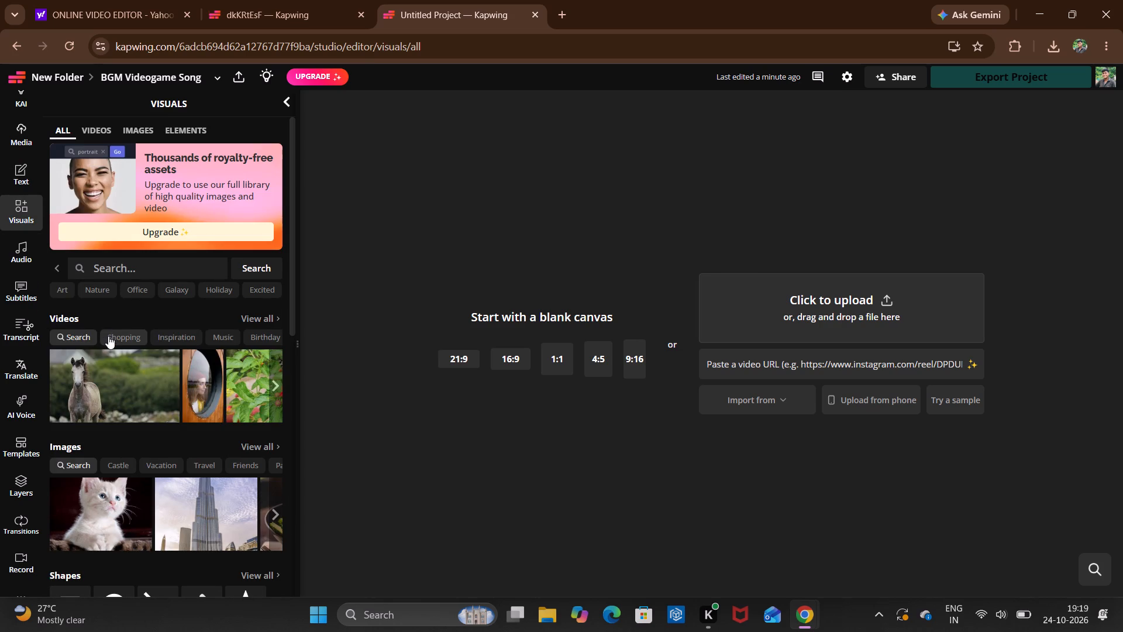
scroll(118, 369, "left", 5)
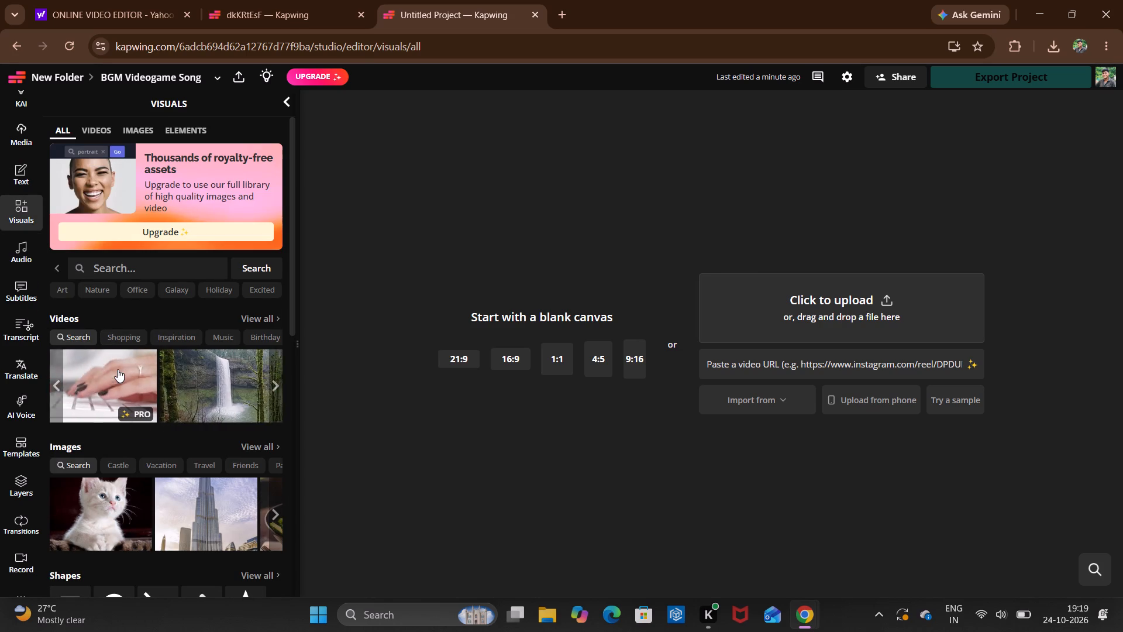
scroll(118, 369, "left", 6)
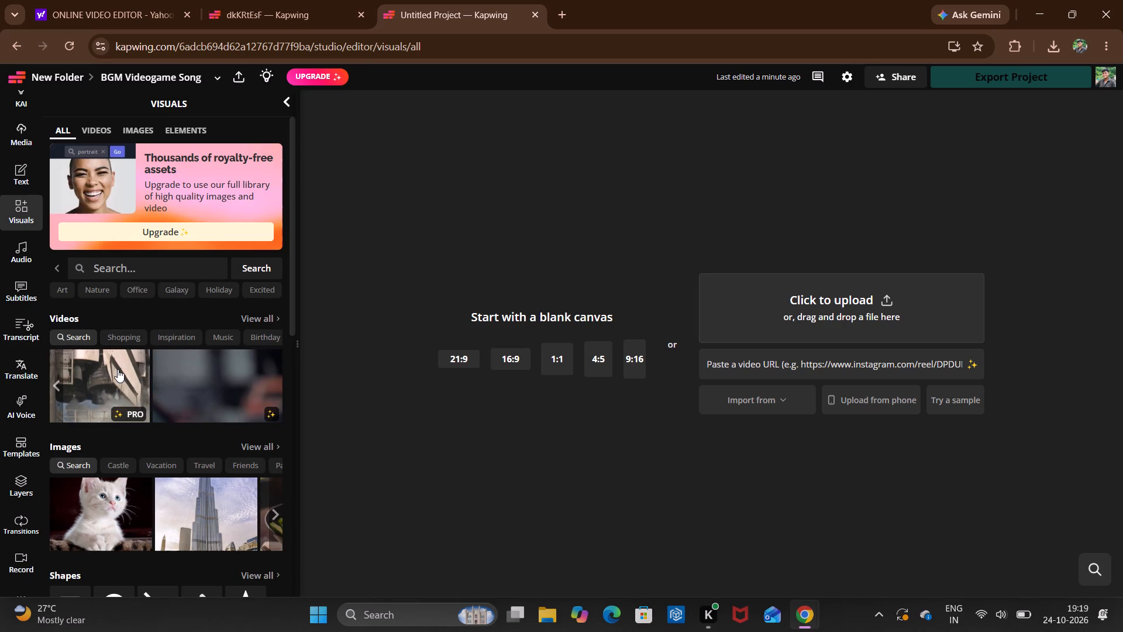
scroll(118, 369, "left", 1)
scroll(202, 395, "left", 1)
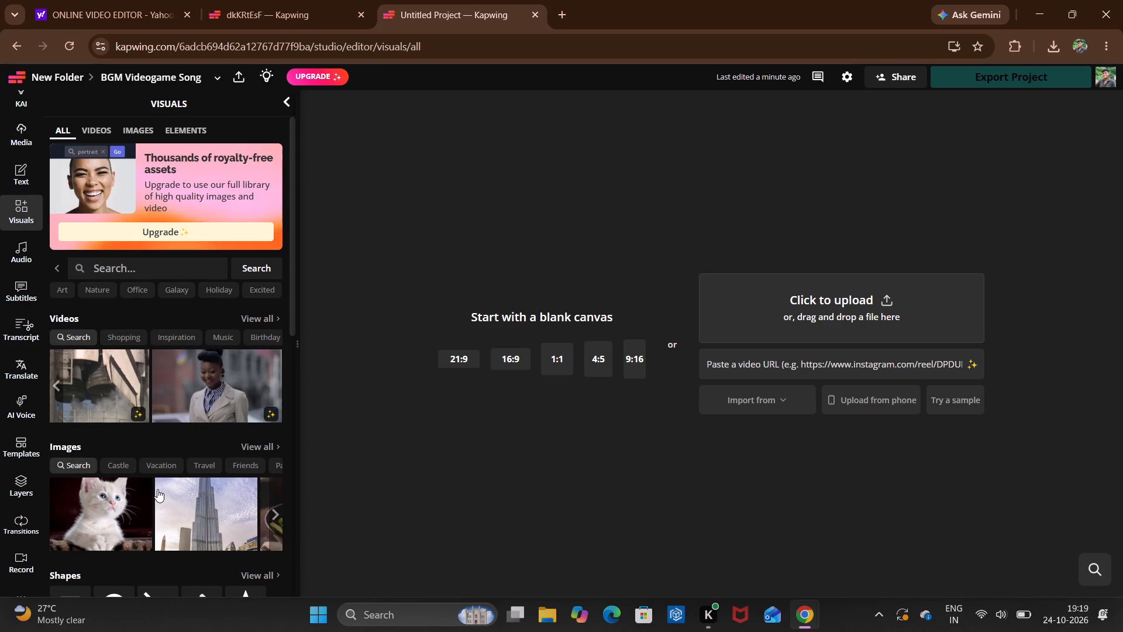
Examine the stock images, shapes, emojis, GIFs and waveforms offered among the visuals.
scroll(157, 489, "down", 1)
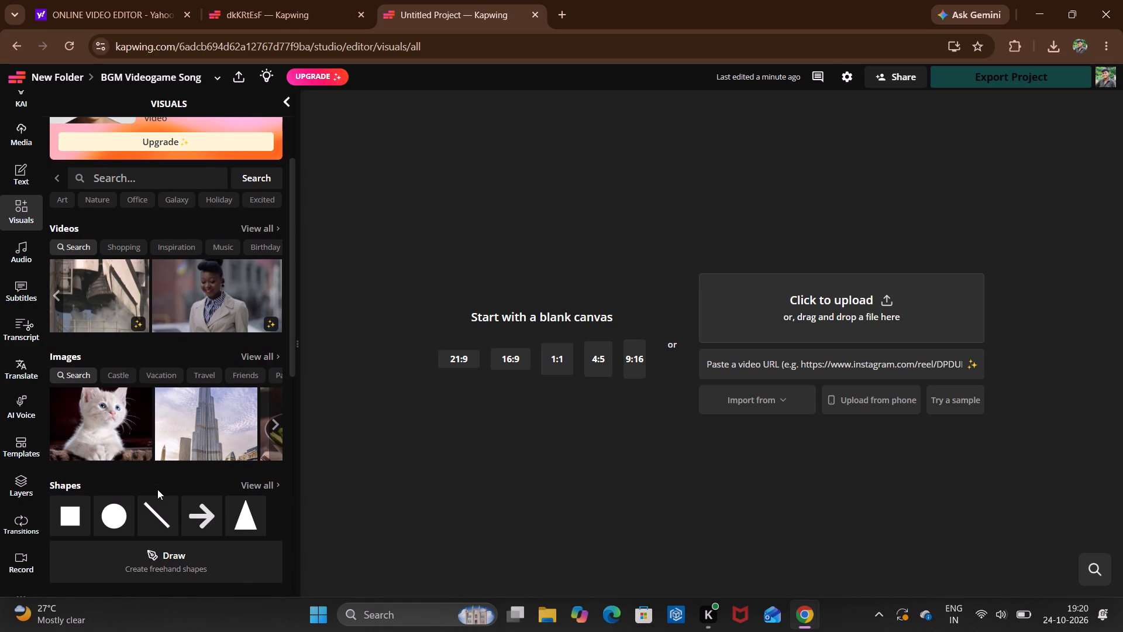
scroll(115, 476, "down", 1)
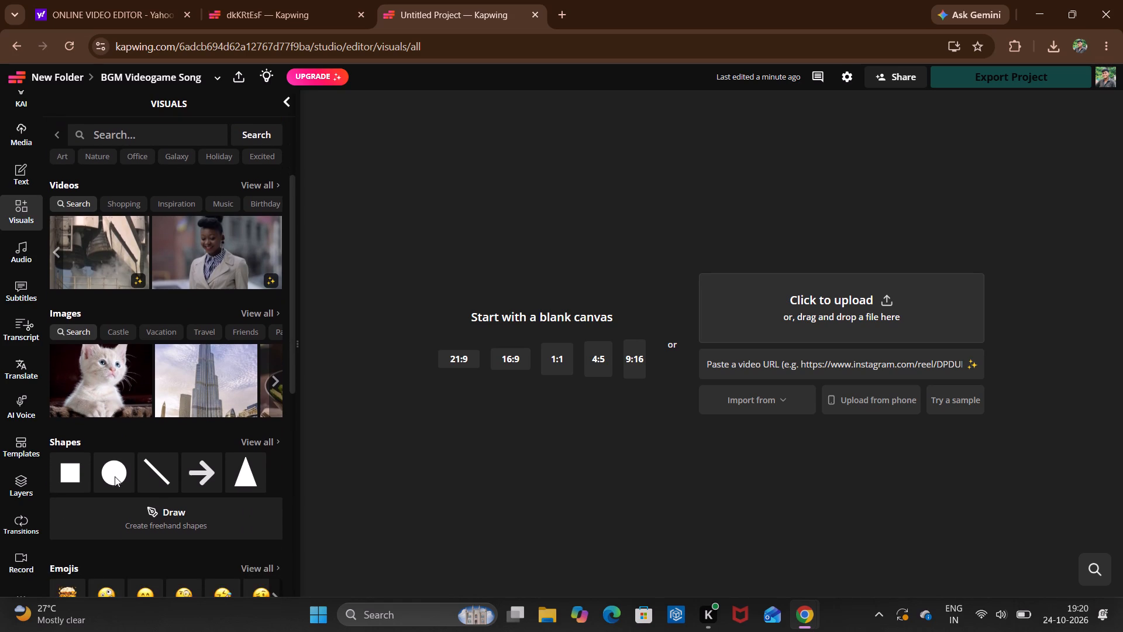
scroll(115, 476, "down", 3)
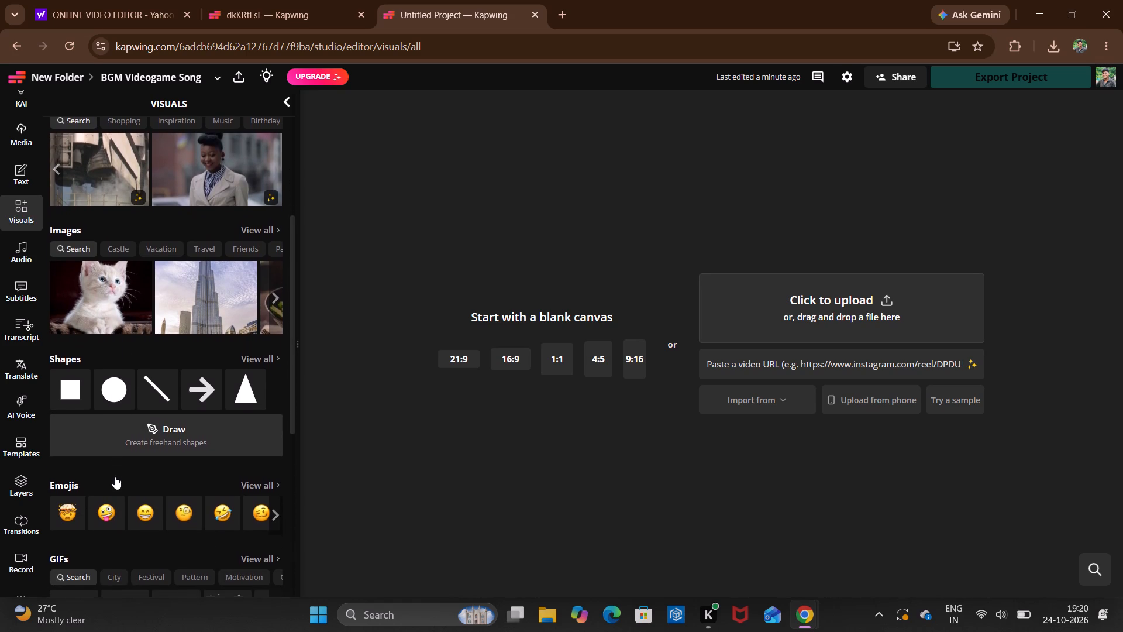
scroll(115, 476, "down", 3)
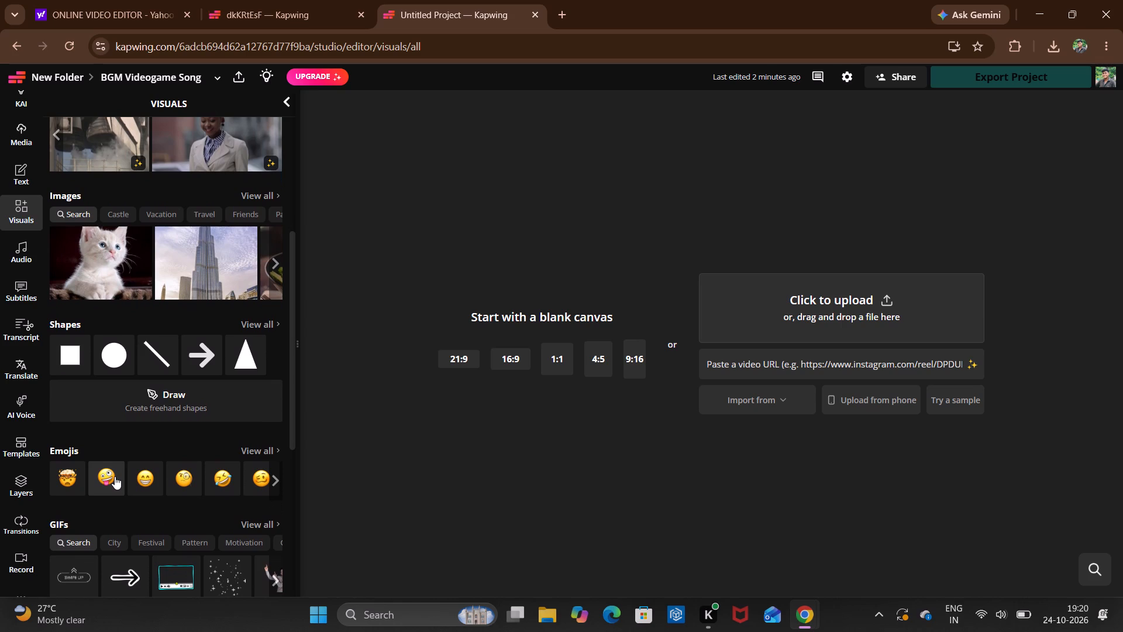
scroll(115, 476, "down", 1)
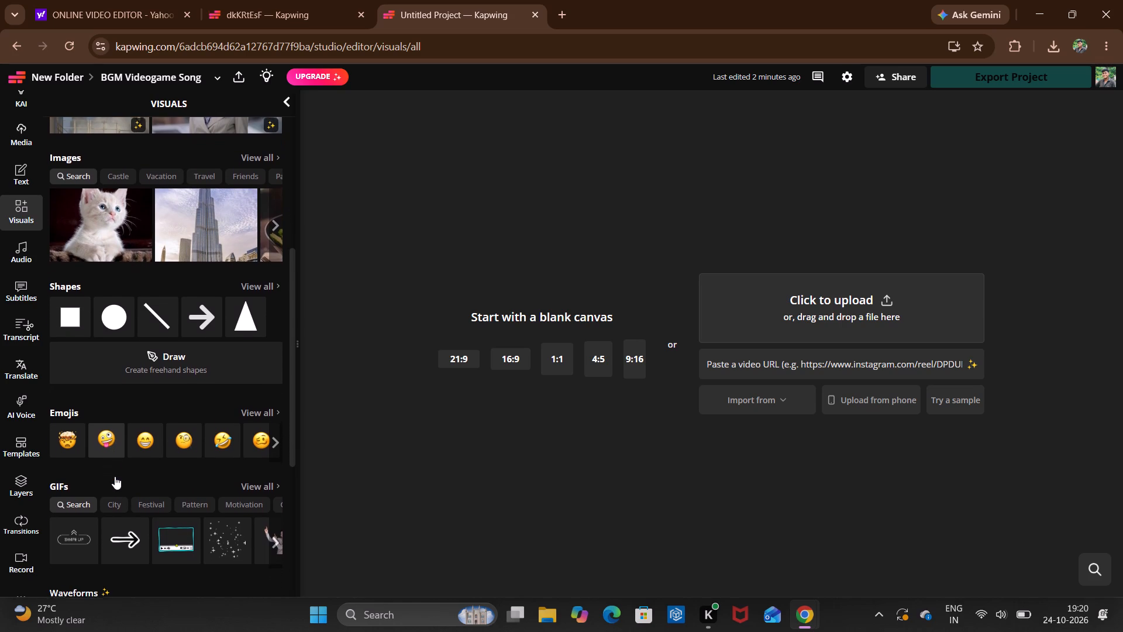
scroll(115, 476, "down", 2)
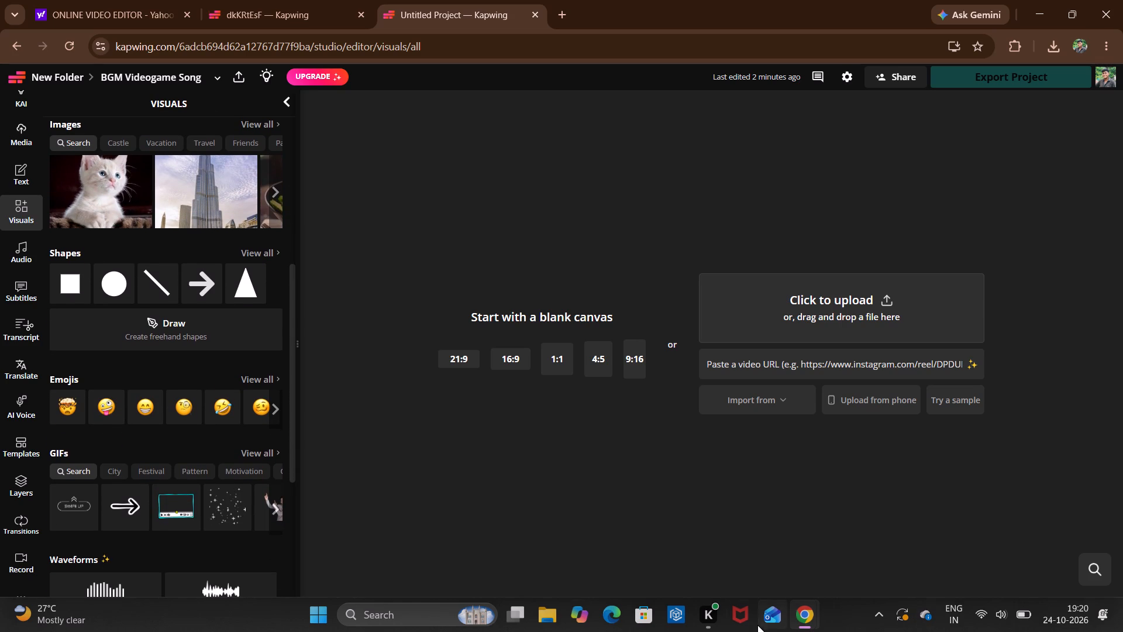
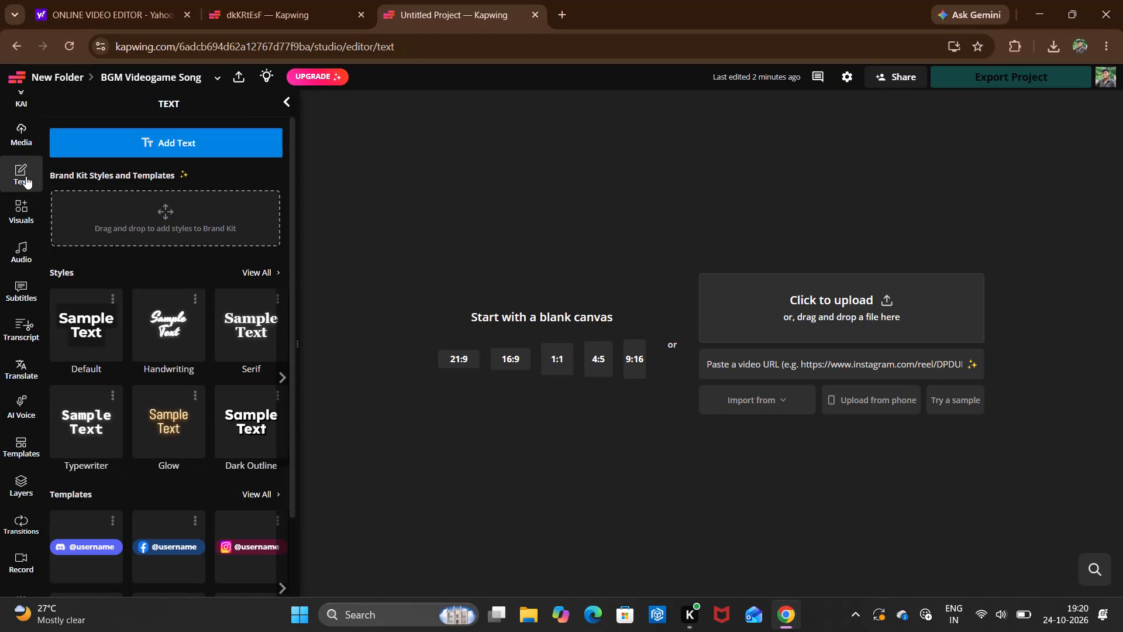
Look over the stock videos and other assets among the visuals, and open the full stock video collection.
left_click(20, 205)
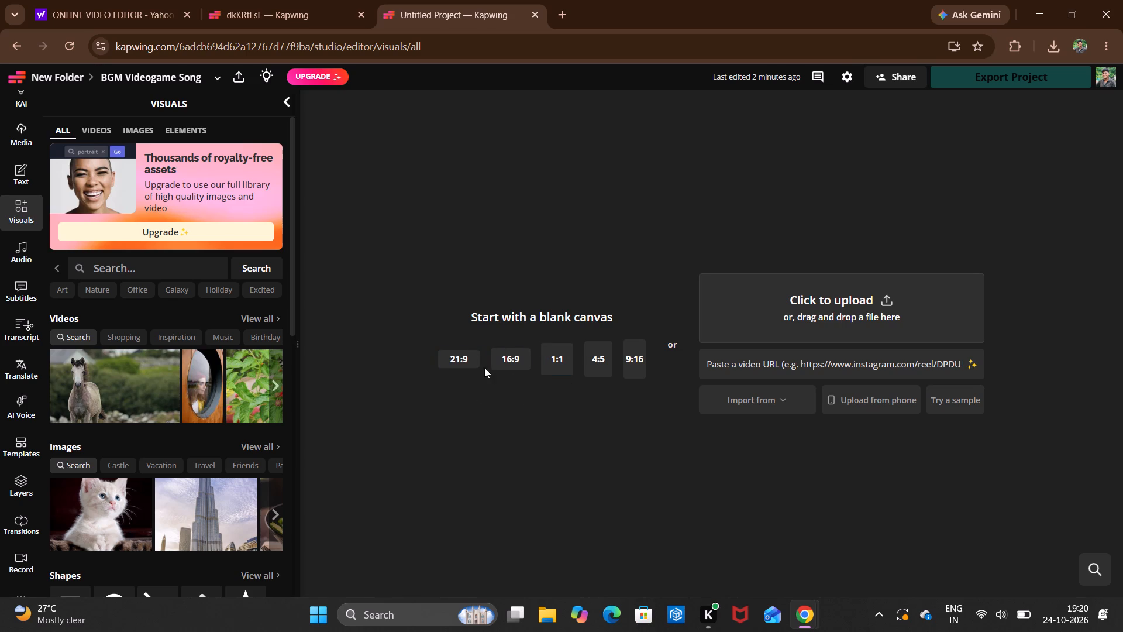
scroll(202, 391, "left", 2)
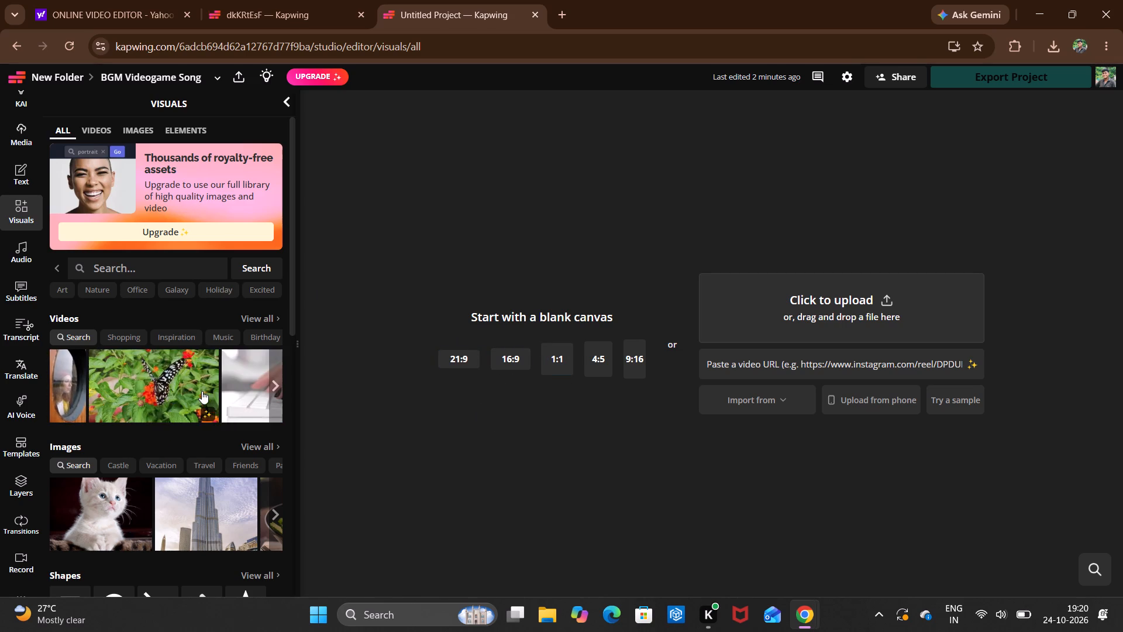
scroll(202, 391, "left", 5)
scroll(164, 458, "down", 1)
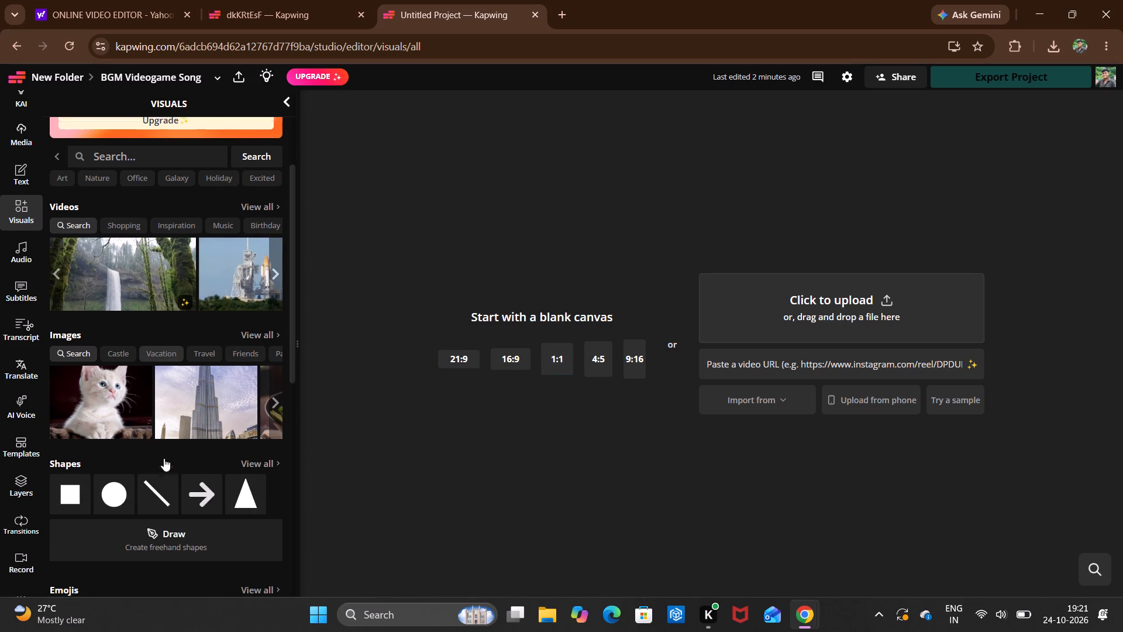
scroll(164, 458, "down", 1)
scroll(164, 458, "up", 2)
left_click(258, 311)
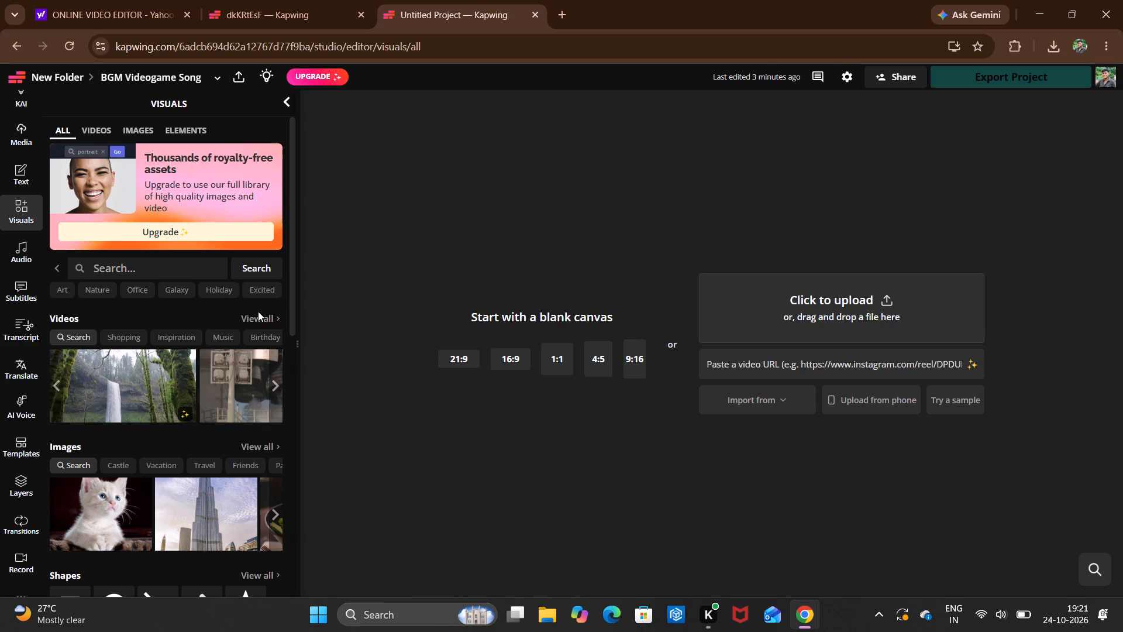
left_click(263, 318)
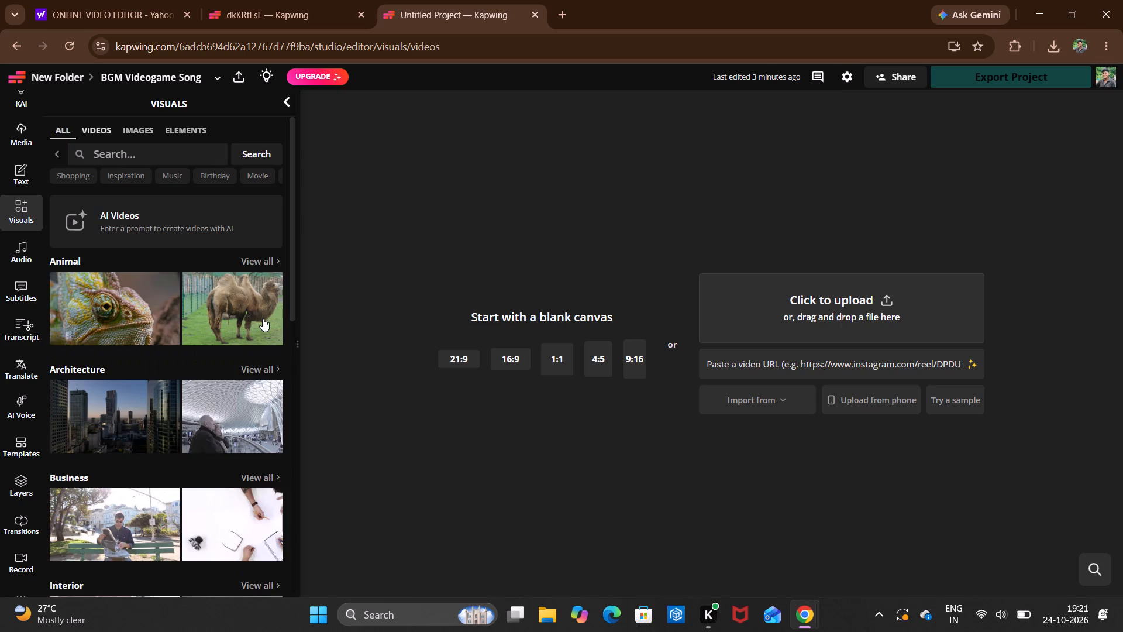
Search the stock videos for CARS and add the VariousPhotography highway traffic clip to the project.
left_click(138, 156)
type("CARS")
key("Return")
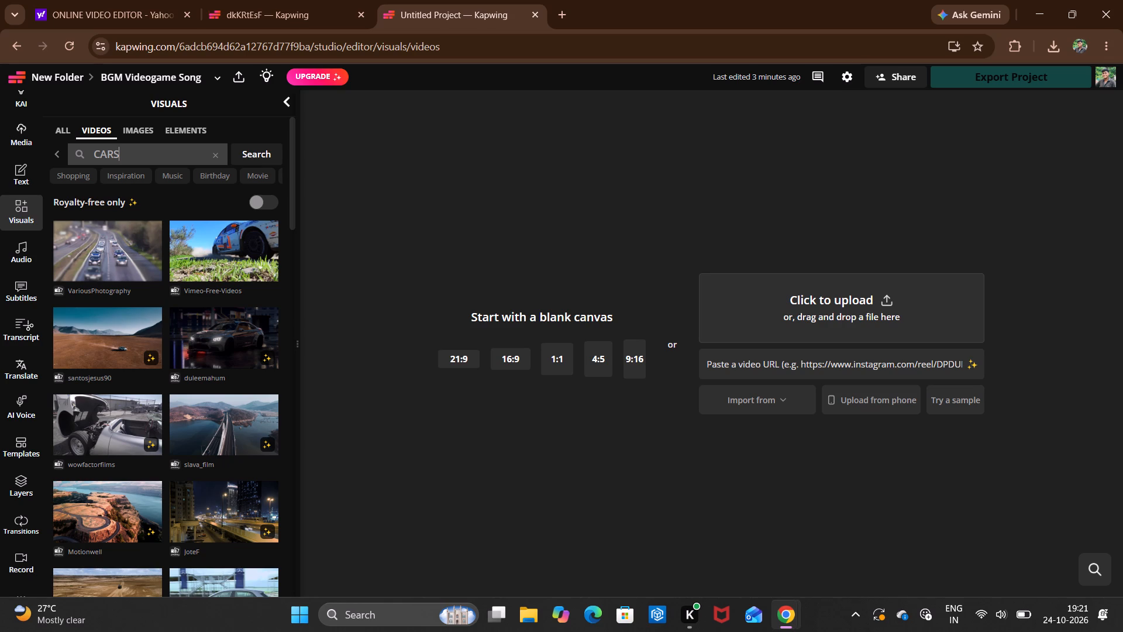
scroll(127, 248, "down", 1)
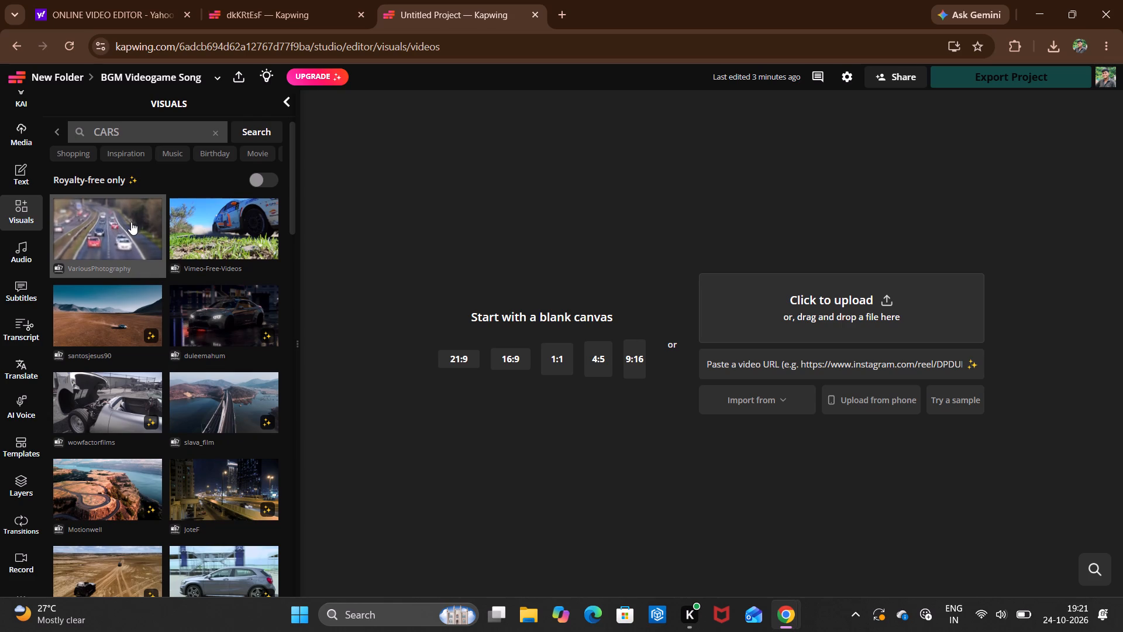
left_click(131, 222)
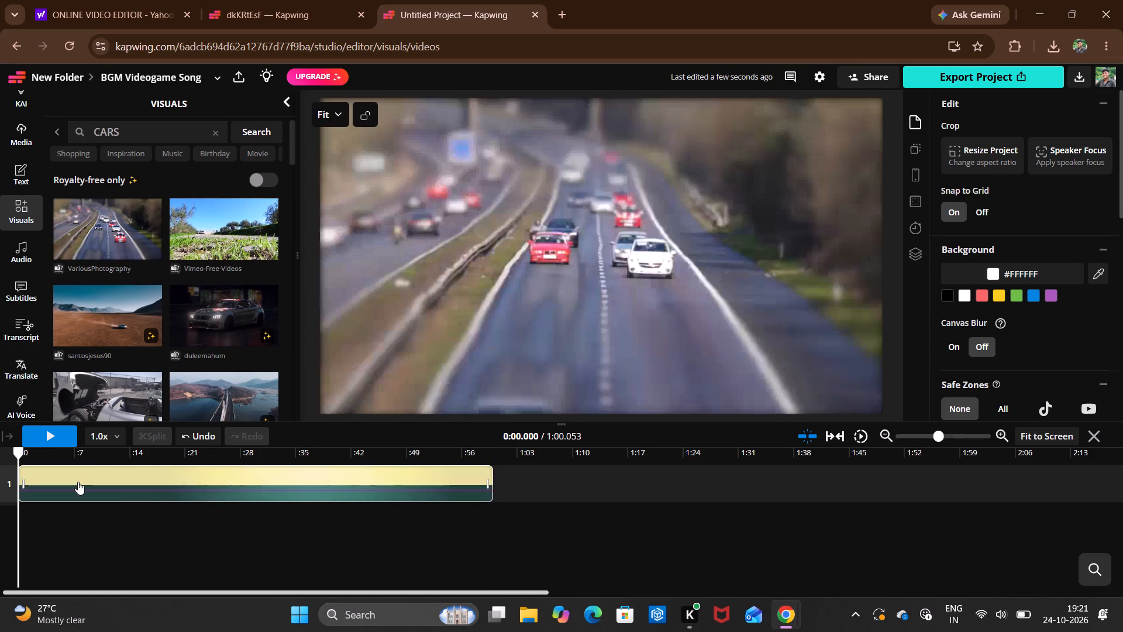
Split the highway traffic clip at about 7.5 seconds and delete the part after the cut.
double_click(78, 482)
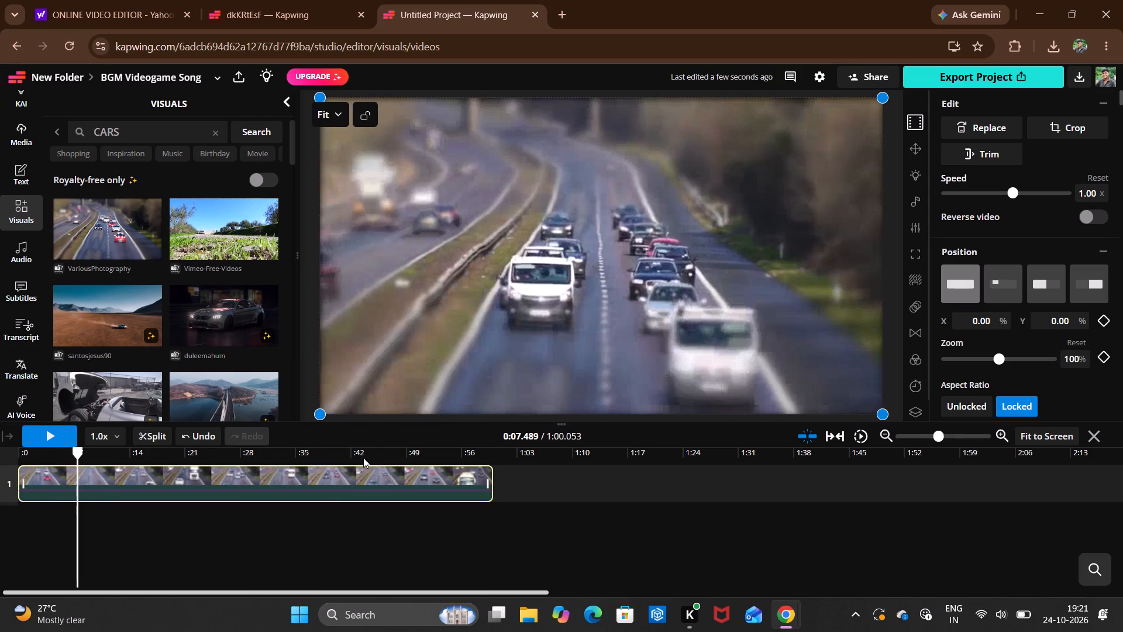
left_click(148, 436)
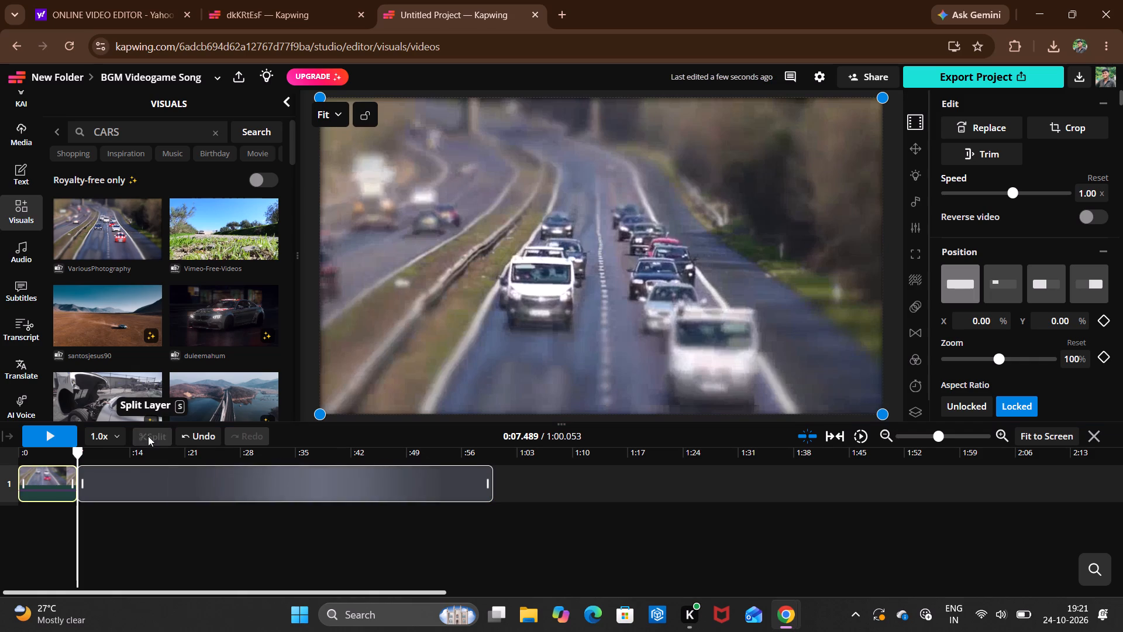
left_click(181, 482)
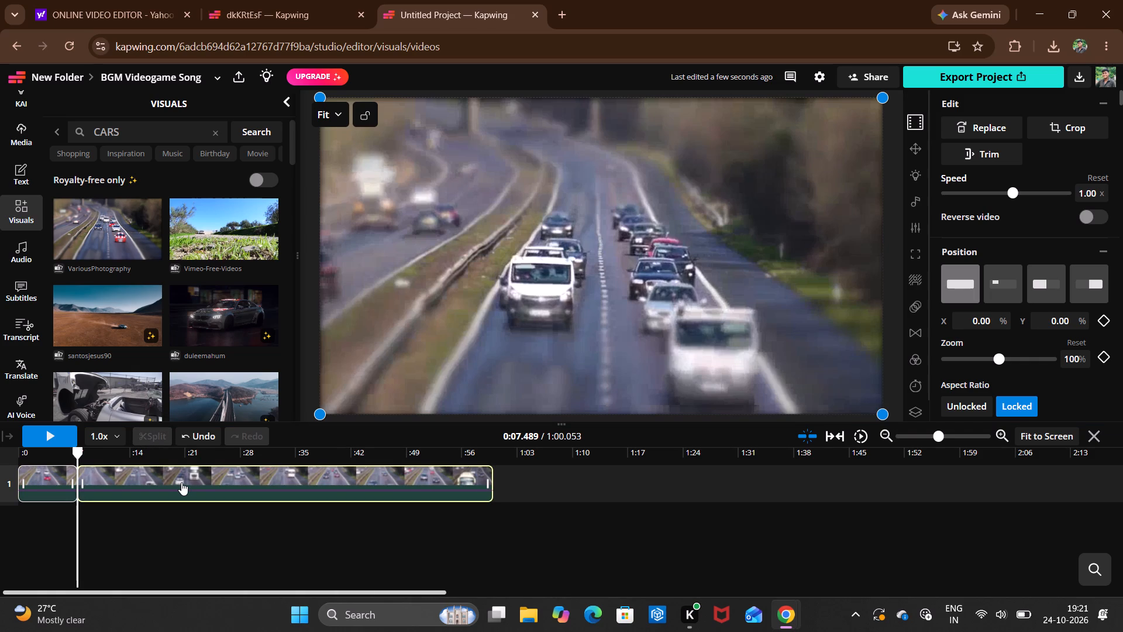
left_click(924, 410)
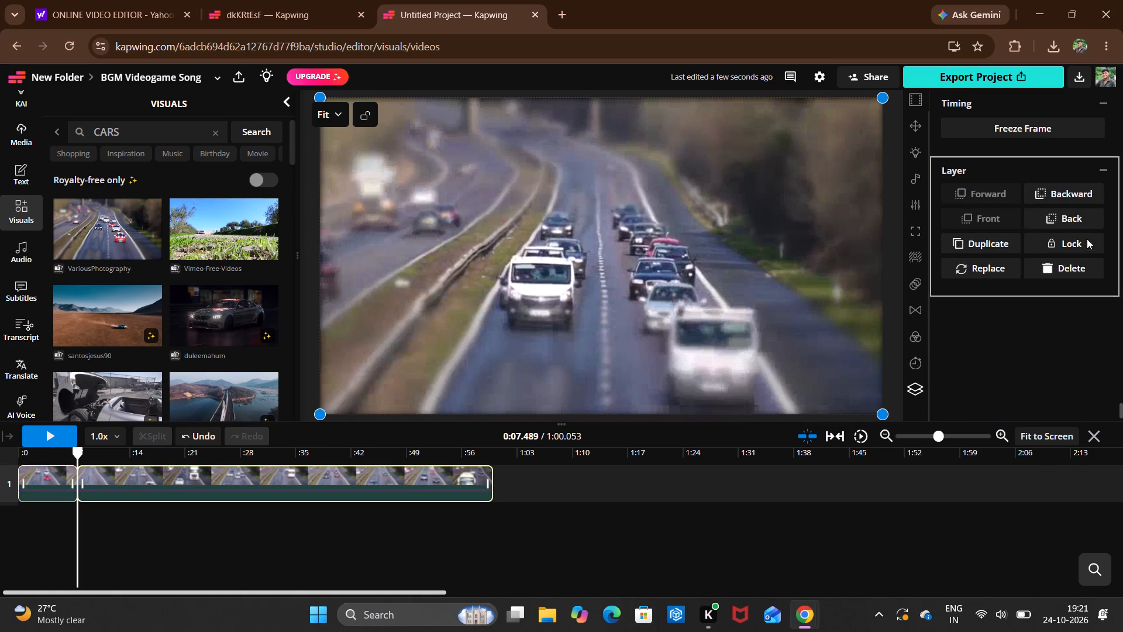
left_click(1067, 229)
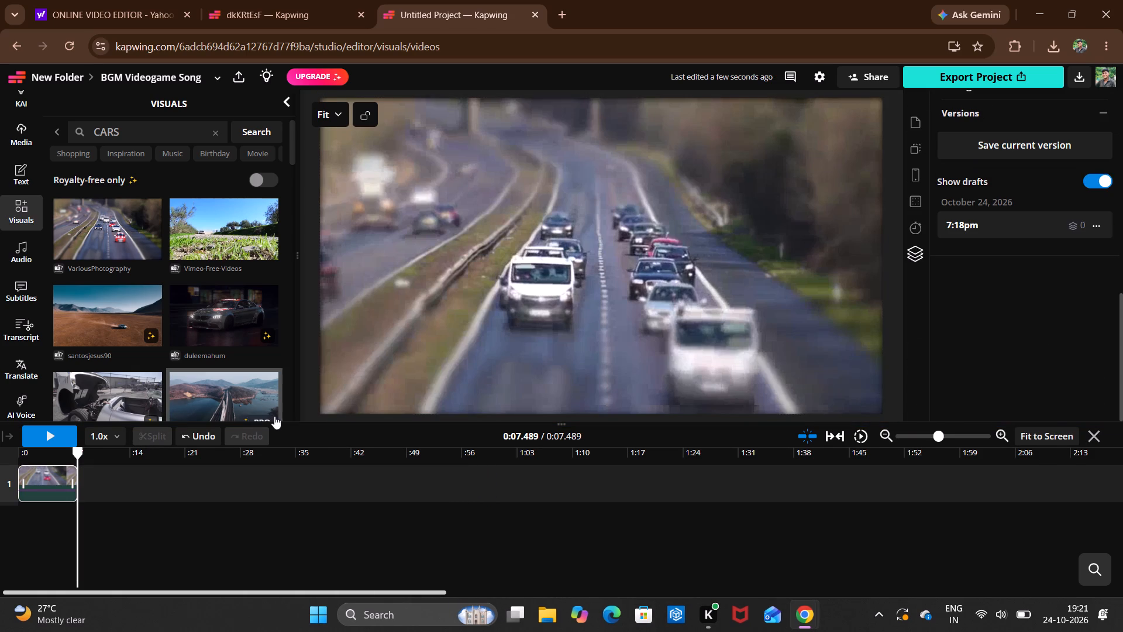
Add the rally car clip by Vimeo-Free-Videos right after the highway traffic clip.
left_click(229, 233)
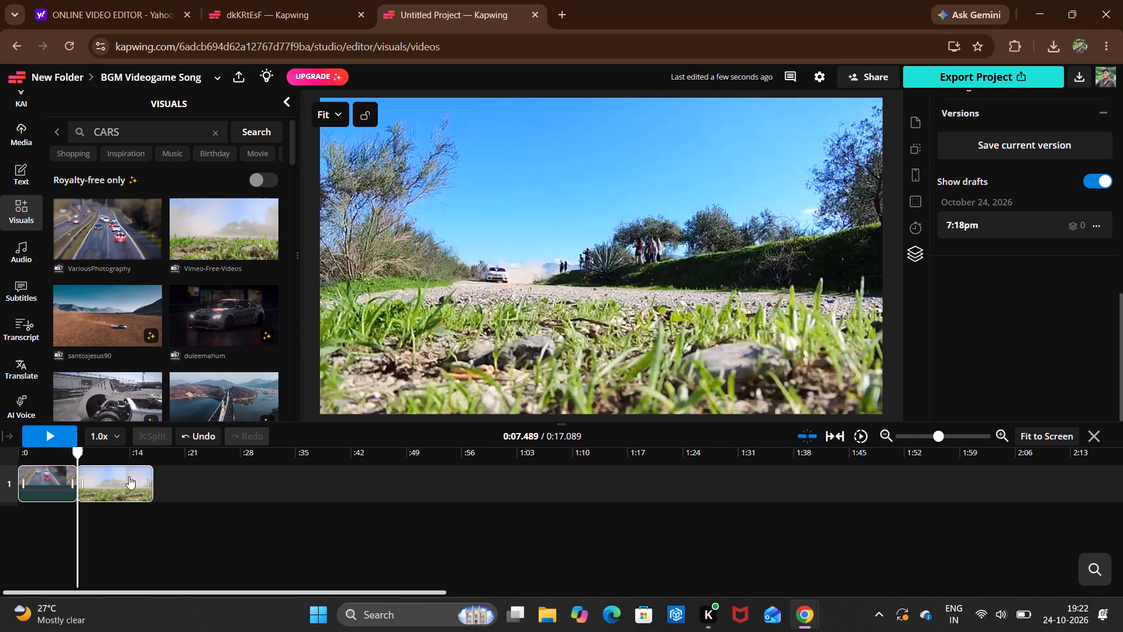
Split the rally car clip at about 9.4 seconds on the timeline and delete the part after the cut.
left_click(97, 476)
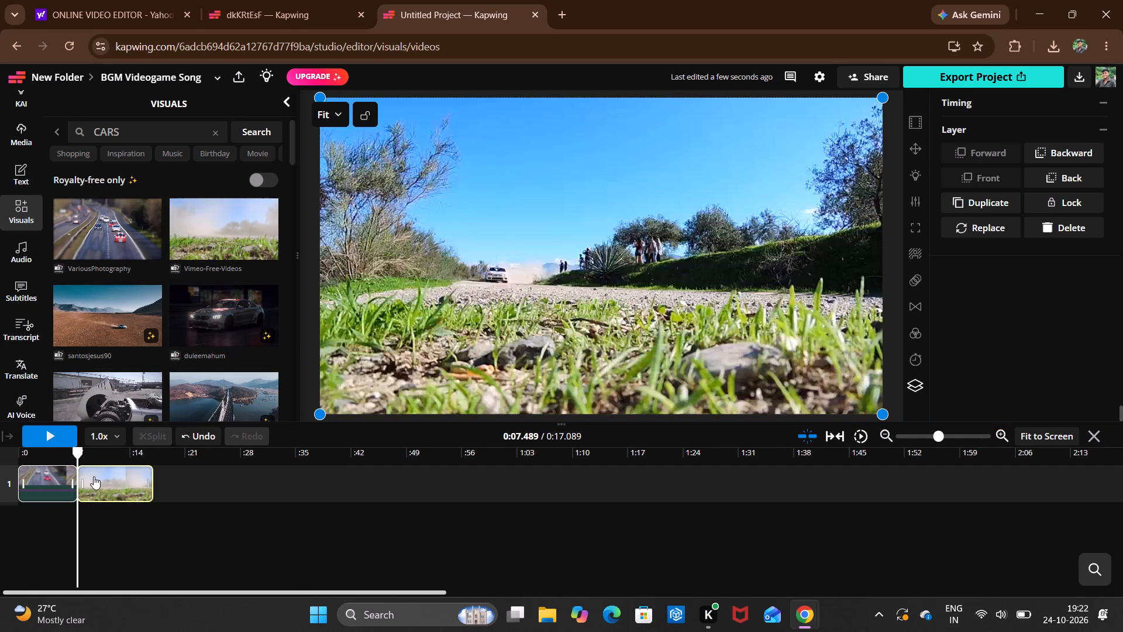
double_click(93, 477)
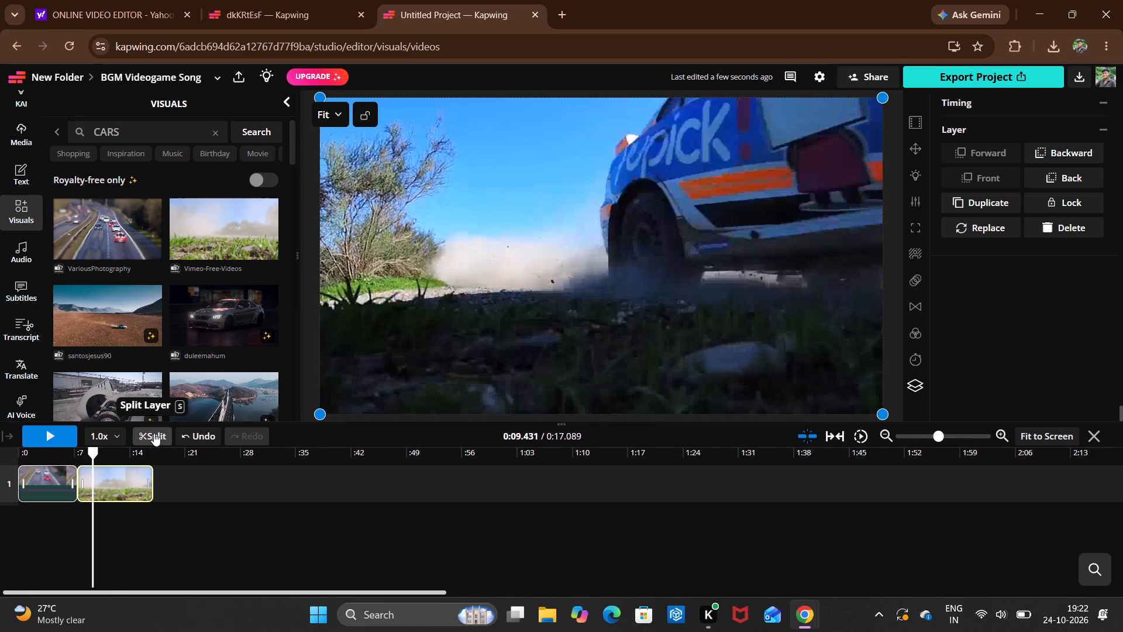
left_click(154, 433)
left_click(128, 481)
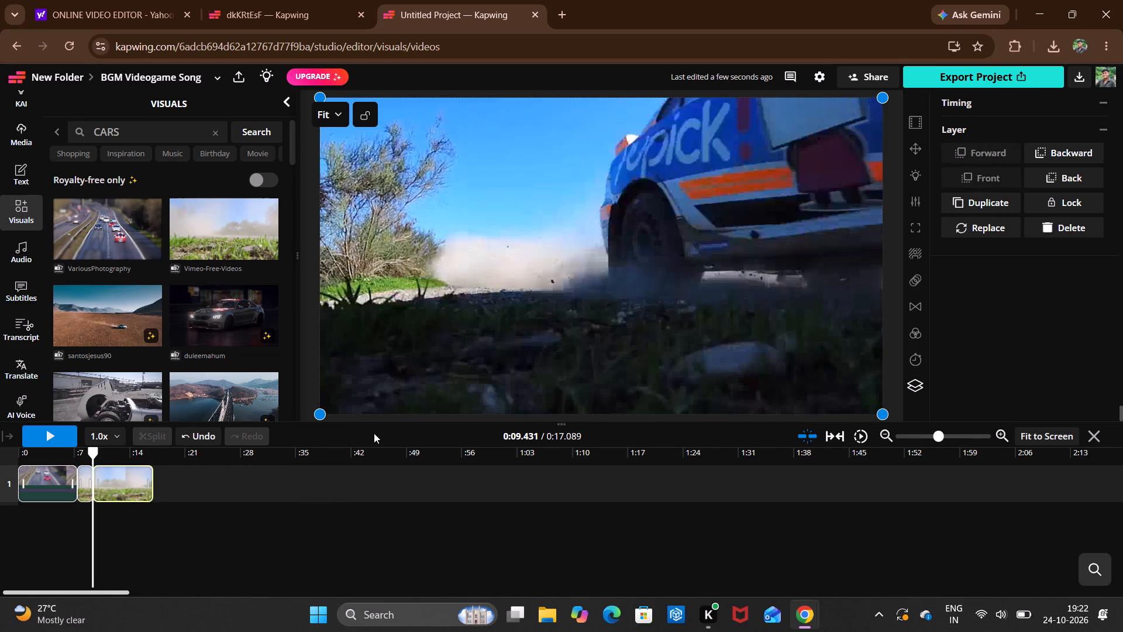
left_click(1081, 228)
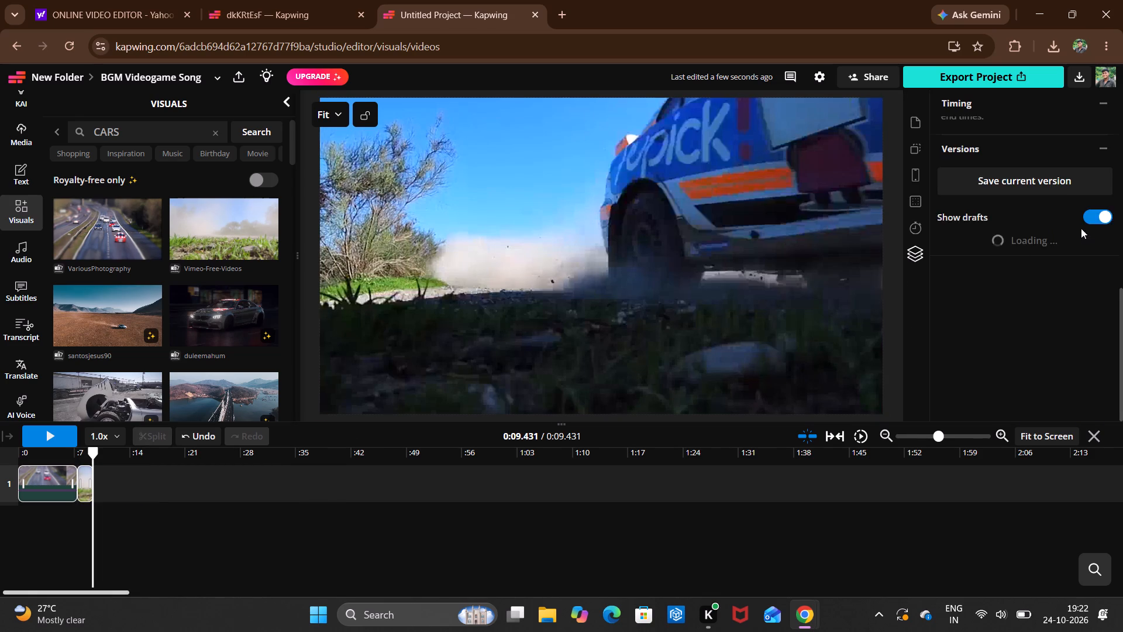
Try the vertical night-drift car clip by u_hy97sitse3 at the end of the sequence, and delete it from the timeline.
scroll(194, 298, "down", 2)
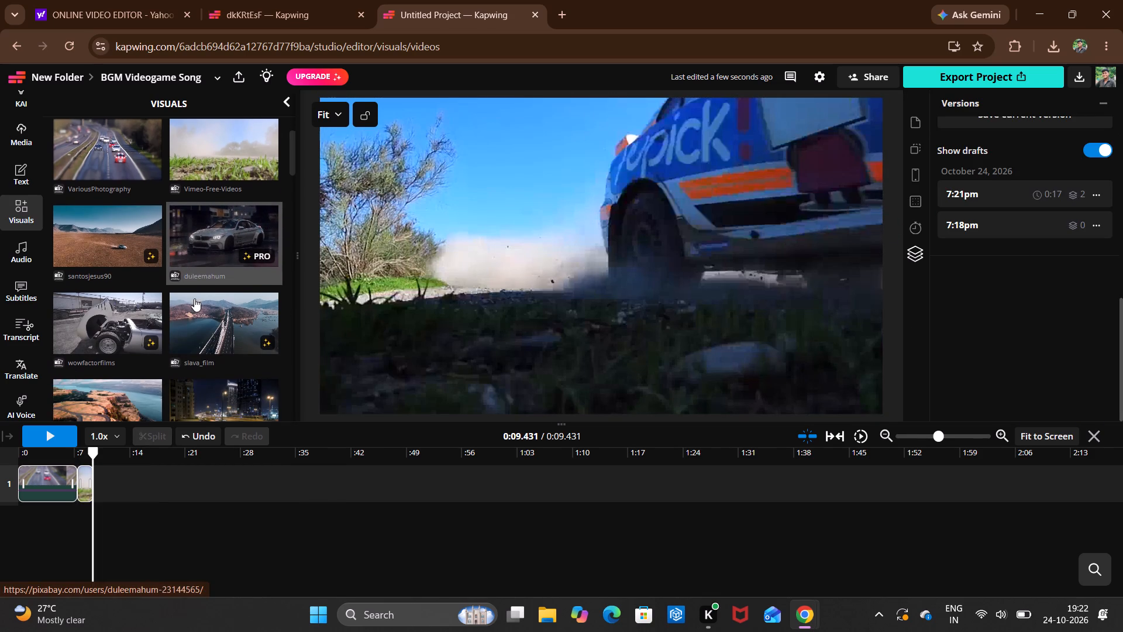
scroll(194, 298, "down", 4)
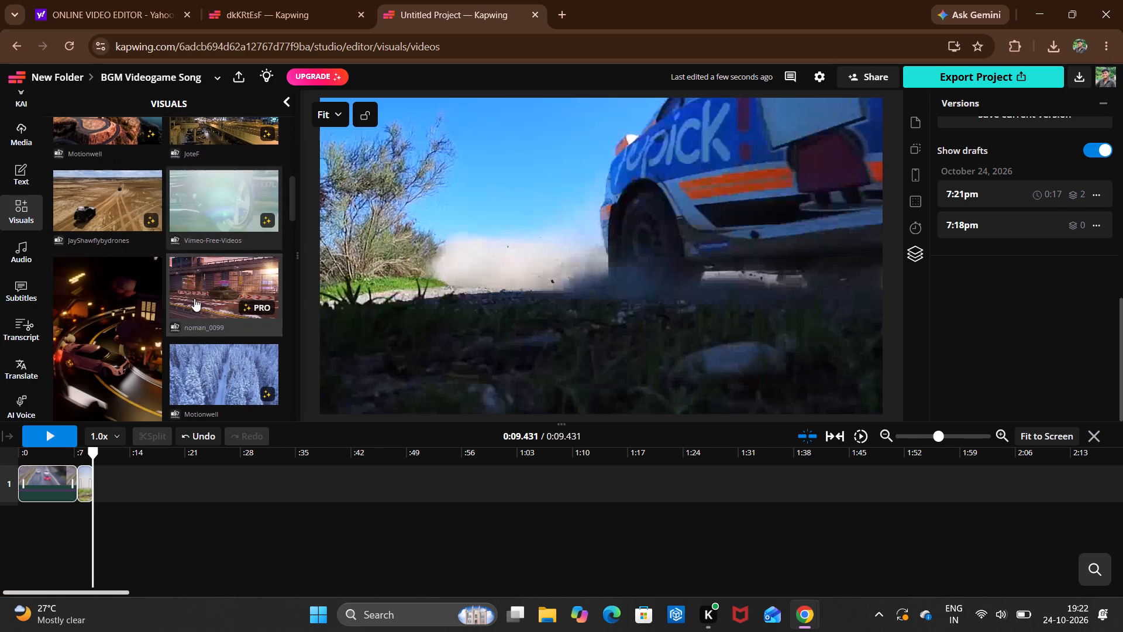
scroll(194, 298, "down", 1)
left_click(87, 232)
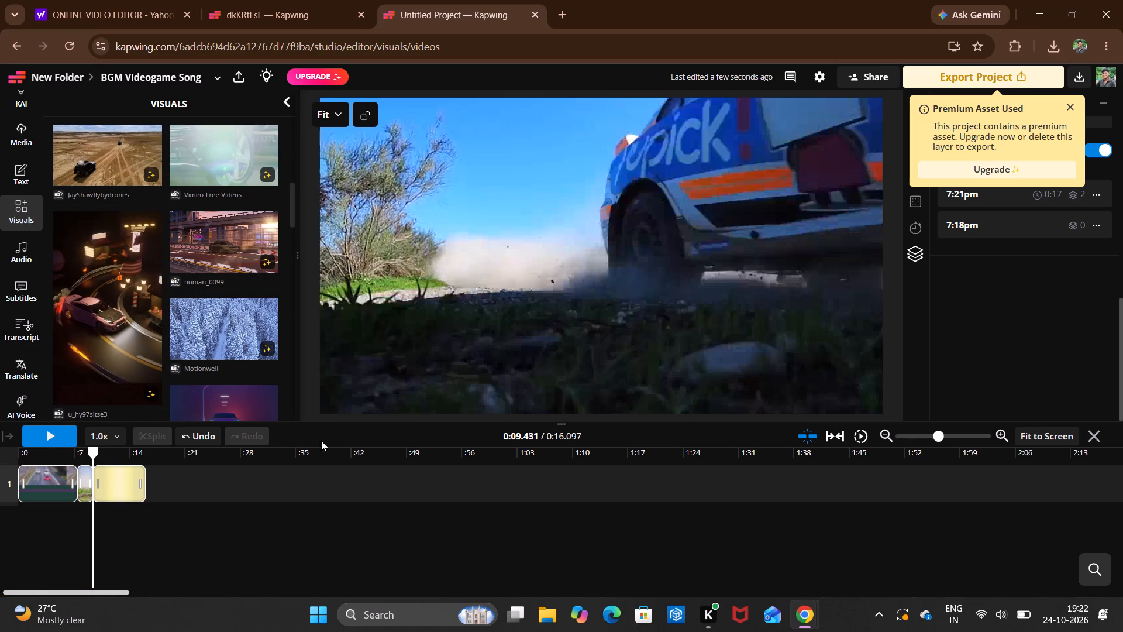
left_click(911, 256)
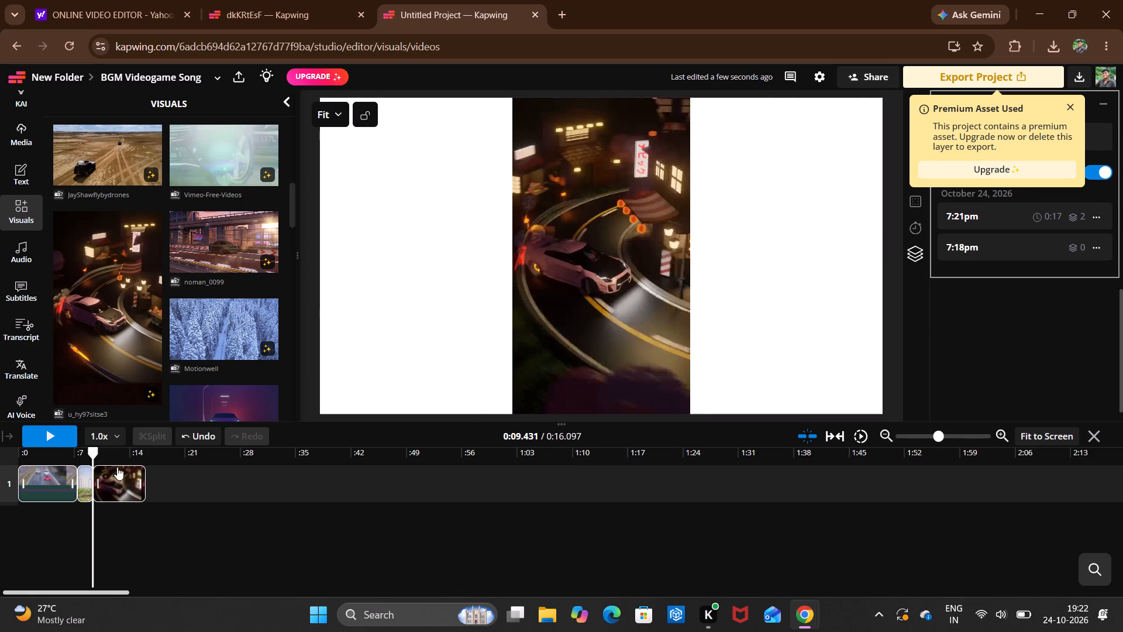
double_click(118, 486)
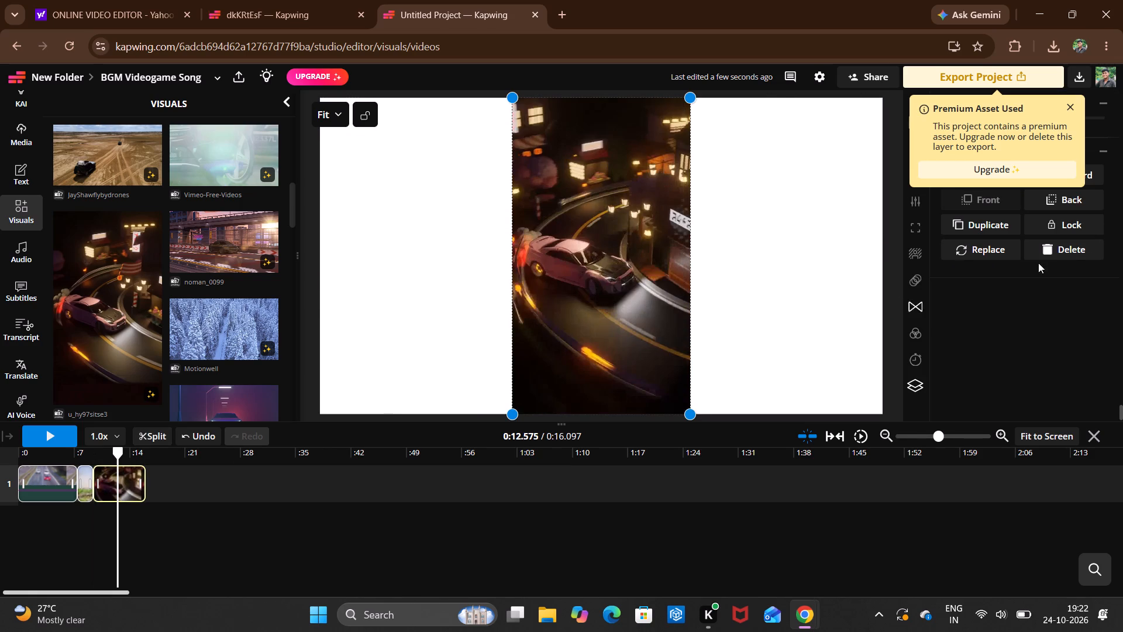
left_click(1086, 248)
Add the illustrated rainy beach camper van clip by u_cakf541pns to the project from the car videos.
scroll(234, 235, "down", 5)
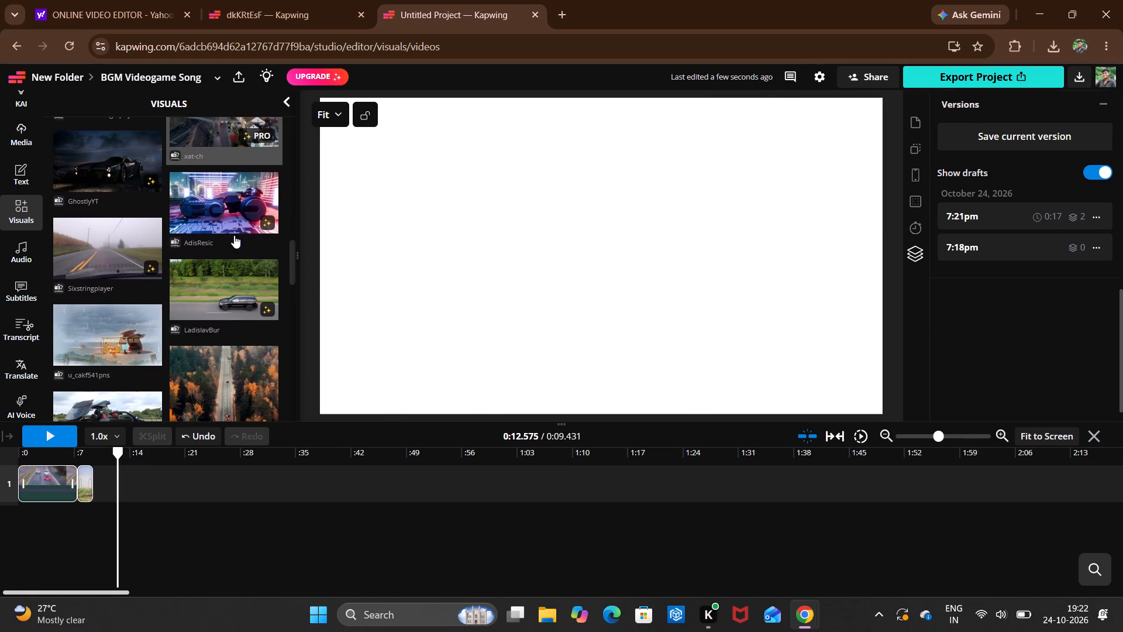
scroll(234, 235, "down", 2)
left_click(109, 221)
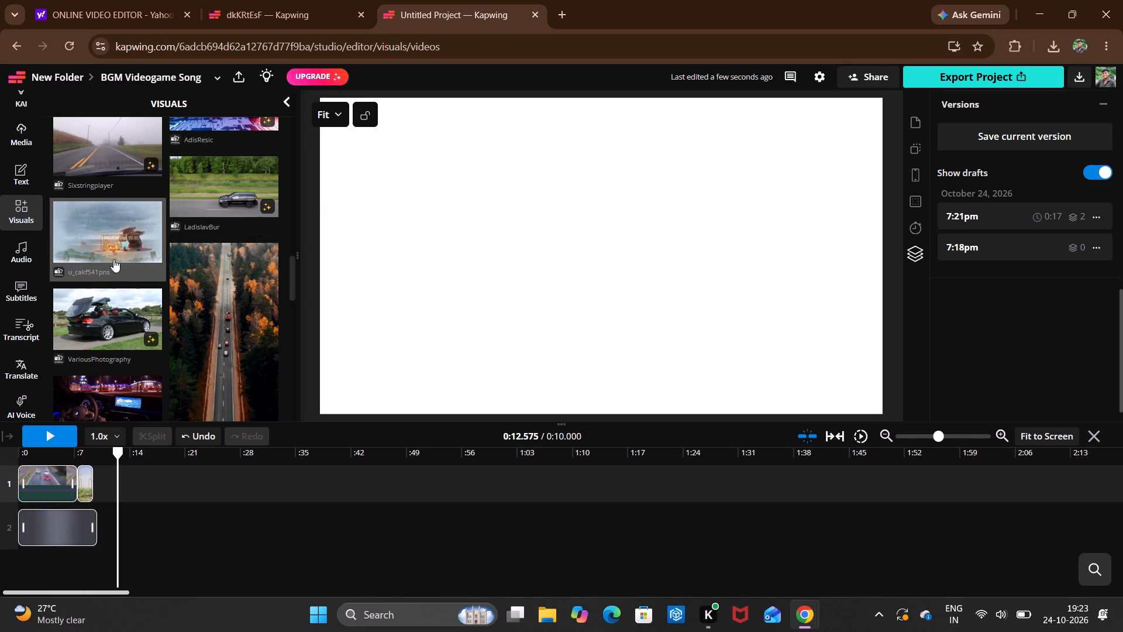
Add the vertical autumn forest road clip by PicturalU, starting at about 9.2 seconds on the timeline.
scroll(156, 320, "down", 2)
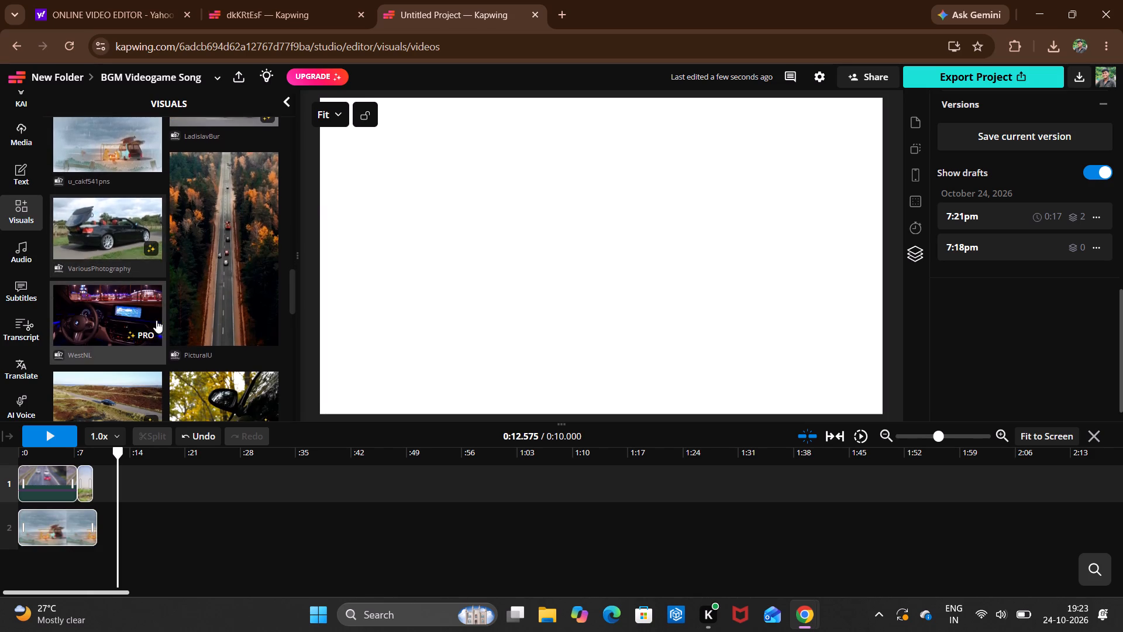
scroll(156, 320, "down", 1)
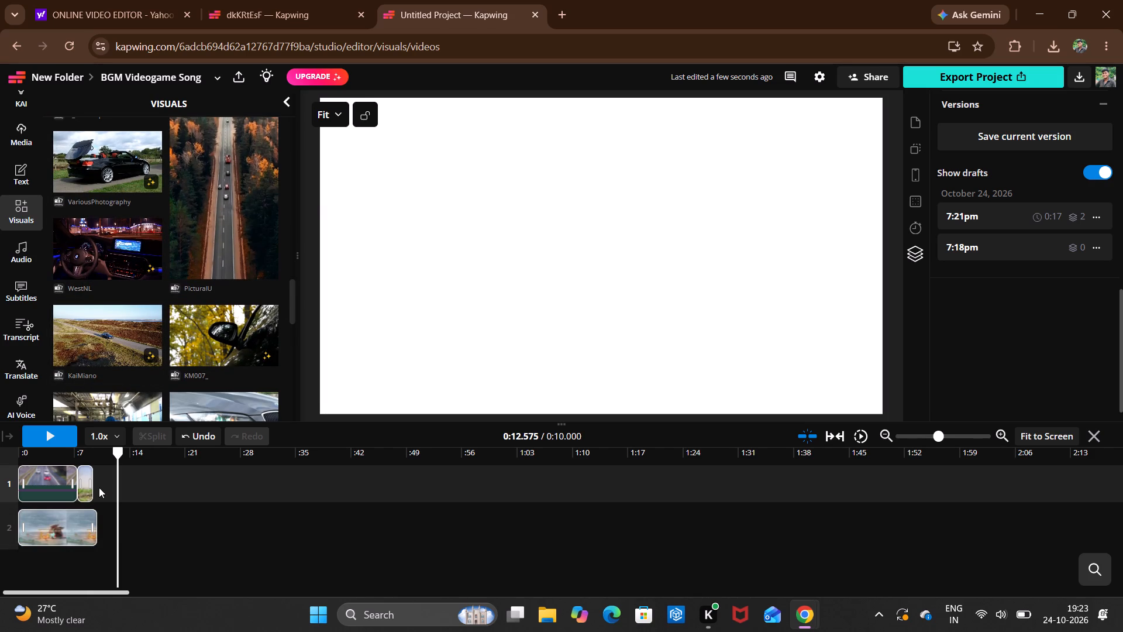
double_click(91, 485)
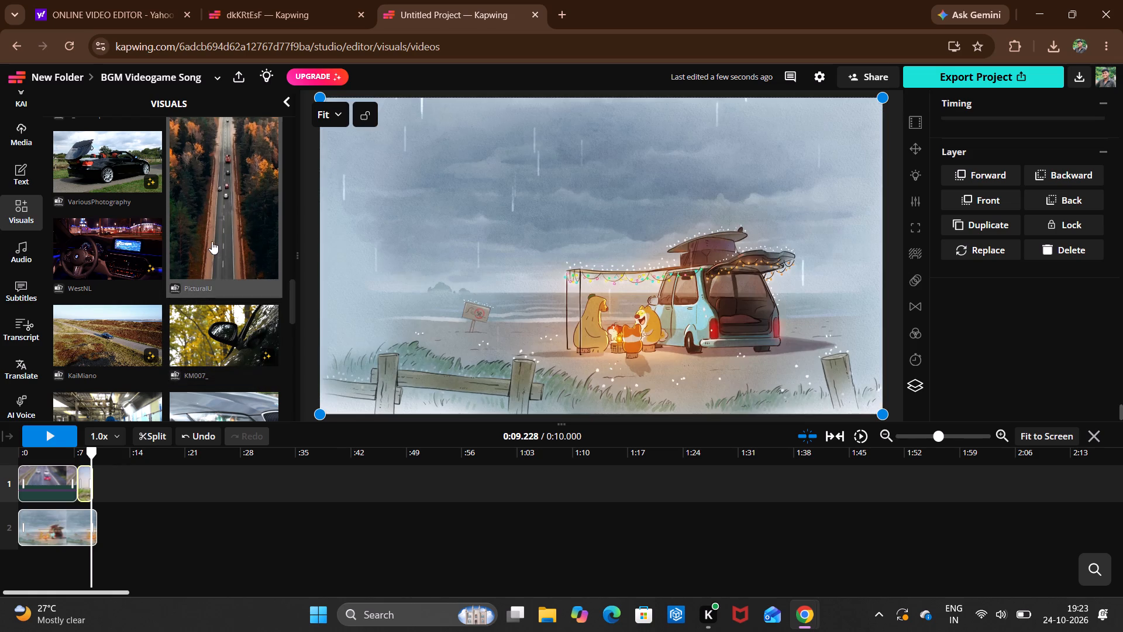
left_click(212, 241)
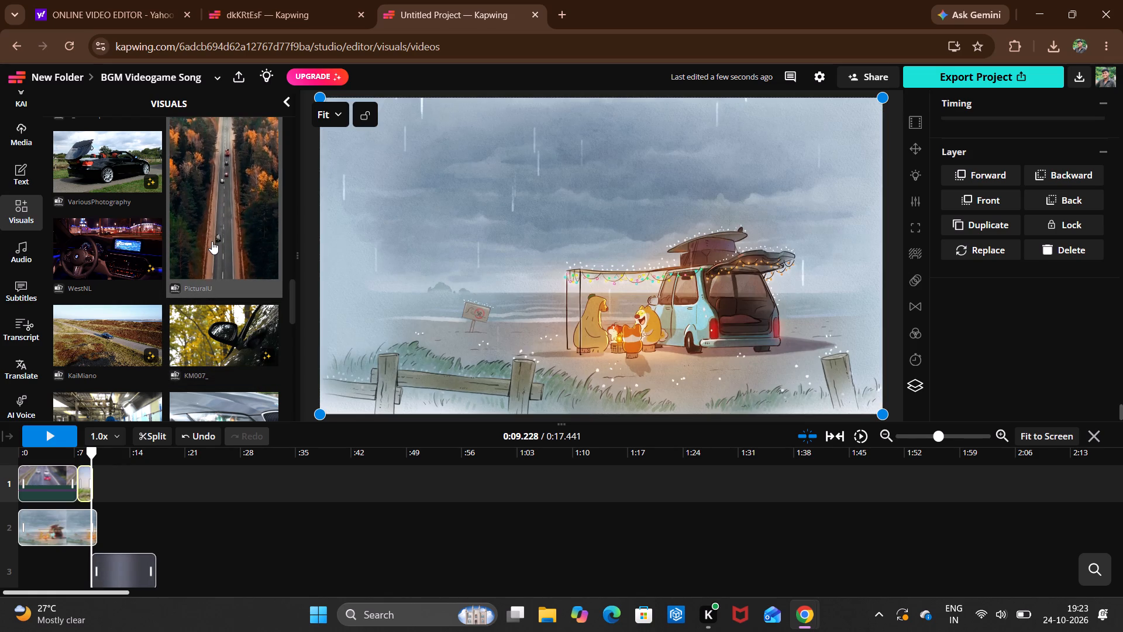
left_click_drag(212, 241, 191, 342)
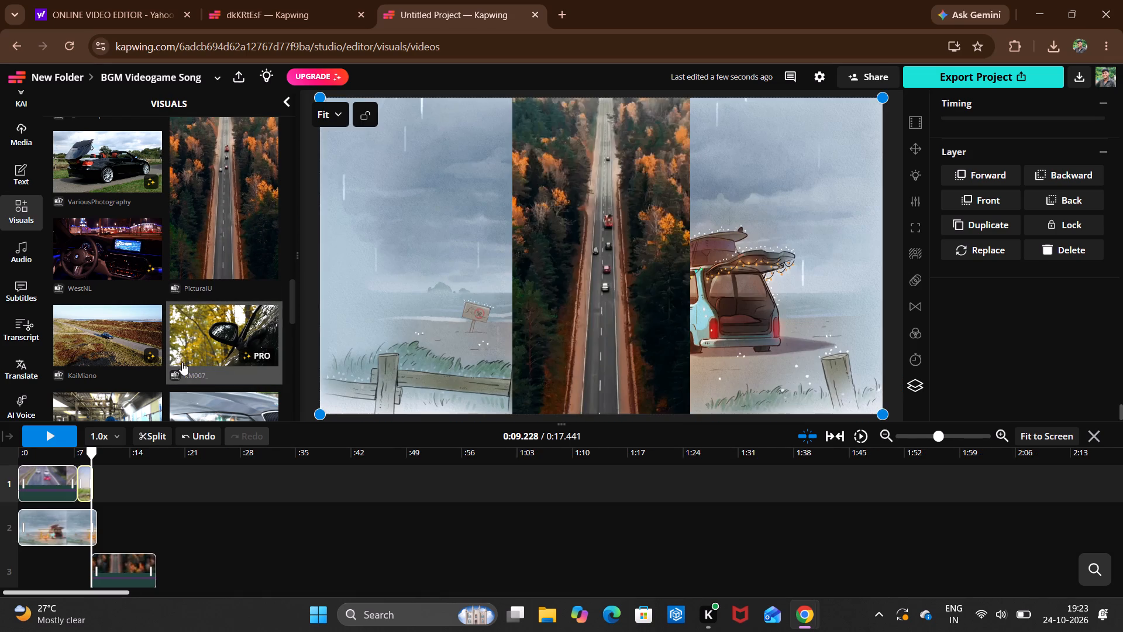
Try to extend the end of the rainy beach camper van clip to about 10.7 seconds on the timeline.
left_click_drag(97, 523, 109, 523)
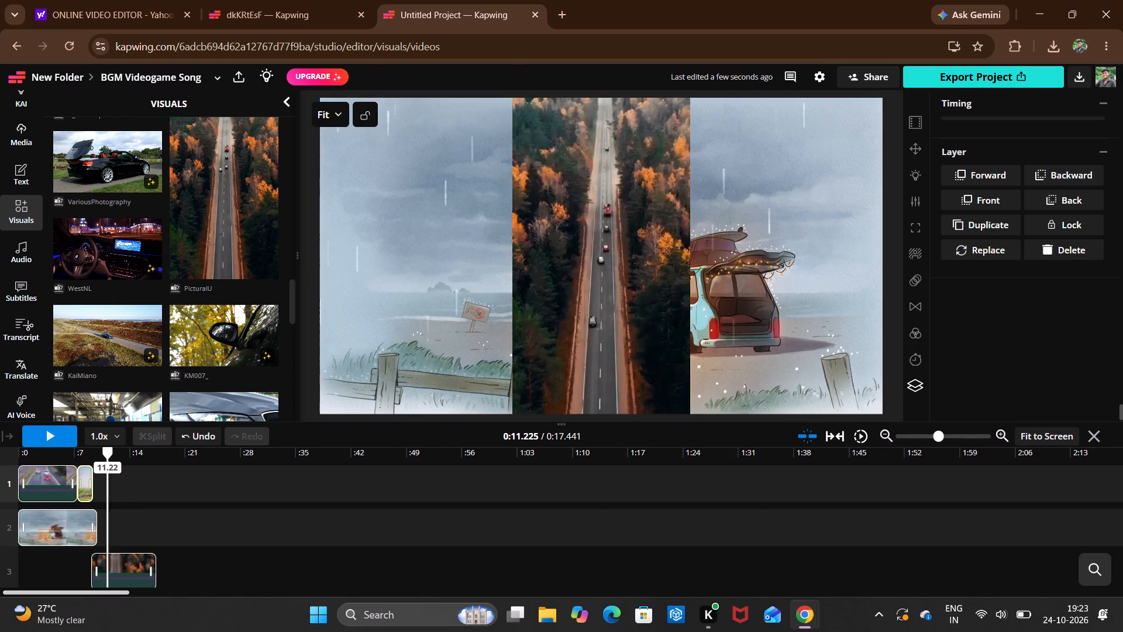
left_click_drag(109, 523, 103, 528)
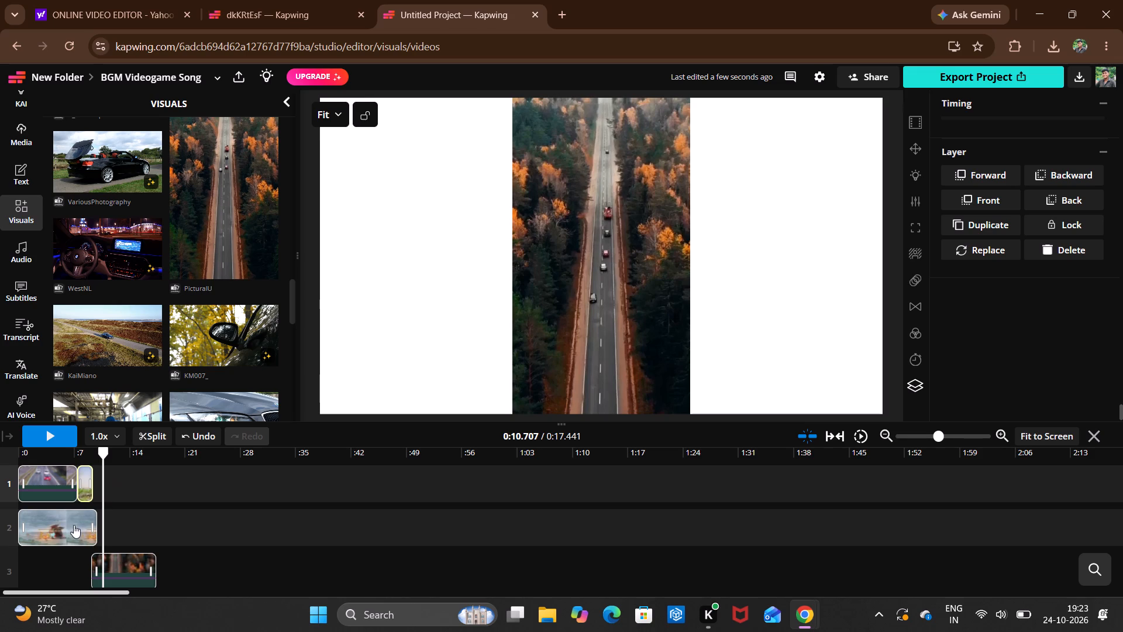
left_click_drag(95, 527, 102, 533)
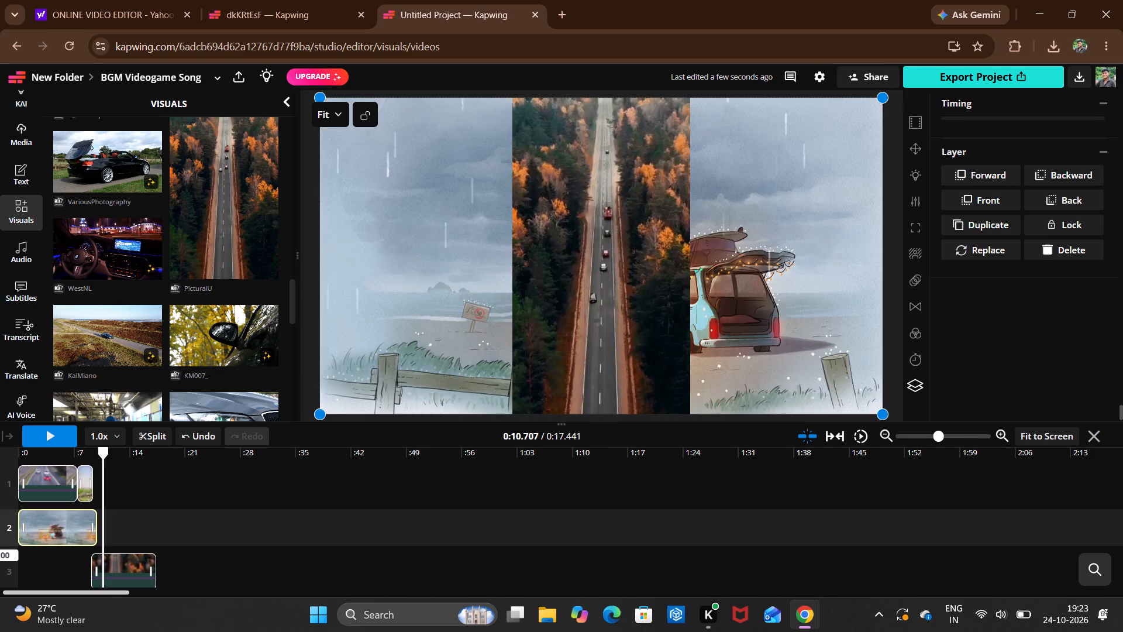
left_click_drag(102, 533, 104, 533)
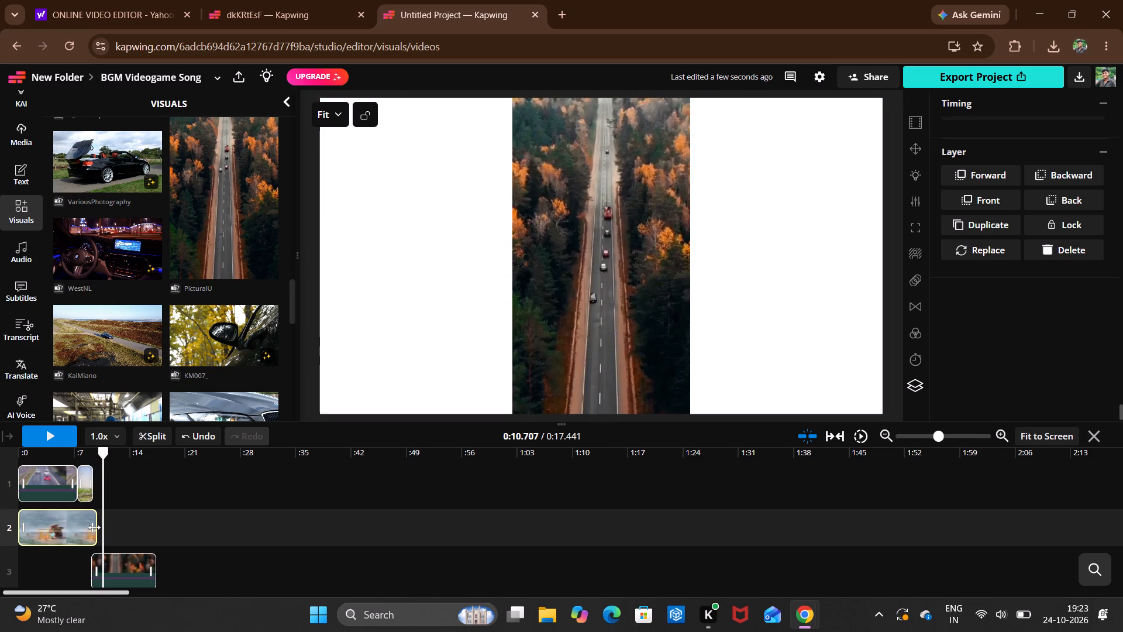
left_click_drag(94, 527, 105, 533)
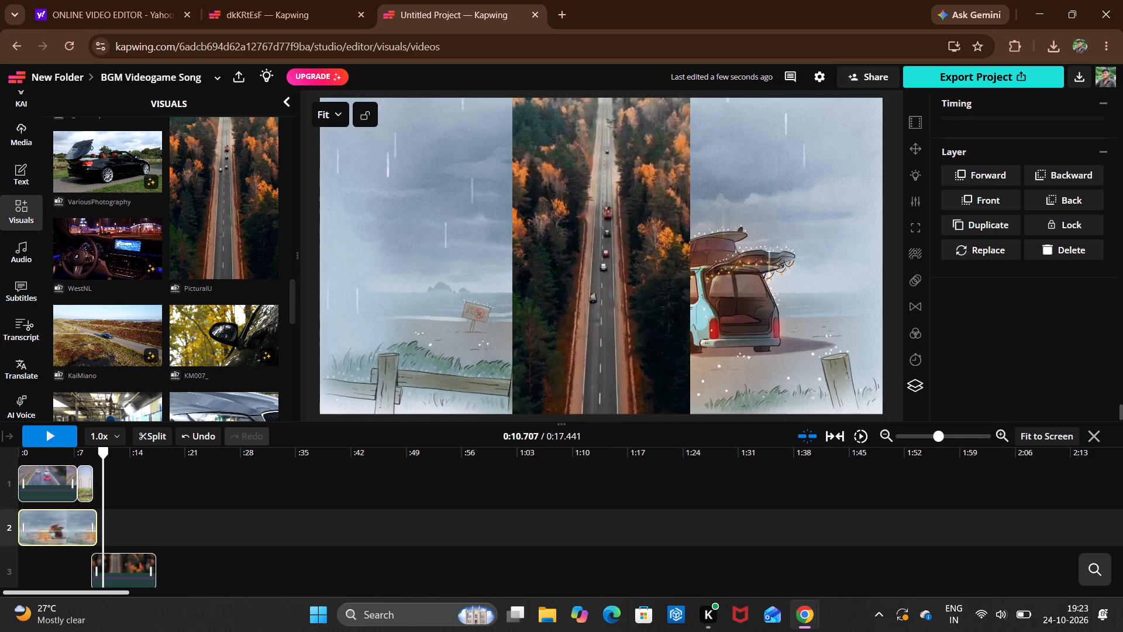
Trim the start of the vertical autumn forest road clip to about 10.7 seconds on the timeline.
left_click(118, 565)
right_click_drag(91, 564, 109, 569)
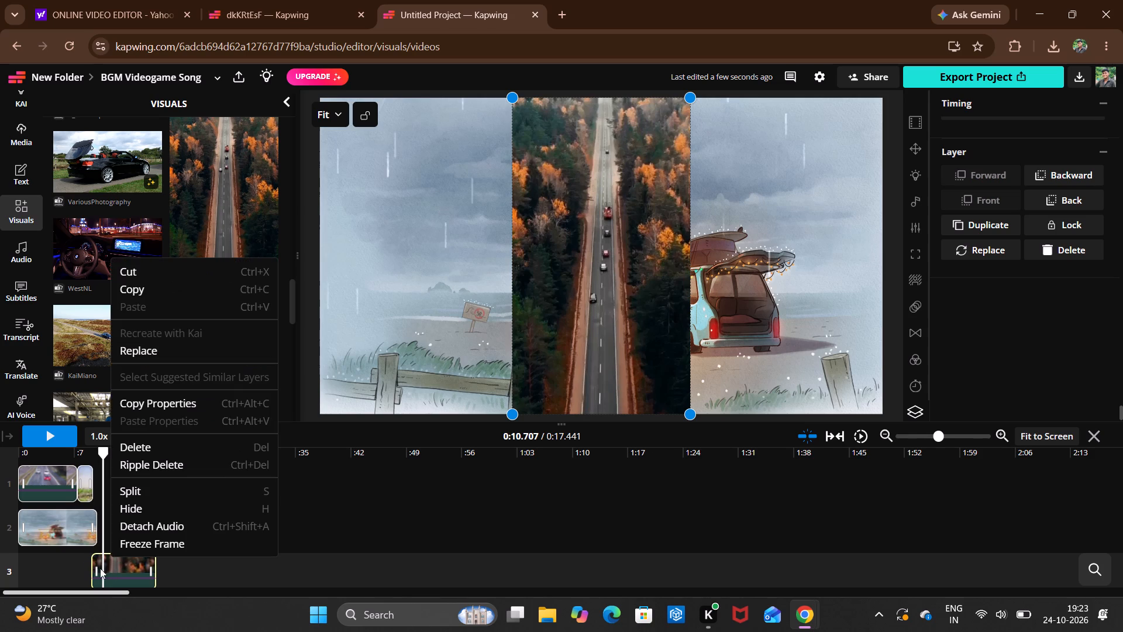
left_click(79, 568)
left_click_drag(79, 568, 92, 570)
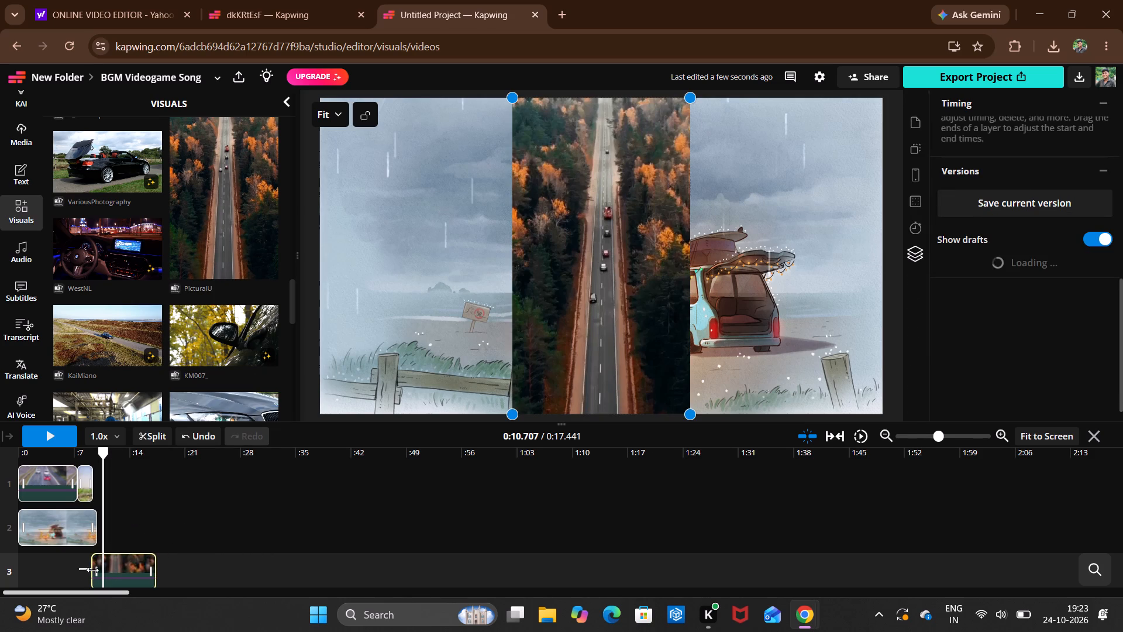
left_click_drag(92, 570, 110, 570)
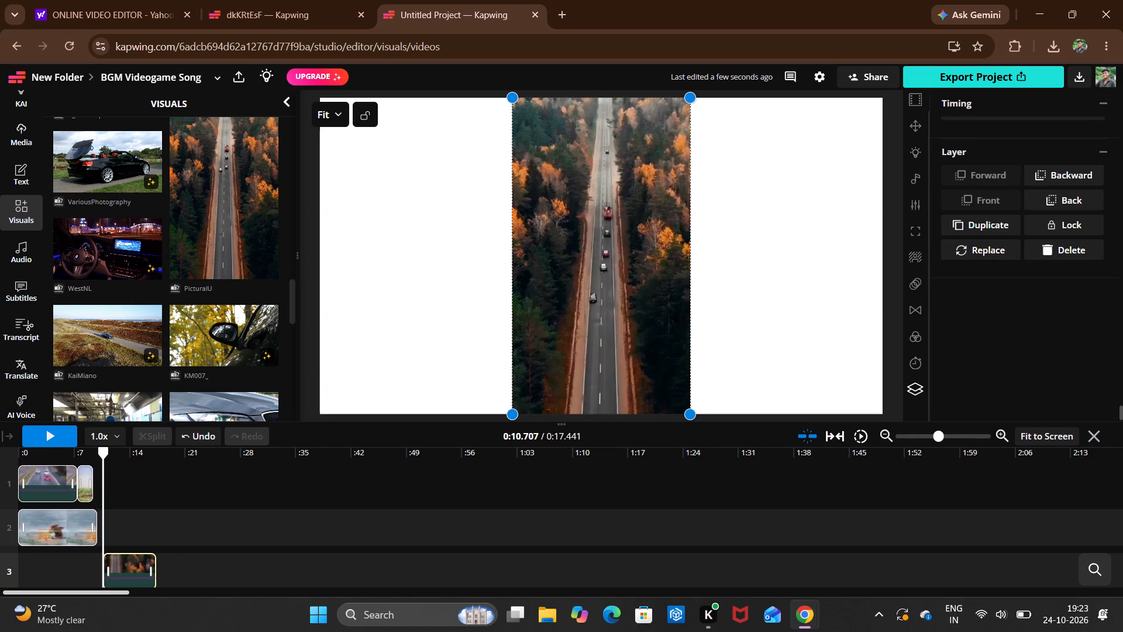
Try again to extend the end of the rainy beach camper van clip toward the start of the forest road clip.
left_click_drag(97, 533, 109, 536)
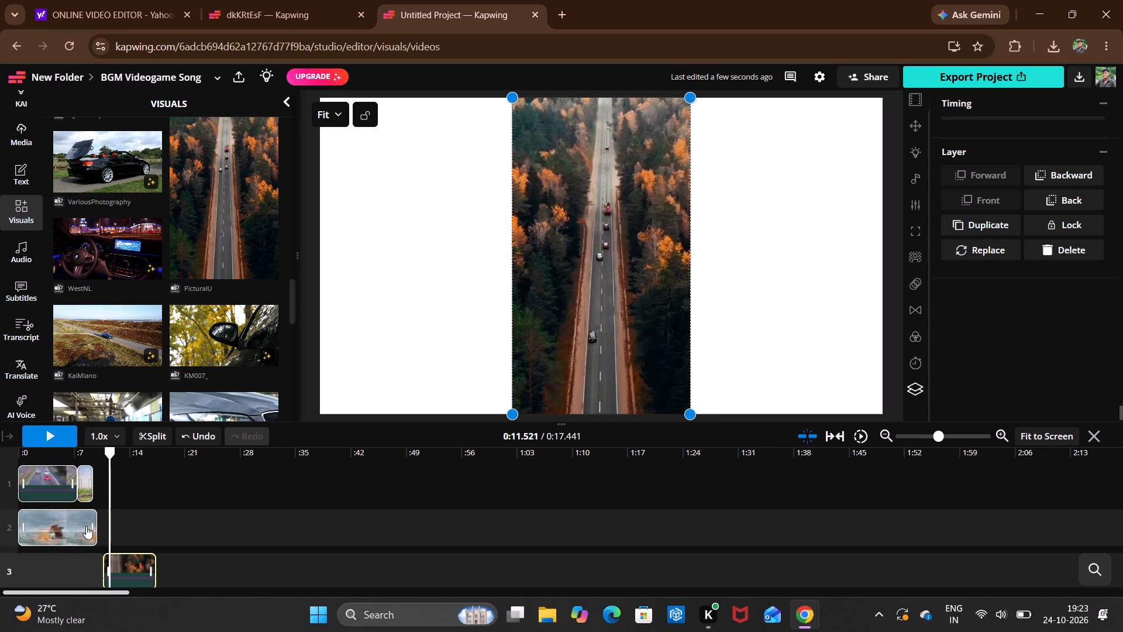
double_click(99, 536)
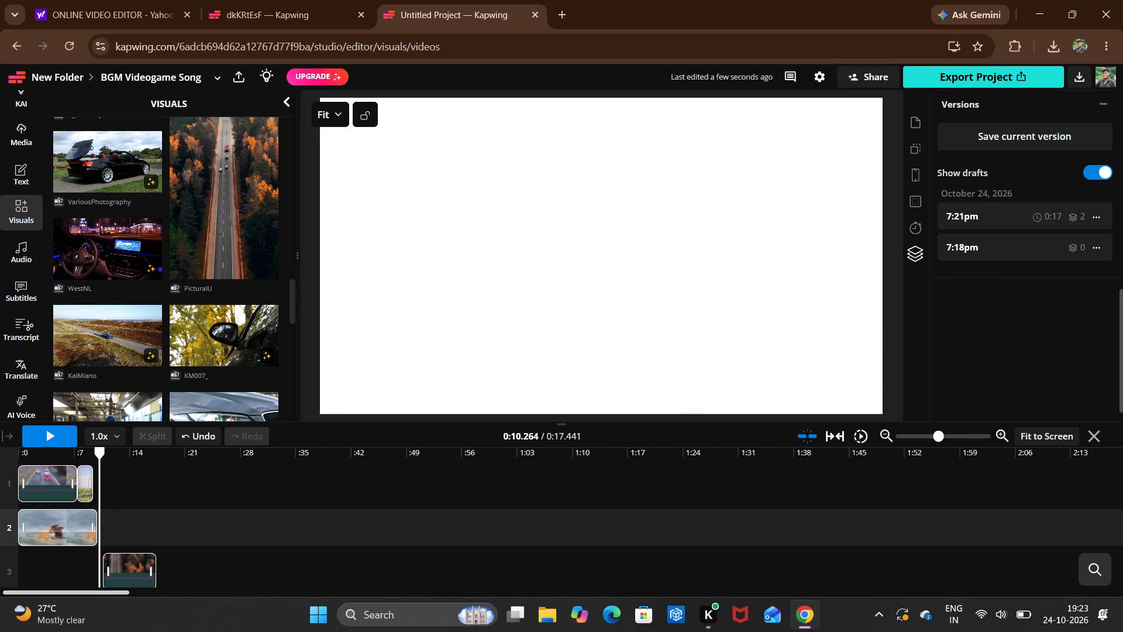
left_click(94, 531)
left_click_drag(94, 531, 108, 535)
Delete the illustrated rainy beach camper van clip from the timeline.
left_click(82, 533)
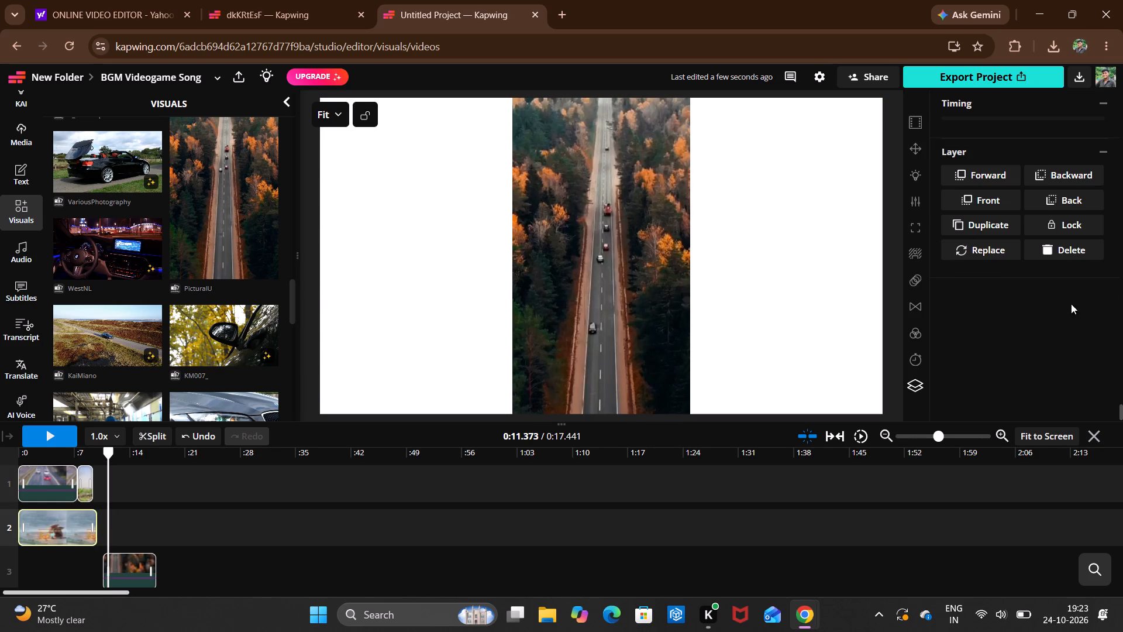
left_click(1066, 242)
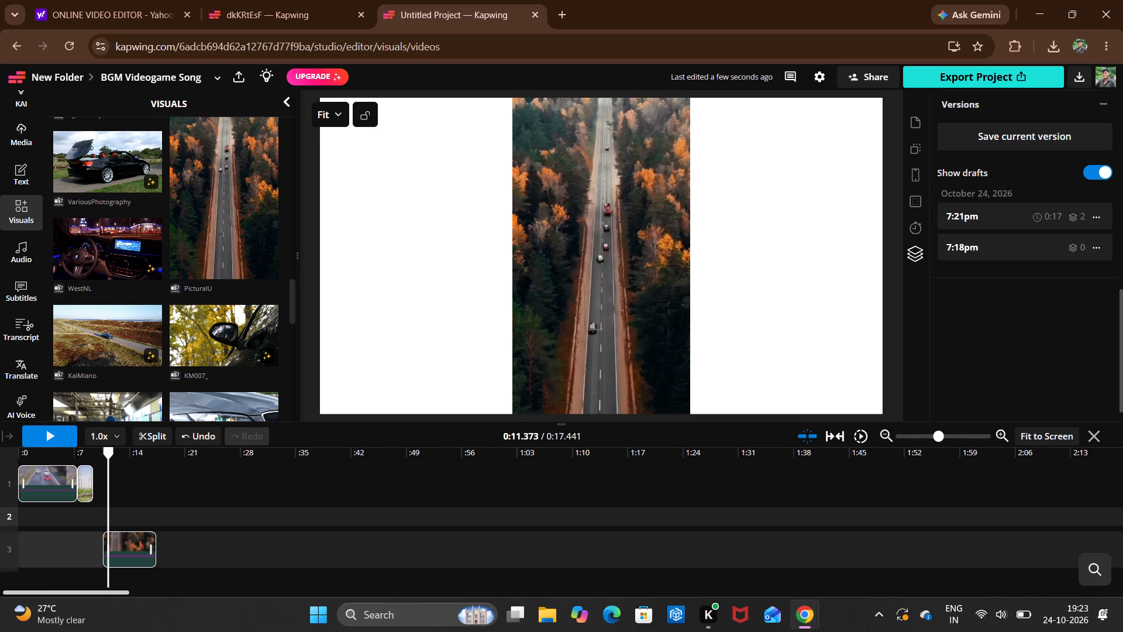
Try to extend the start of the autumn forest road clip back toward the rally car clip, and delete the forest road clip.
right_click_drag(102, 544, 92, 545)
right_click_drag(92, 545, 91, 542)
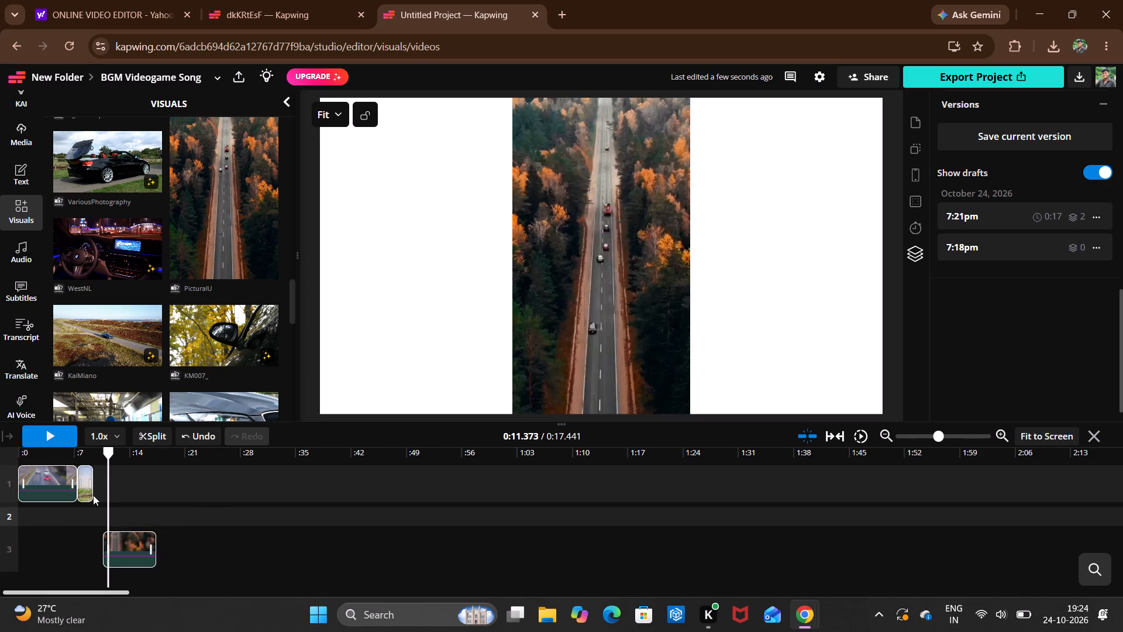
left_click(93, 495)
left_click(91, 490)
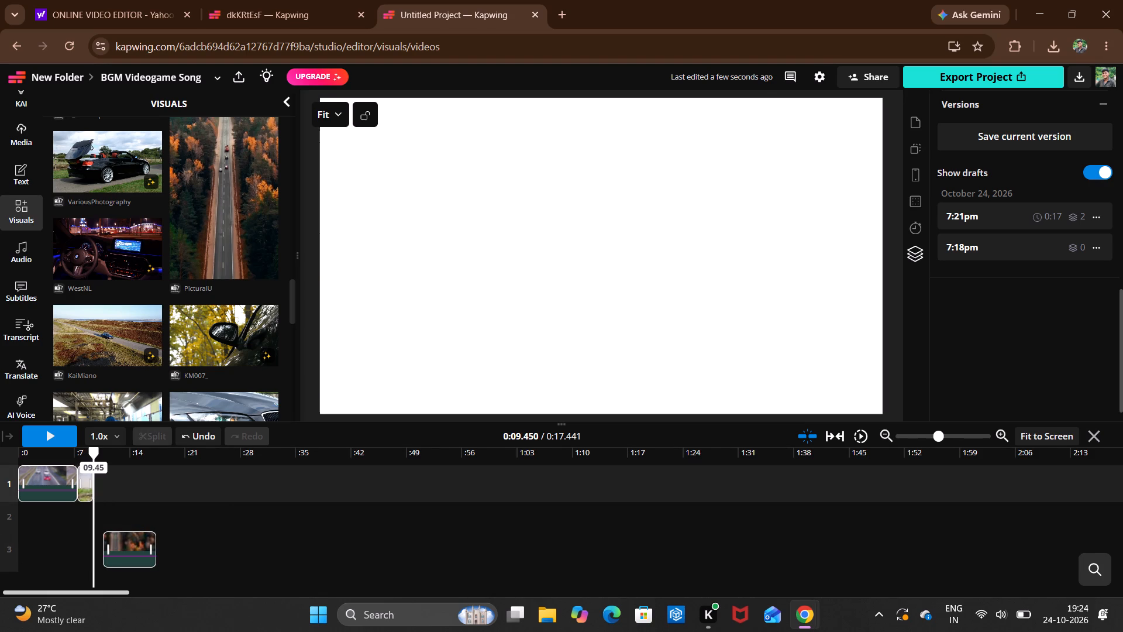
left_click(109, 542)
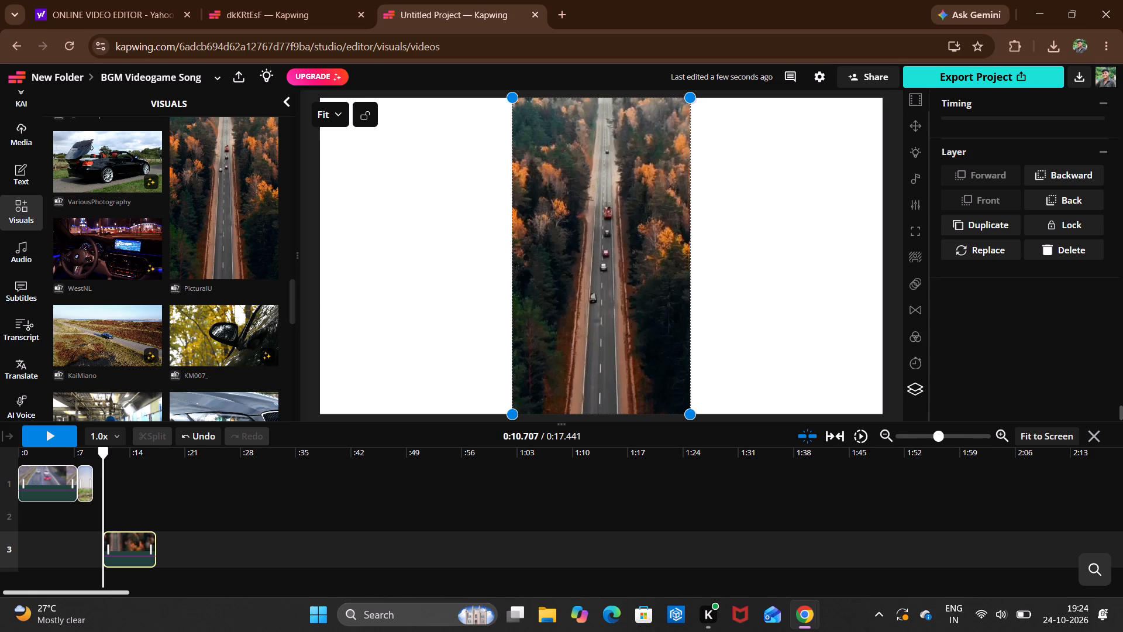
left_click_drag(106, 544, 95, 542)
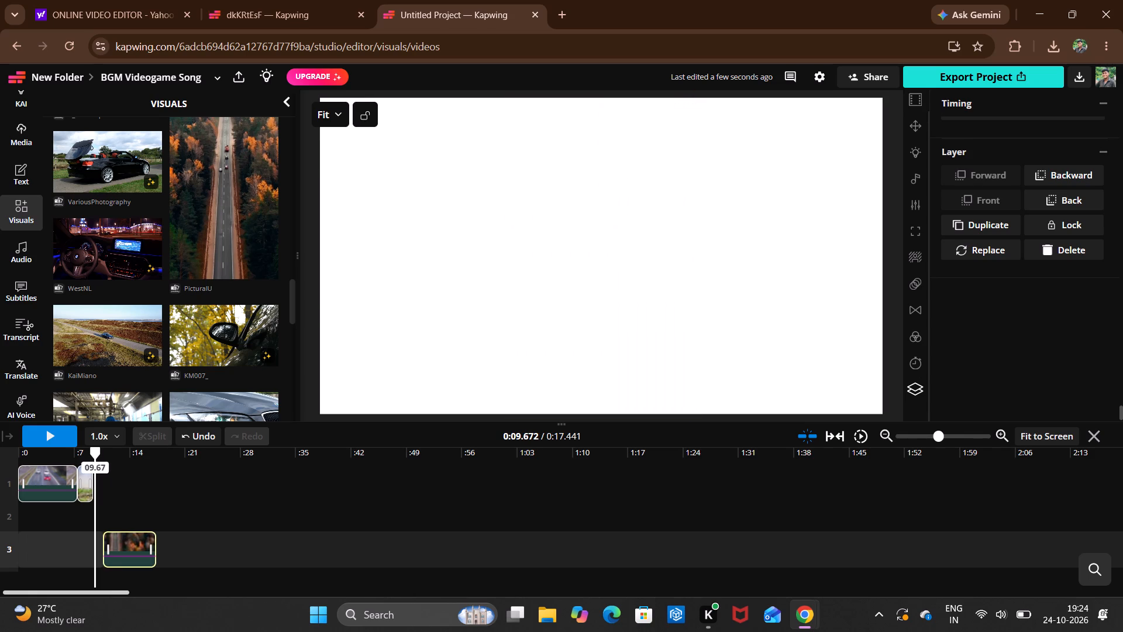
left_click_drag(95, 542, 95, 542)
left_click(1053, 253)
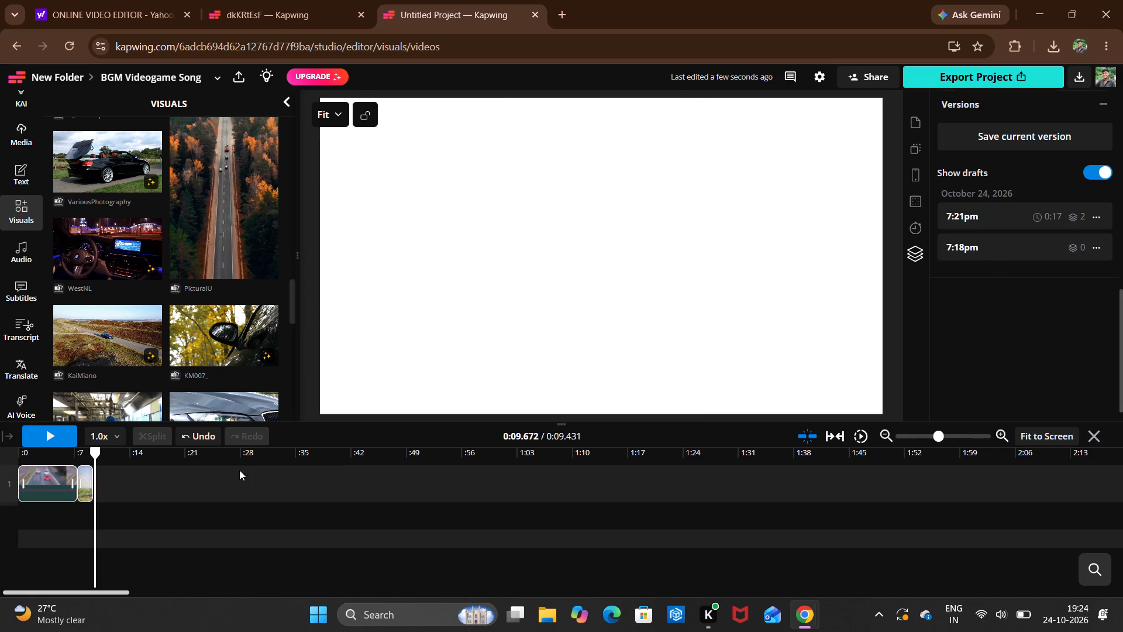
Add the vertical autumn forest road clip by PicturalU again, starting at about 9.4 seconds on the timeline.
double_click(92, 486)
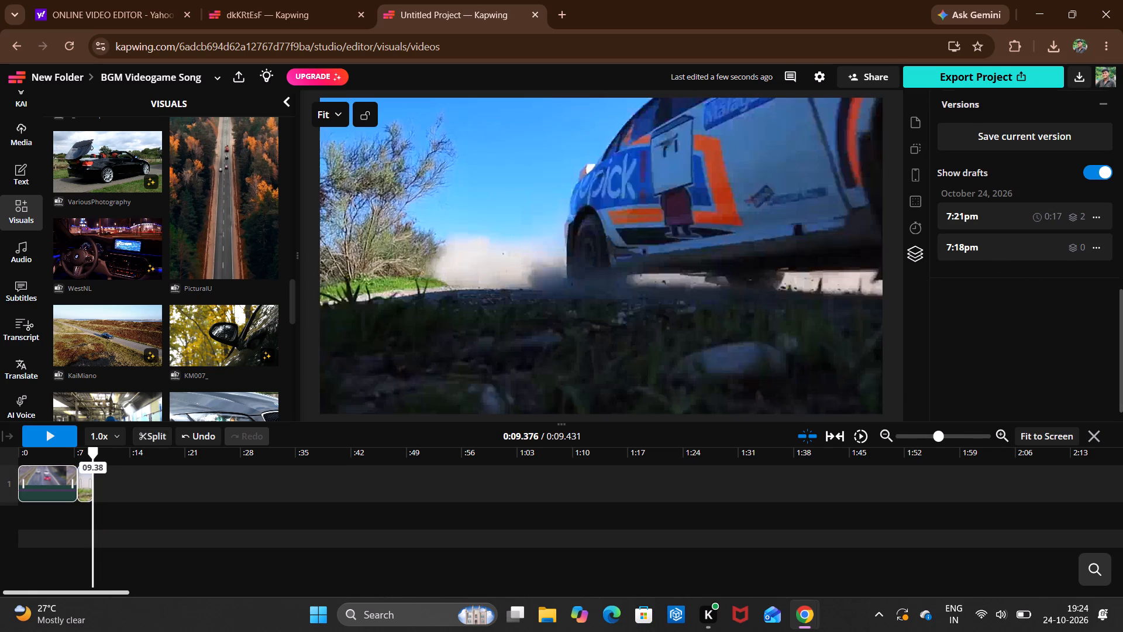
left_click(253, 194)
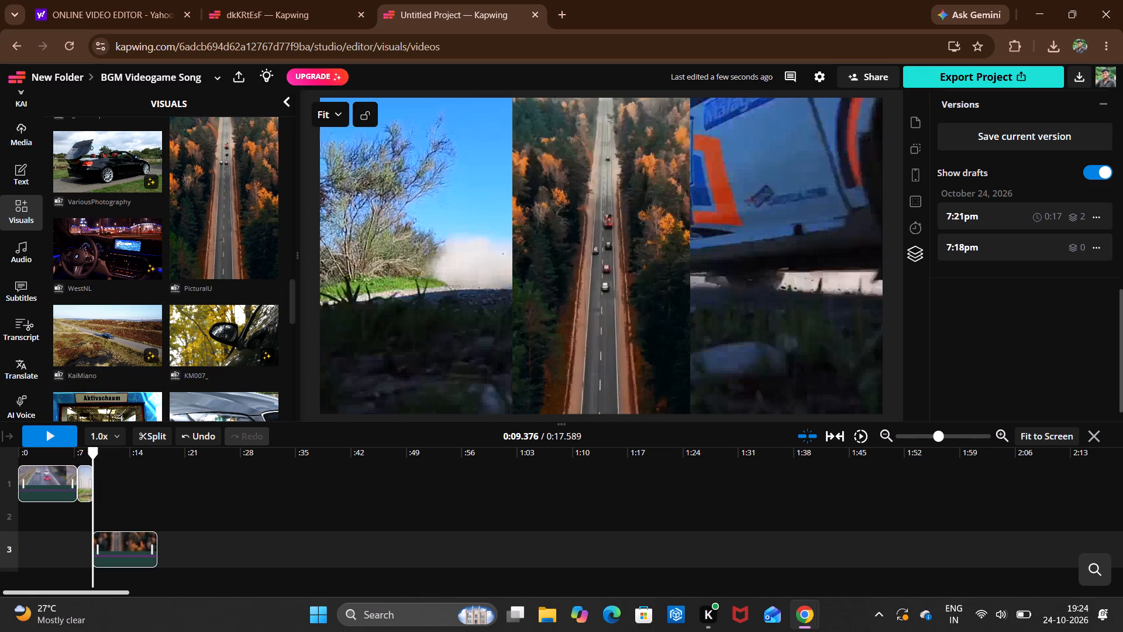
Split the autumn forest road clip at about 10.8 seconds on the timeline and delete the part after the cut.
left_click(104, 551)
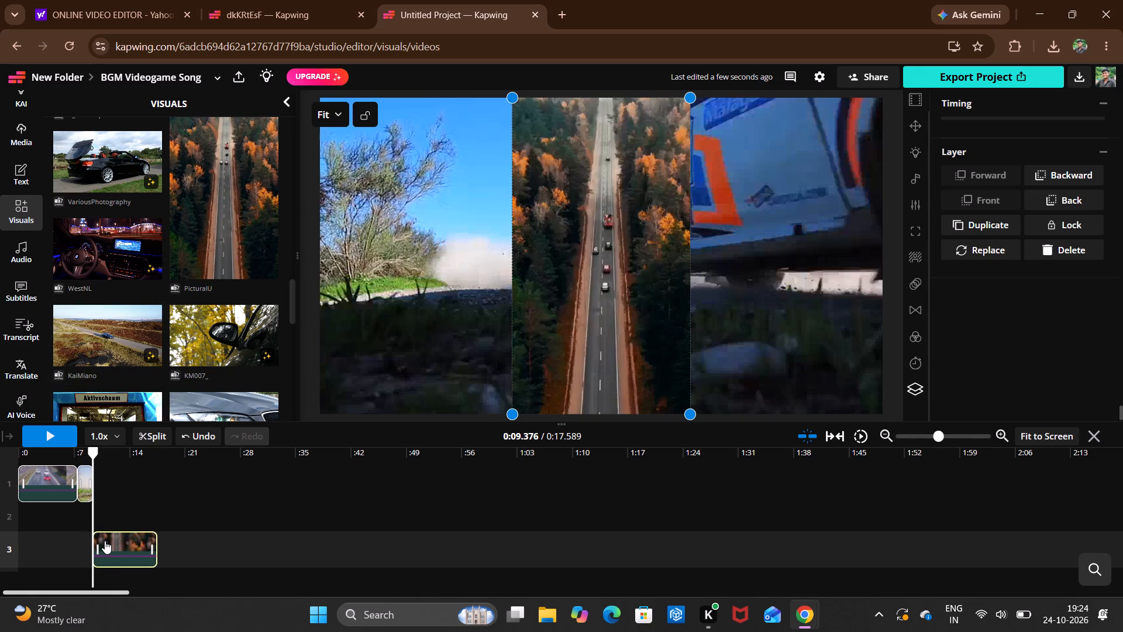
double_click(104, 541)
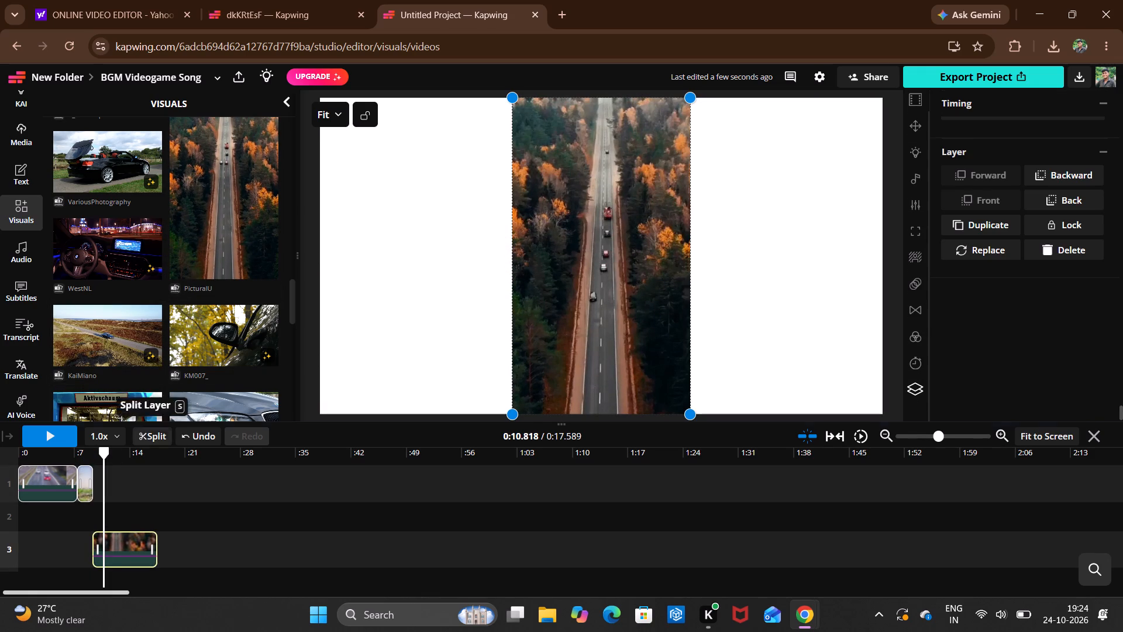
left_click(159, 434)
left_click(116, 549)
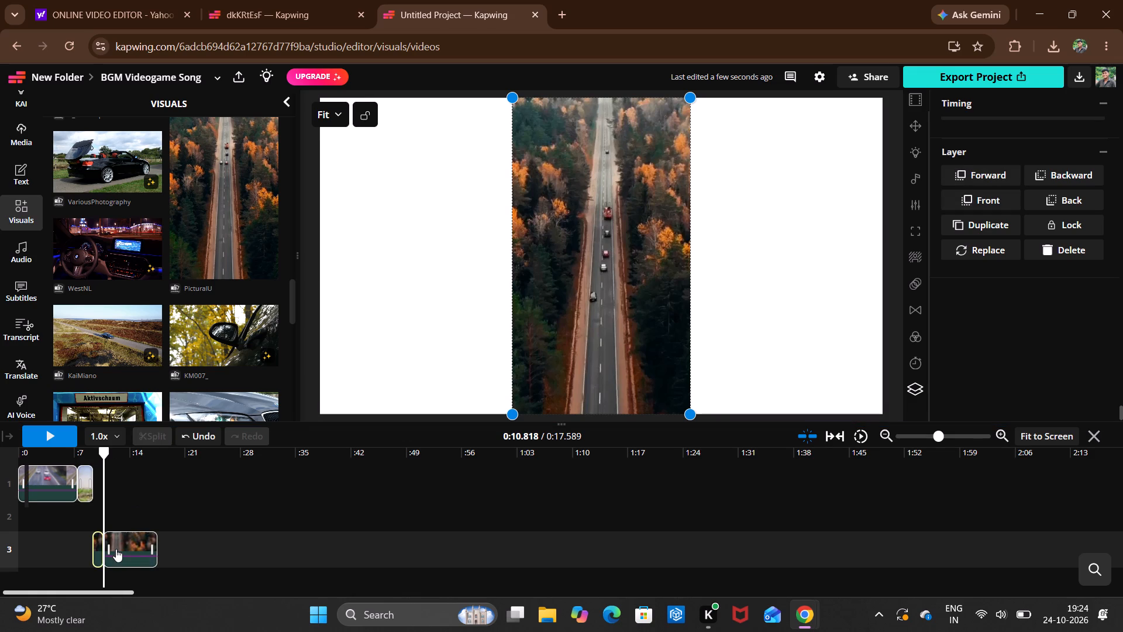
left_click(1051, 258)
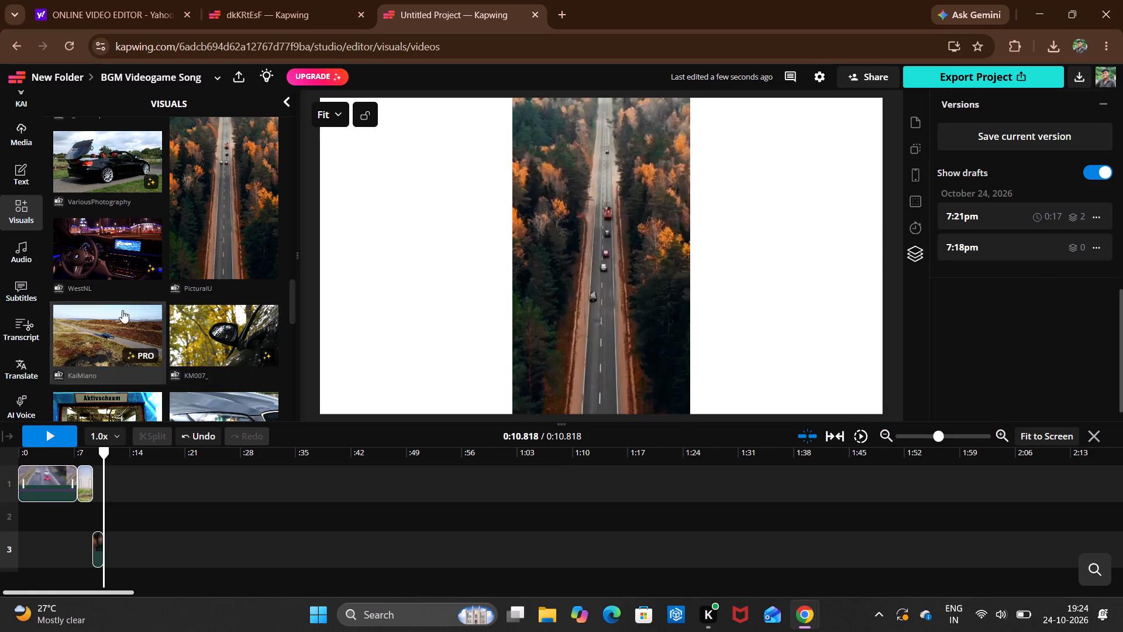
Add the foggy moorland road clip by santosjesus90 from the car videos, starting at about 10.8 seconds on the timeline.
scroll(192, 296, "down", 1)
scroll(192, 296, "right", 1)
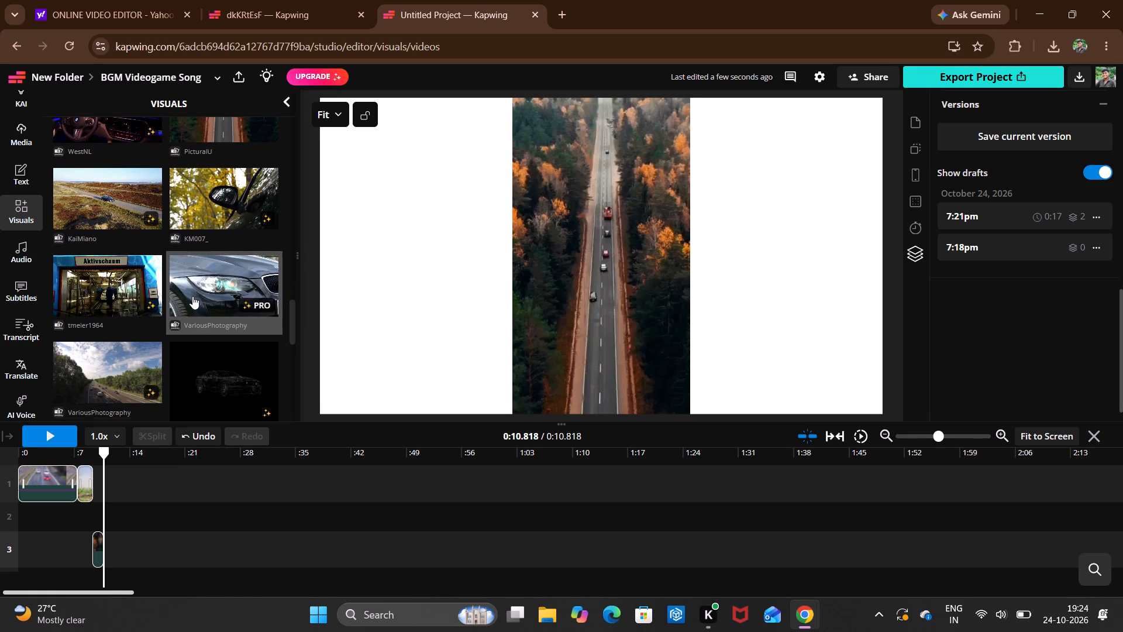
scroll(192, 296, "right", 1)
scroll(192, 296, "down", 4)
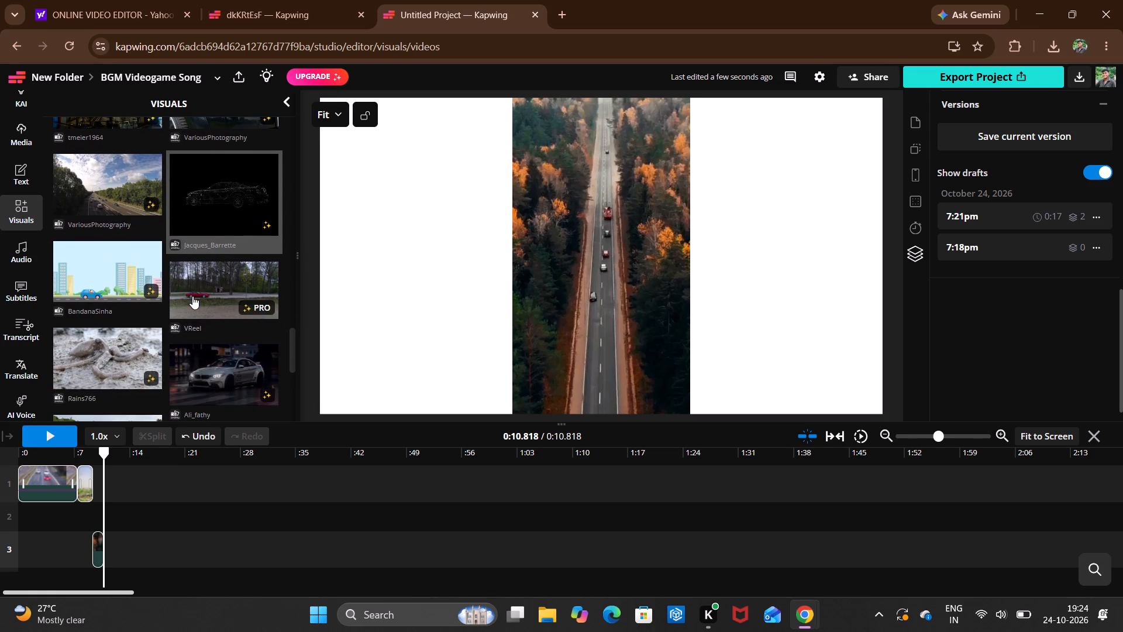
scroll(192, 296, "down", 1)
scroll(192, 296, "right", 2)
scroll(192, 296, "down", 3)
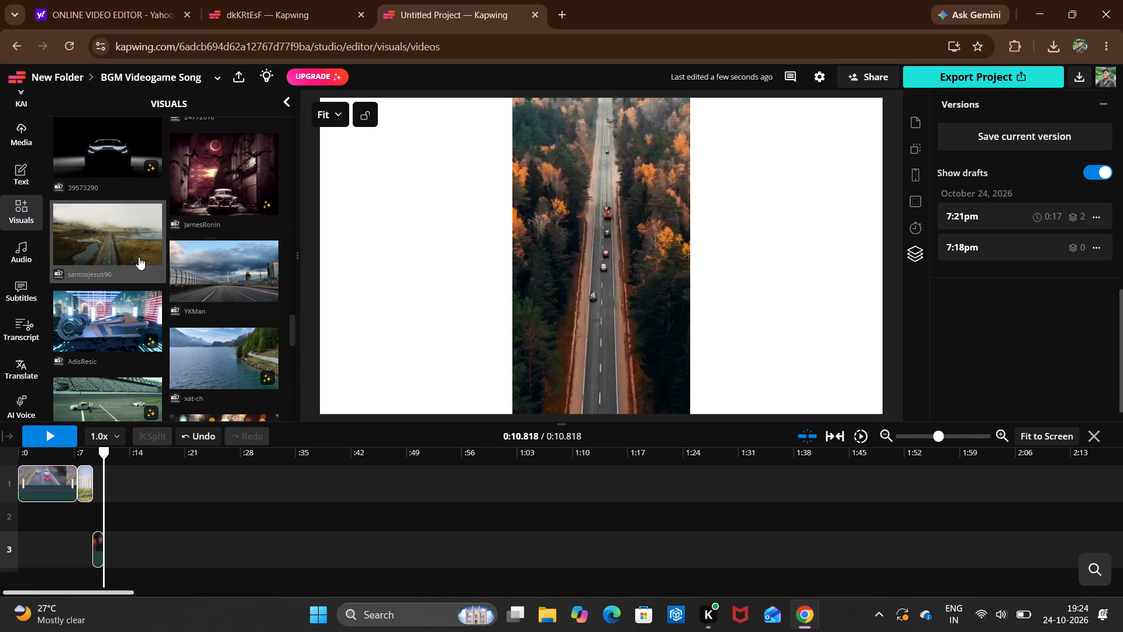
left_click(129, 250)
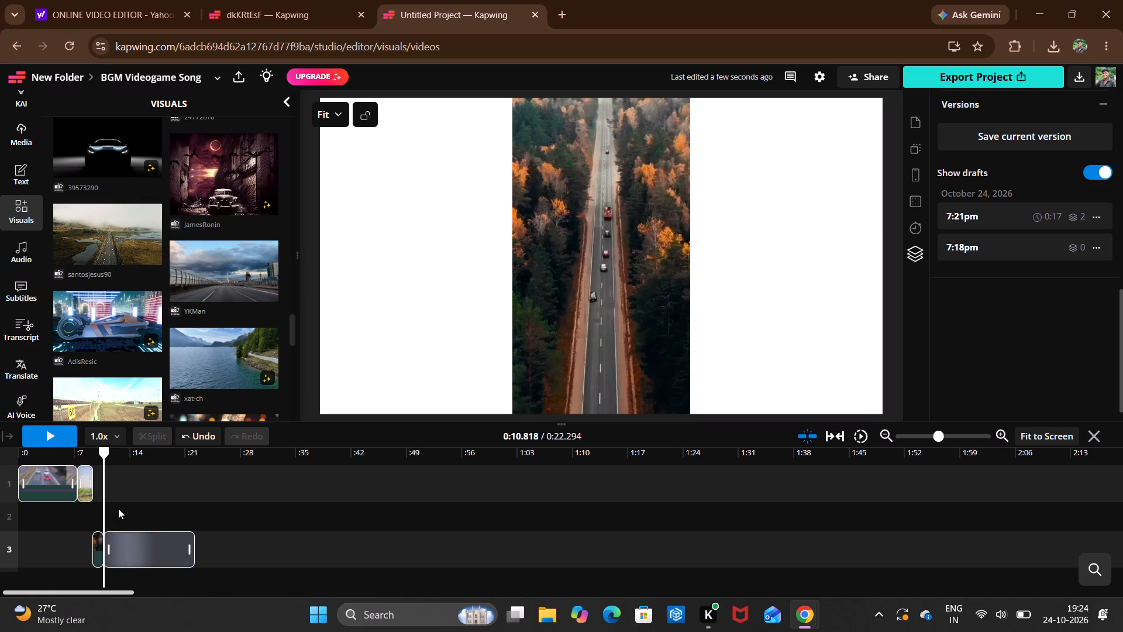
Split the foggy moorland road clip at about 12 seconds on the timeline and delete the part after the cut.
double_click(113, 539)
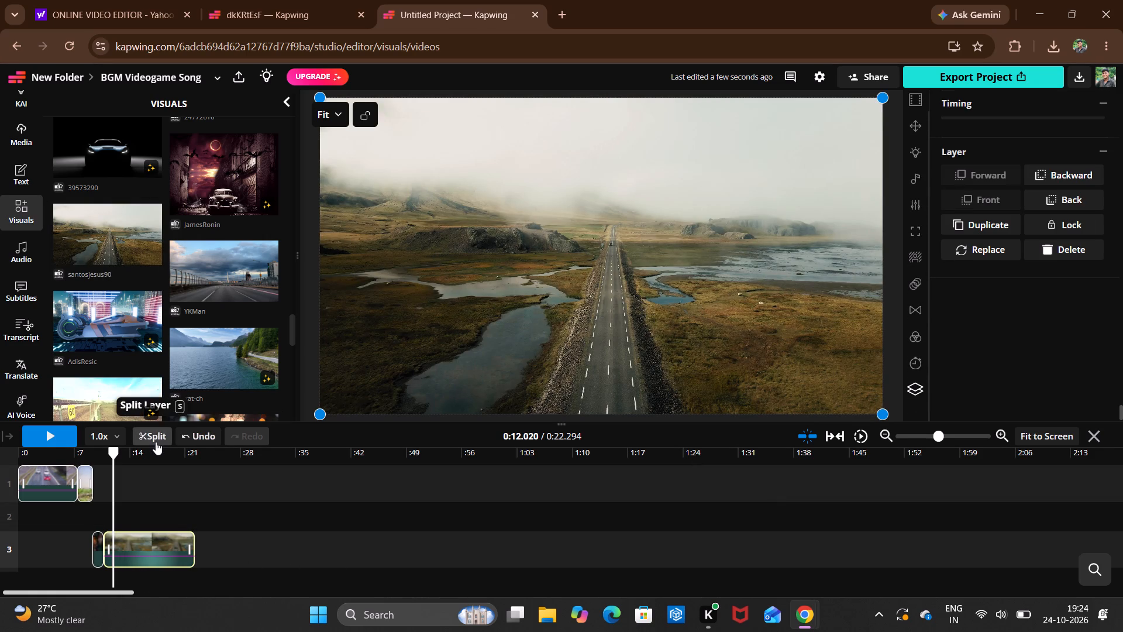
left_click(156, 442)
left_click(151, 552)
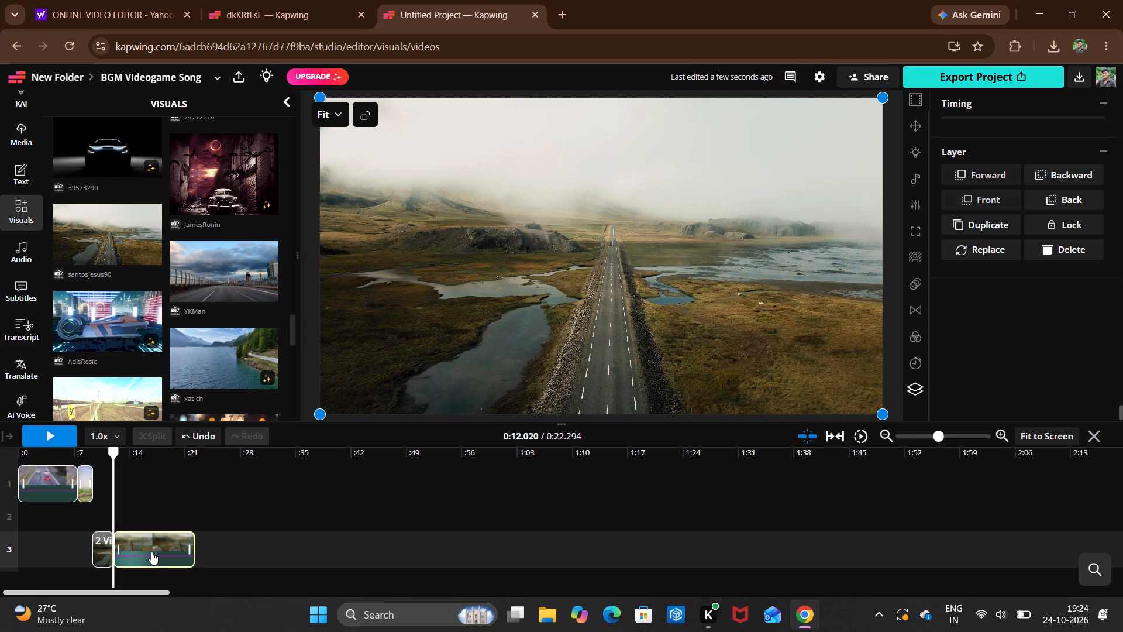
left_click(1076, 252)
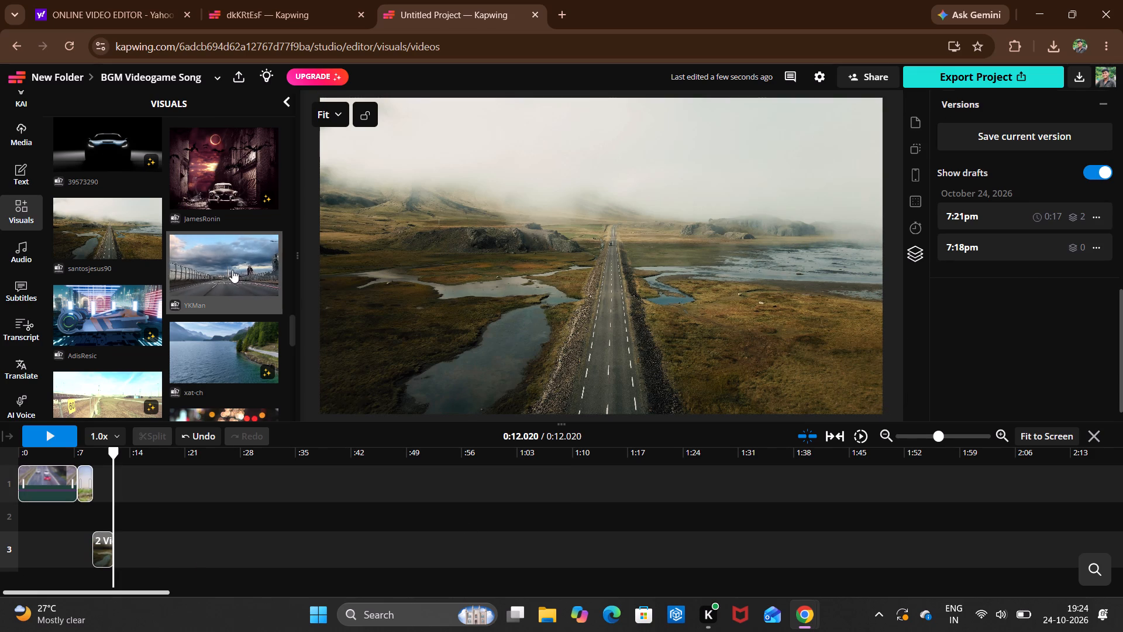
Add the cloudy city highway clip by YKMan, starting at about 12 seconds on the timeline.
left_click(215, 276)
left_click(215, 276)
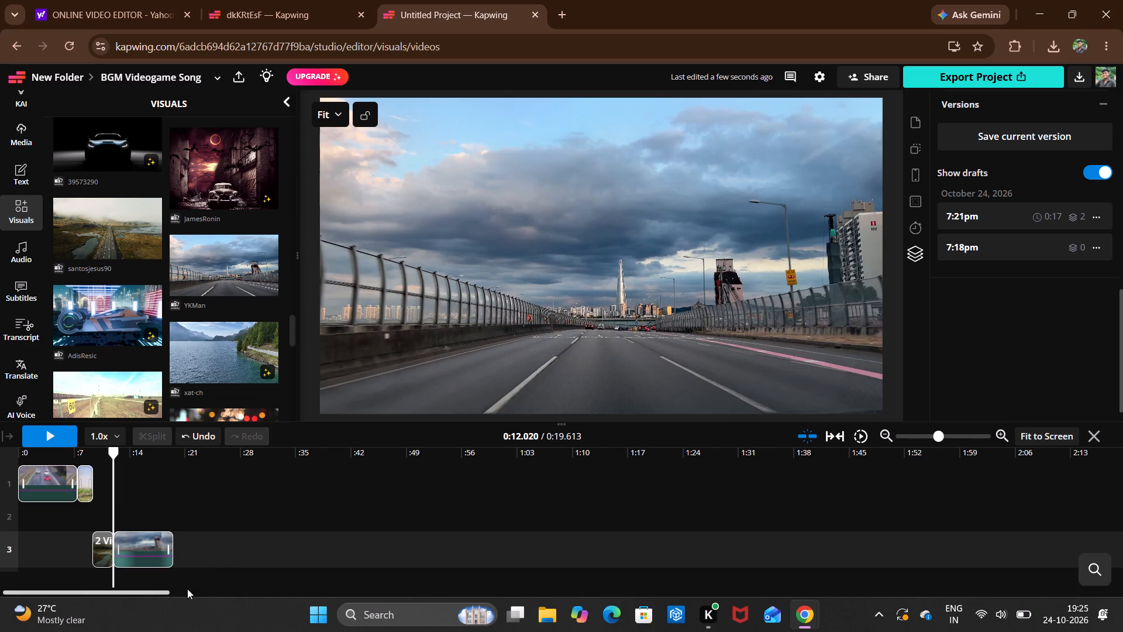
left_click(224, 597)
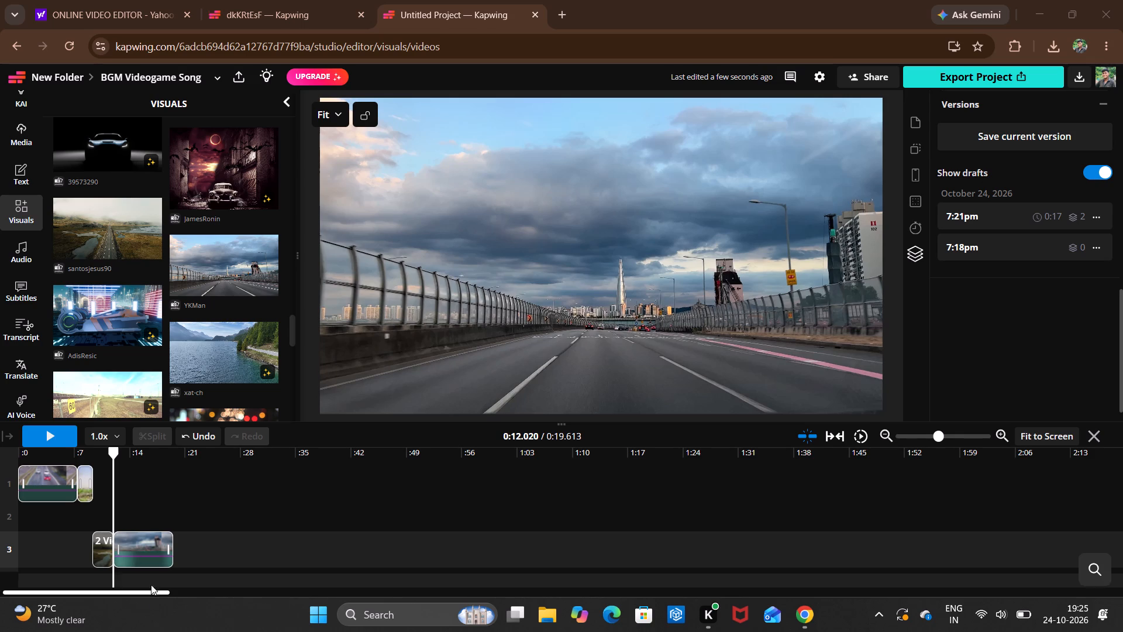
Split the cloudy city highway clip at about 13.6 seconds on the timeline and delete the part after the cut.
left_click(139, 541)
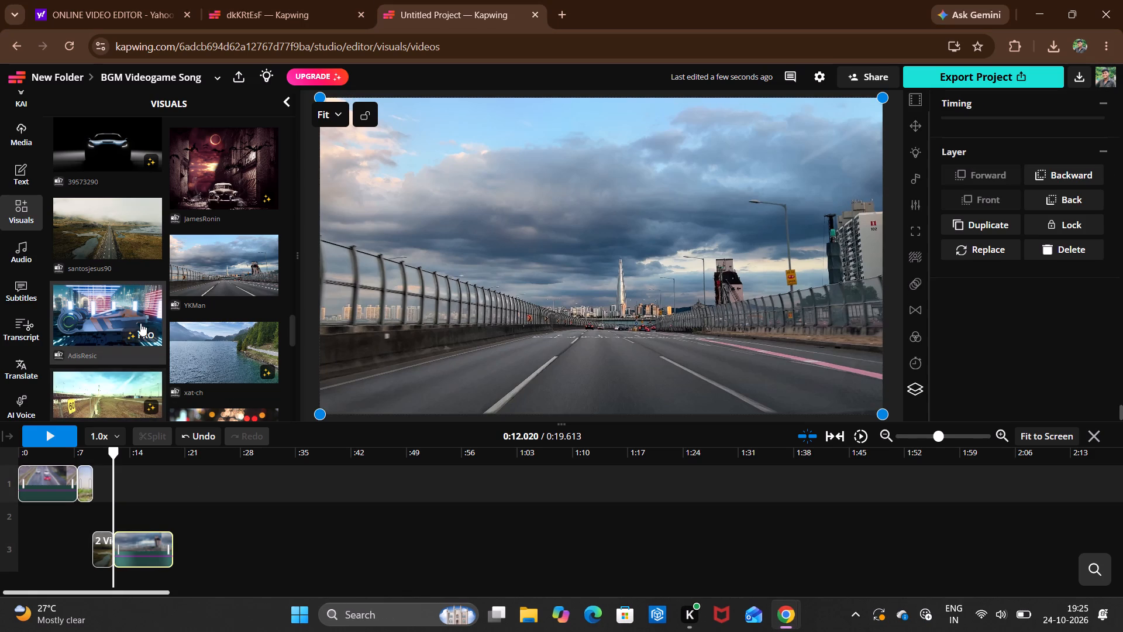
double_click(126, 543)
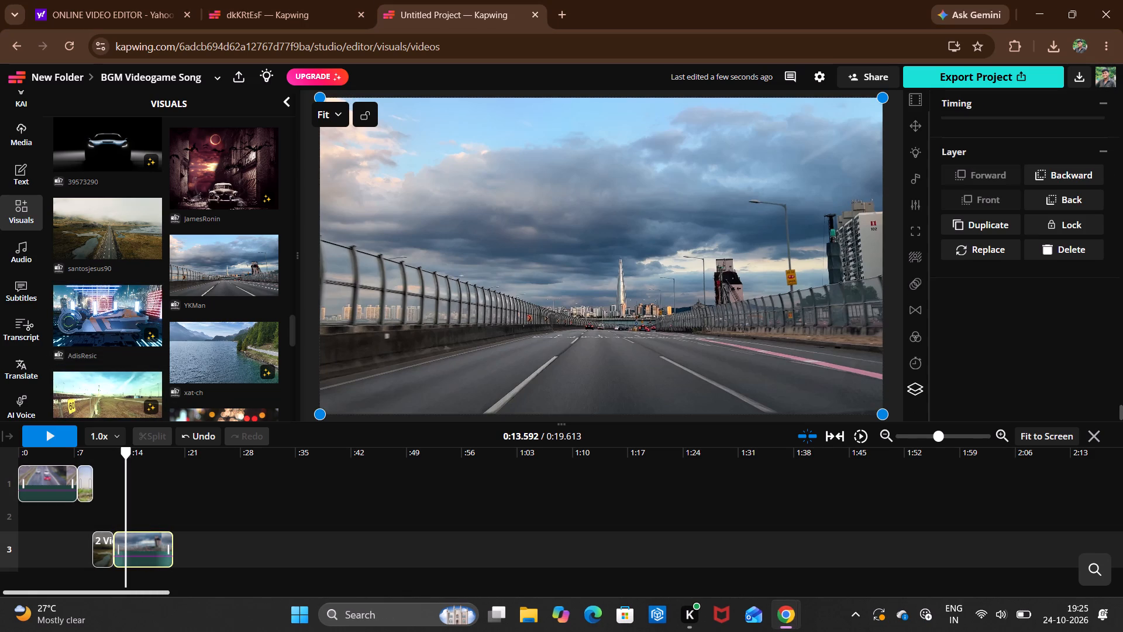
left_click(154, 432)
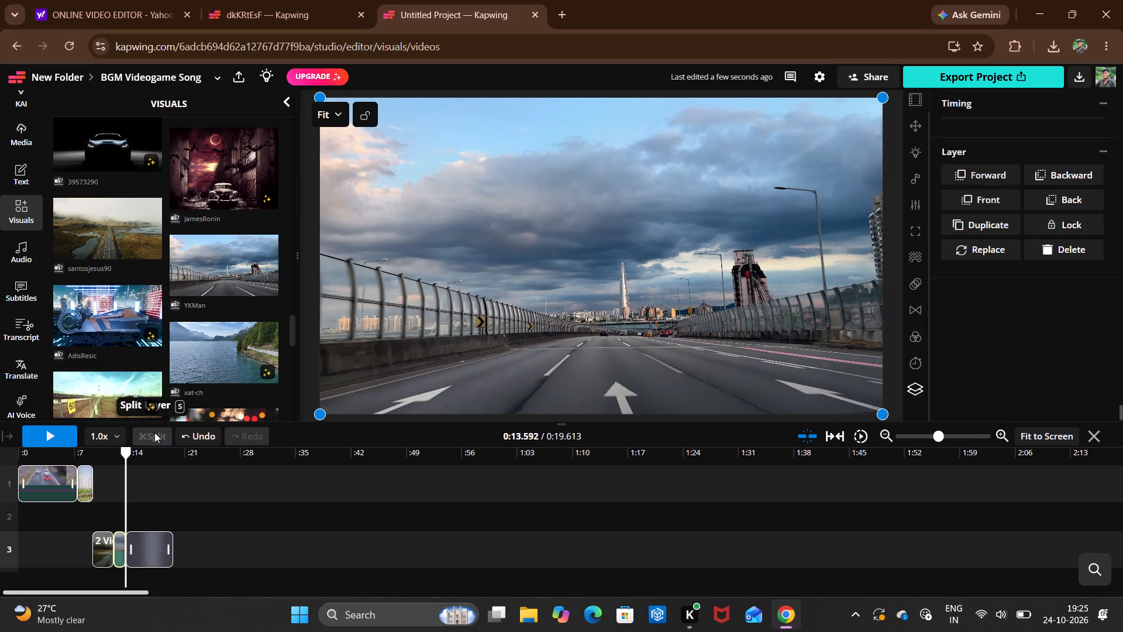
left_click(147, 548)
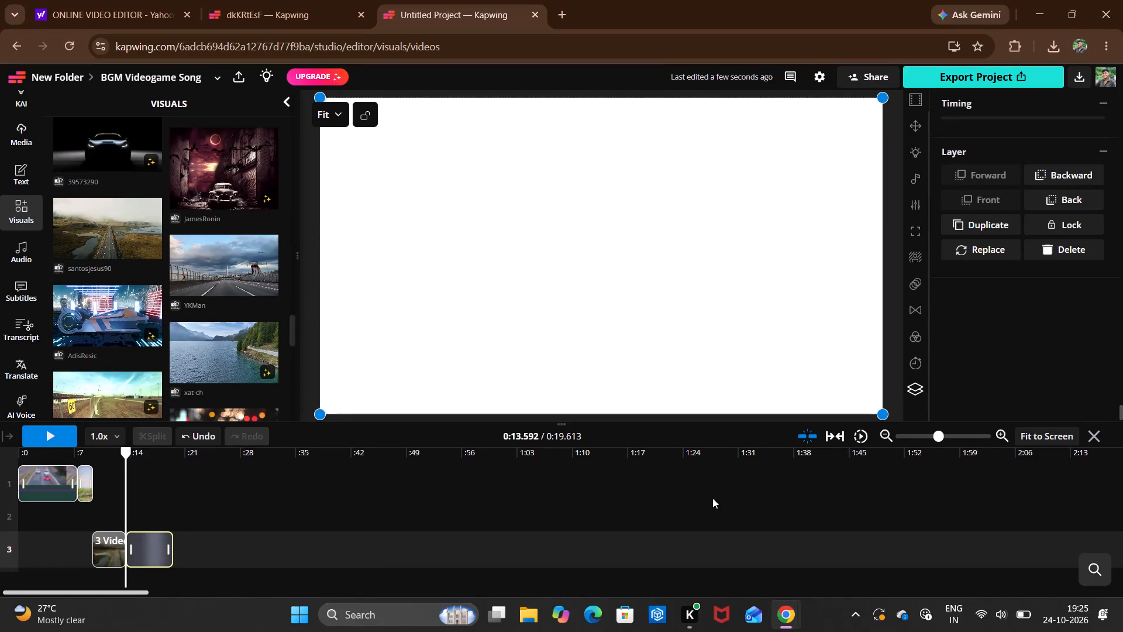
left_click(1068, 252)
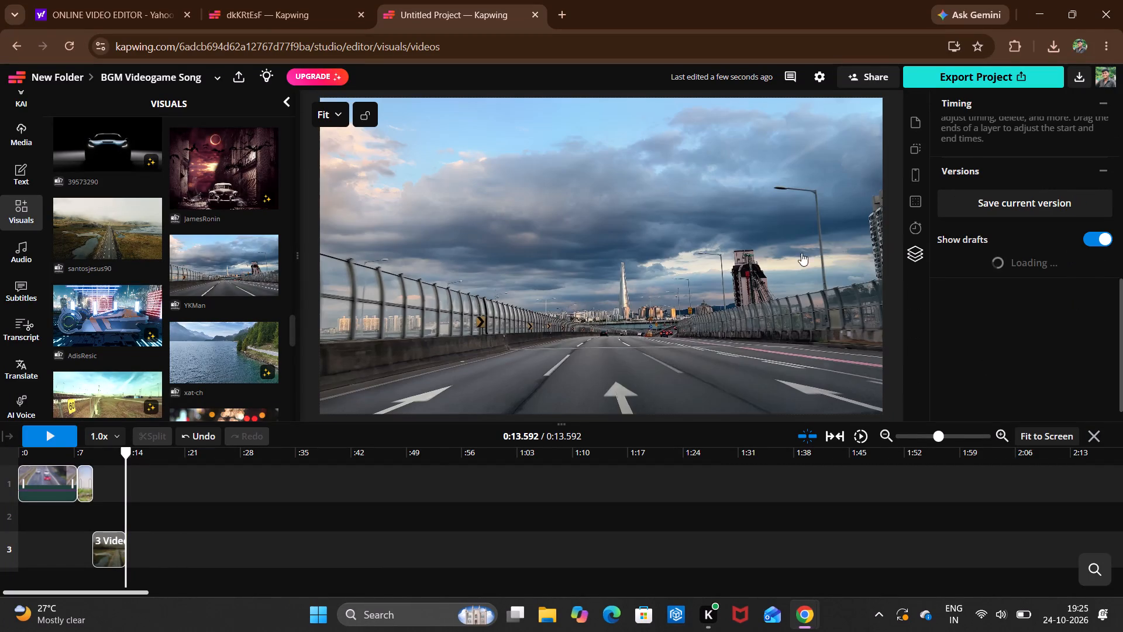
Add the snowy hills road clip from the car videos, starting at about 13.6 seconds on the timeline.
scroll(141, 314, "down", 1)
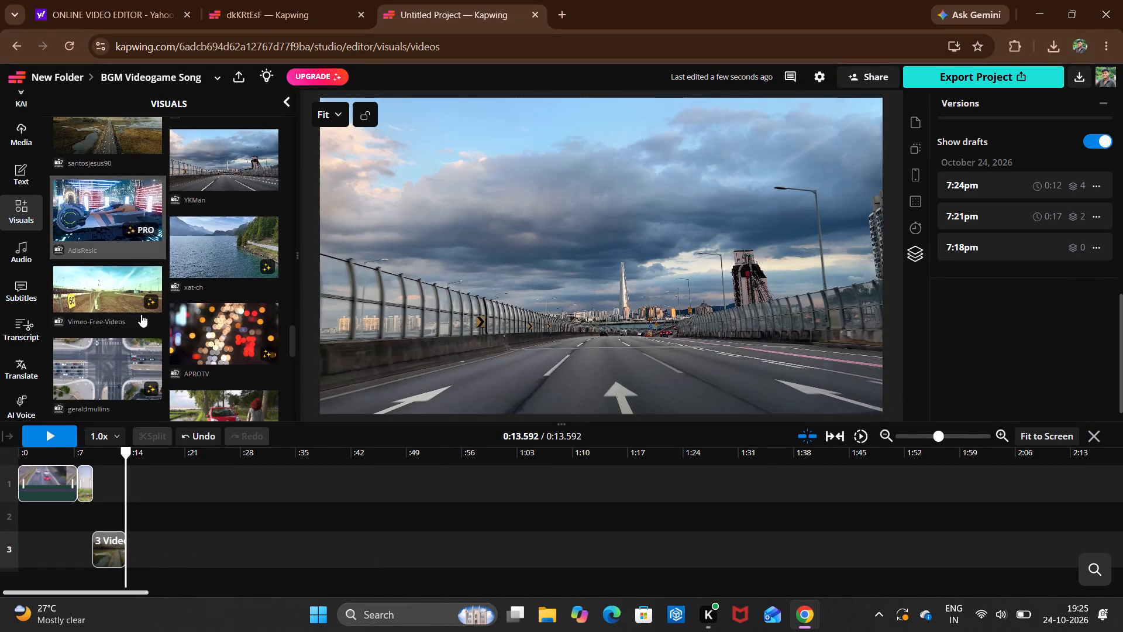
scroll(141, 314, "down", 4)
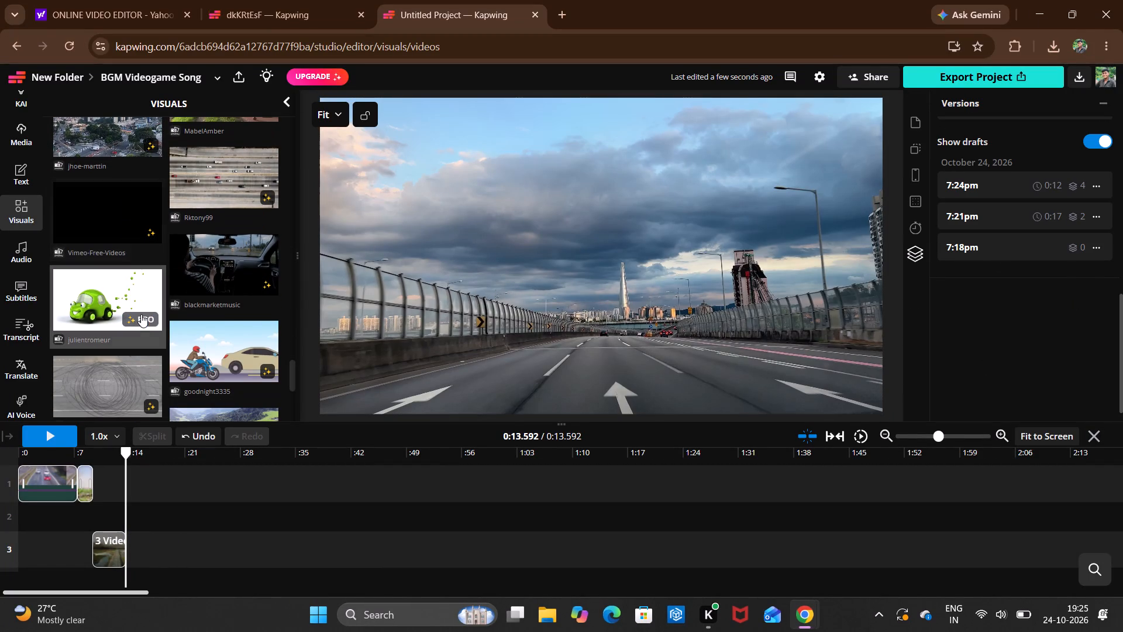
scroll(146, 338, "down", 3)
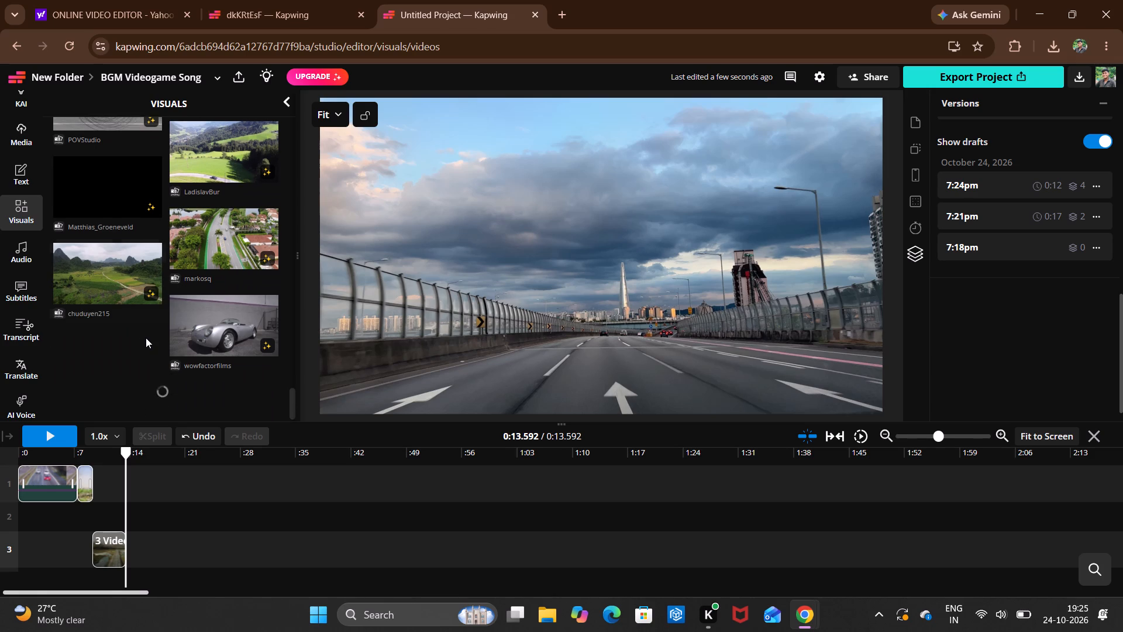
scroll(146, 338, "down", 1)
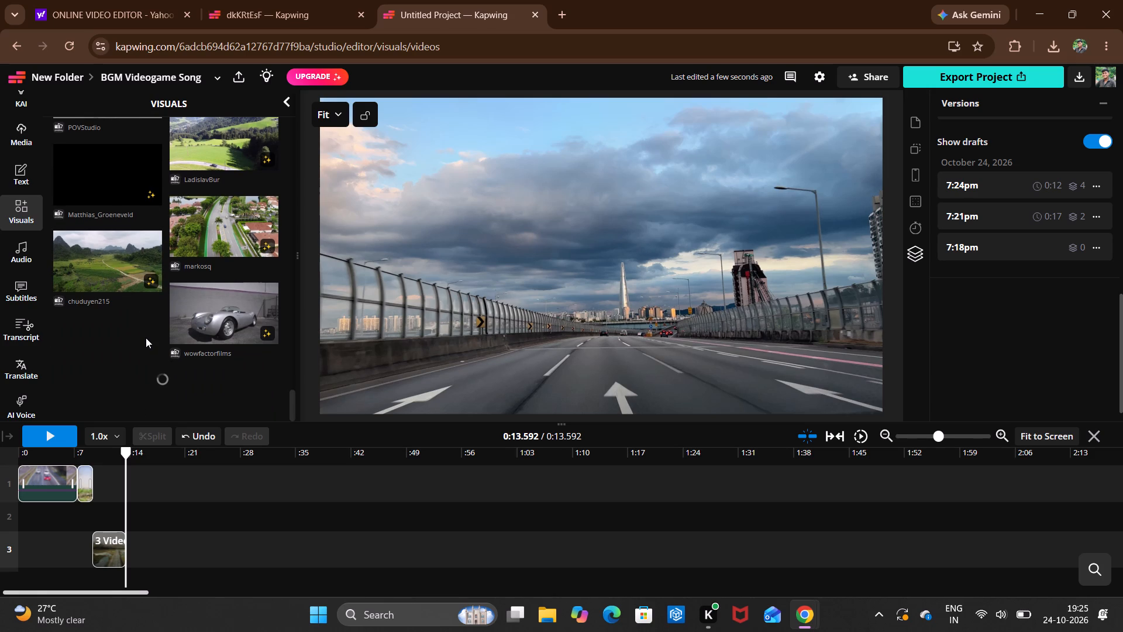
scroll(143, 337, "down", 2)
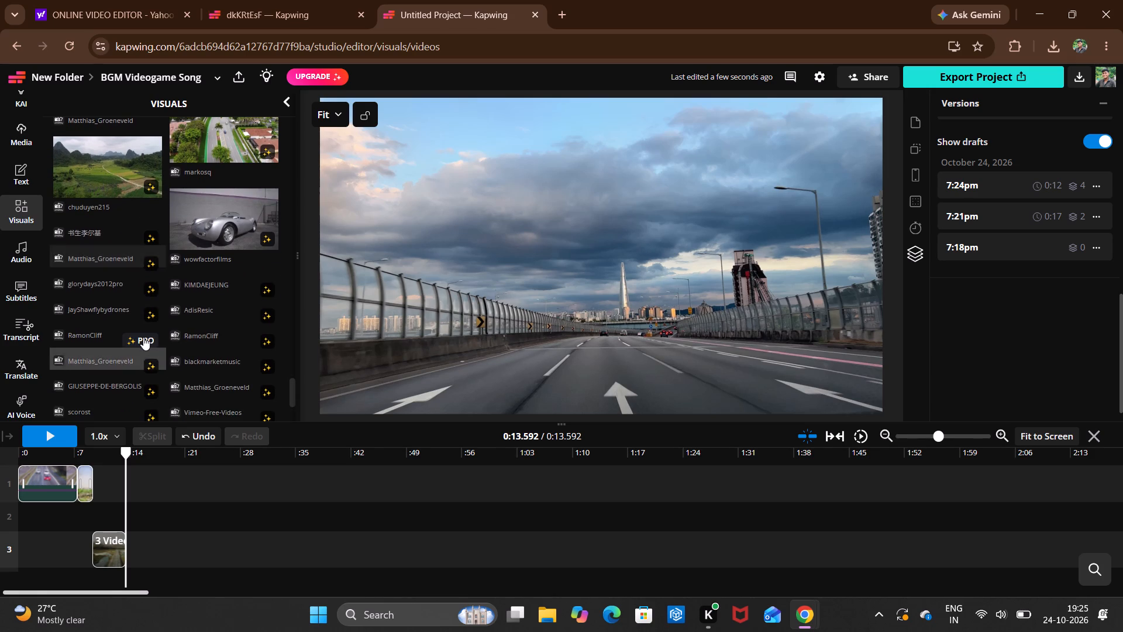
scroll(158, 277, "down", 1)
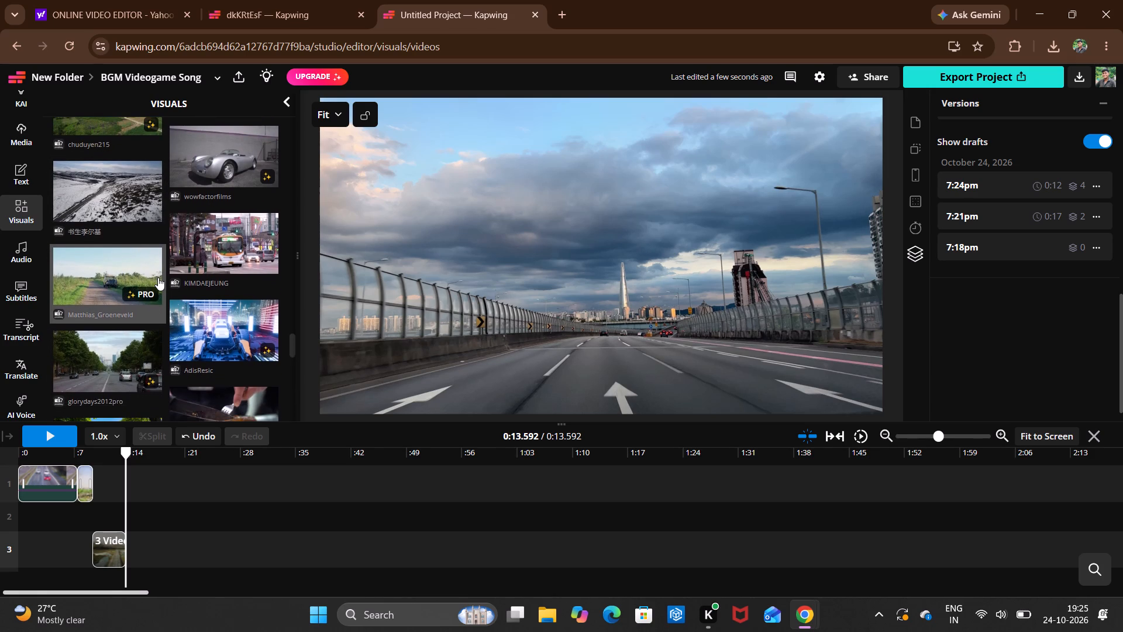
scroll(158, 277, "down", 1)
left_click(128, 186)
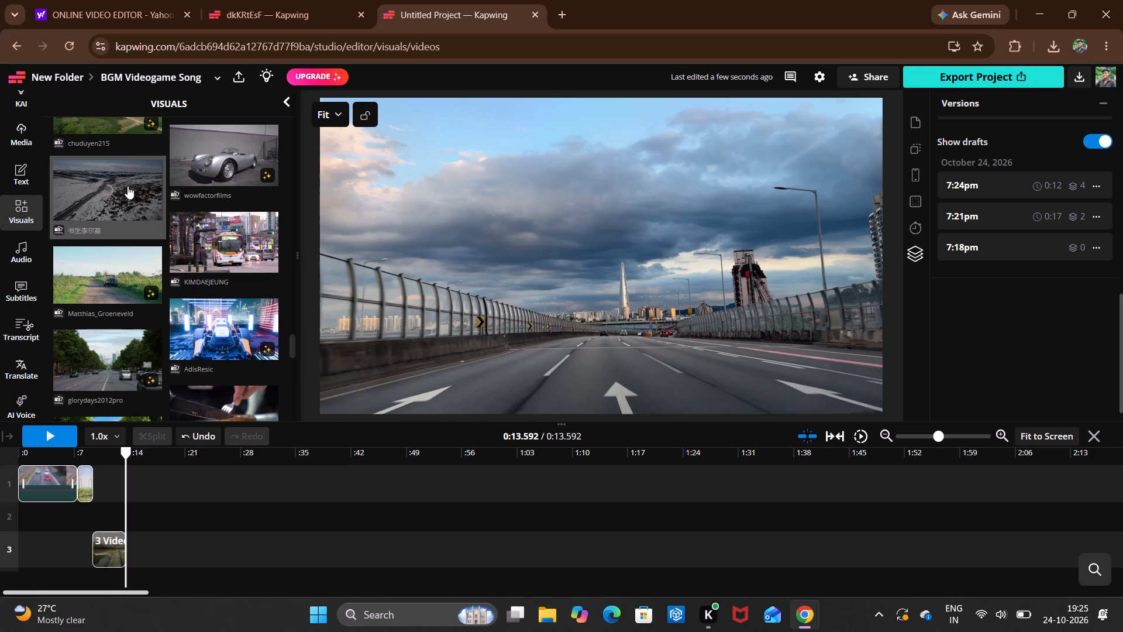
scroll(128, 186, "up", 1)
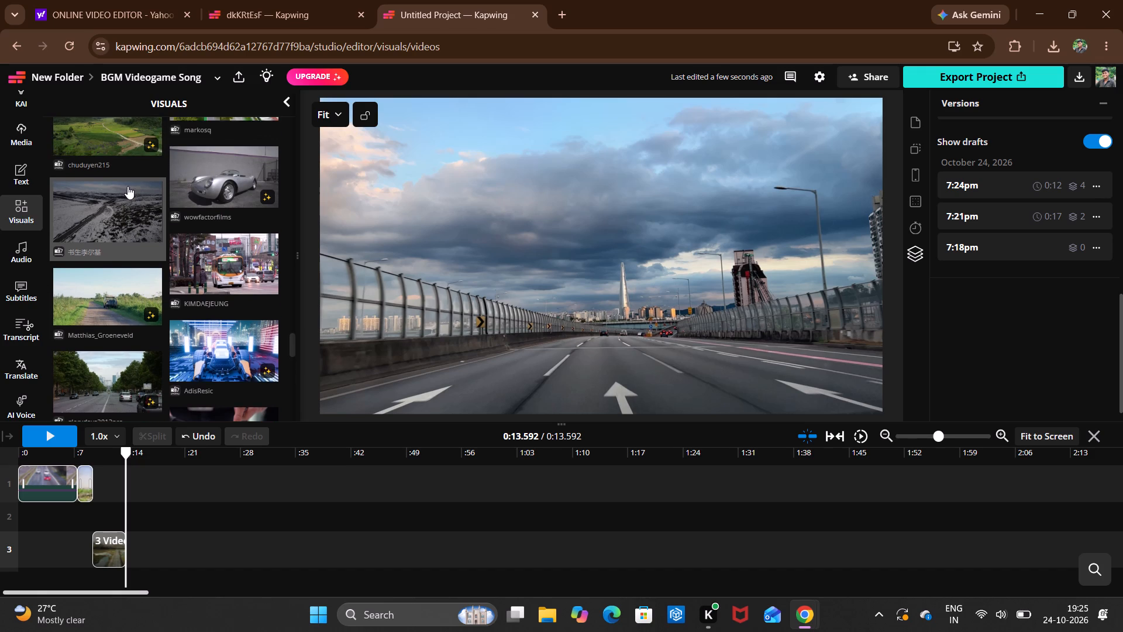
scroll(128, 186, "up", 1)
scroll(170, 269, "down", 1)
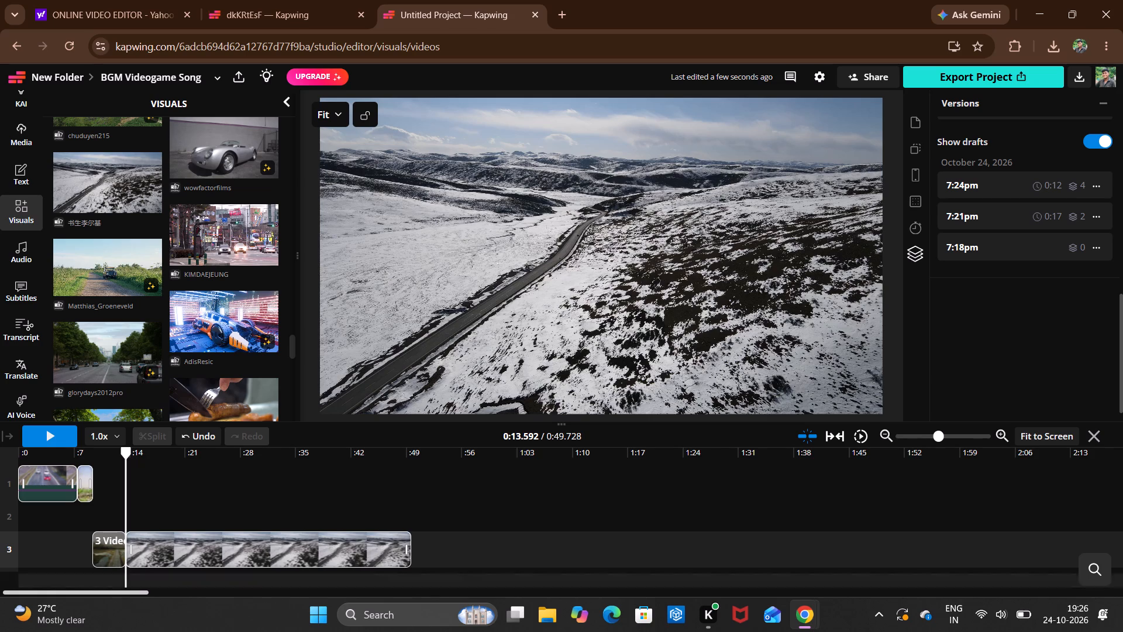
Play the assembled video from the start and recheck the transition at the end of the rally car clip.
double_click(22, 517)
left_click(60, 438)
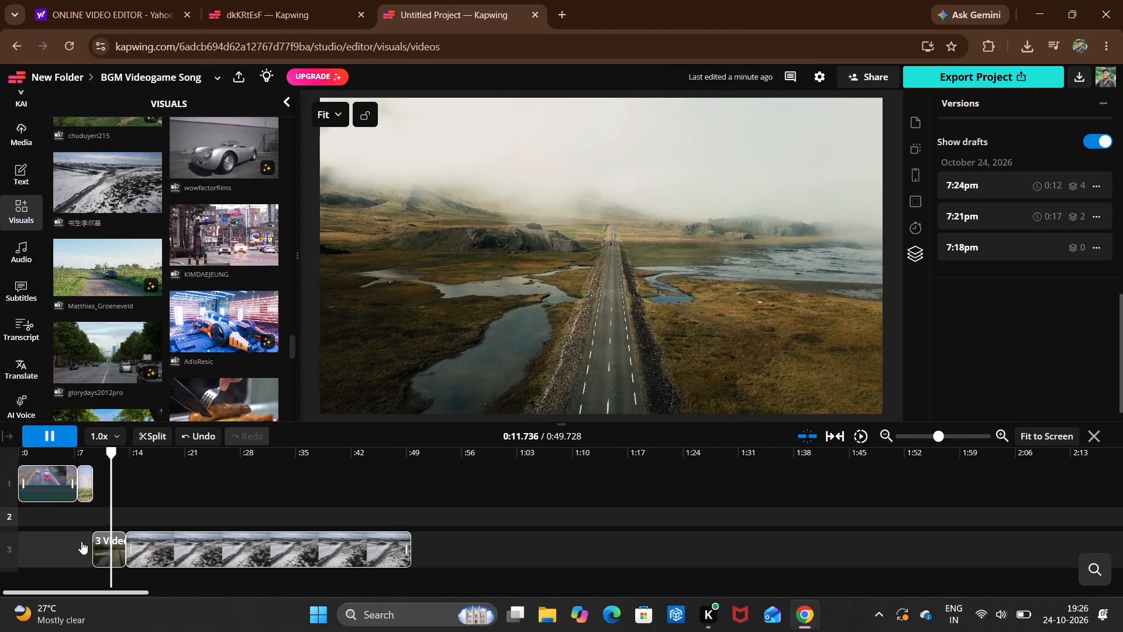
left_click(90, 543)
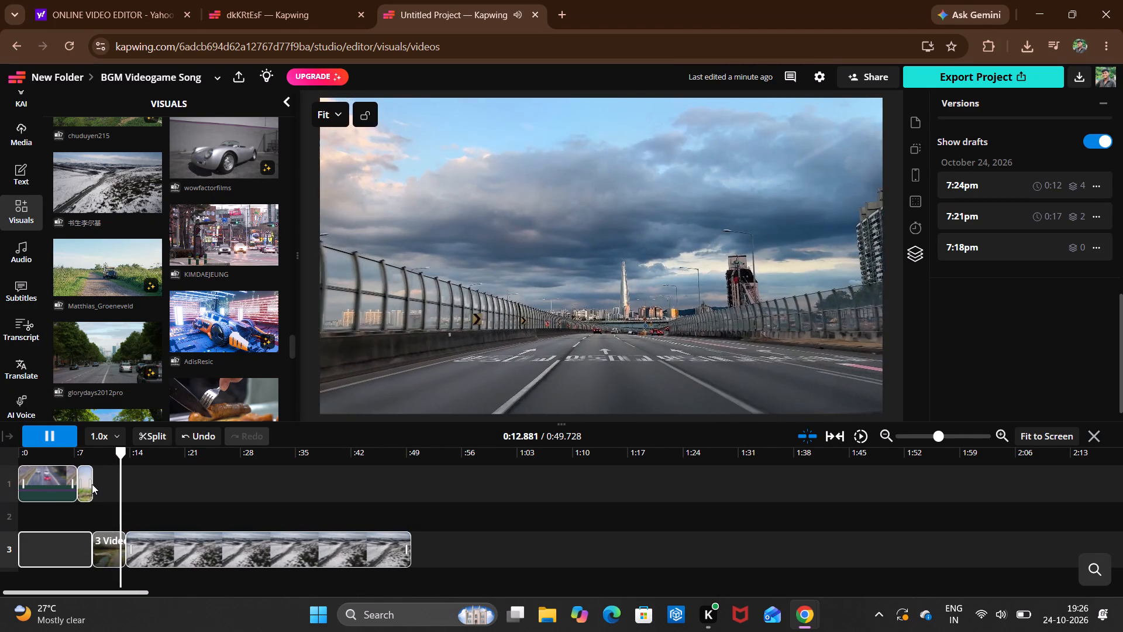
left_click(91, 483)
left_click(91, 483)
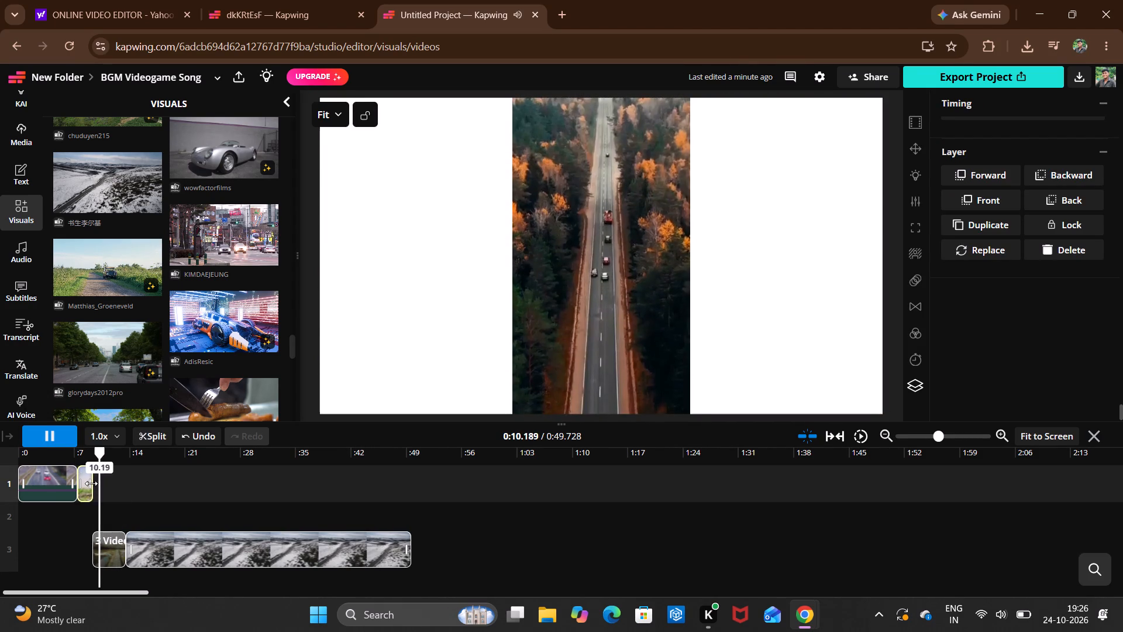
double_click(87, 507)
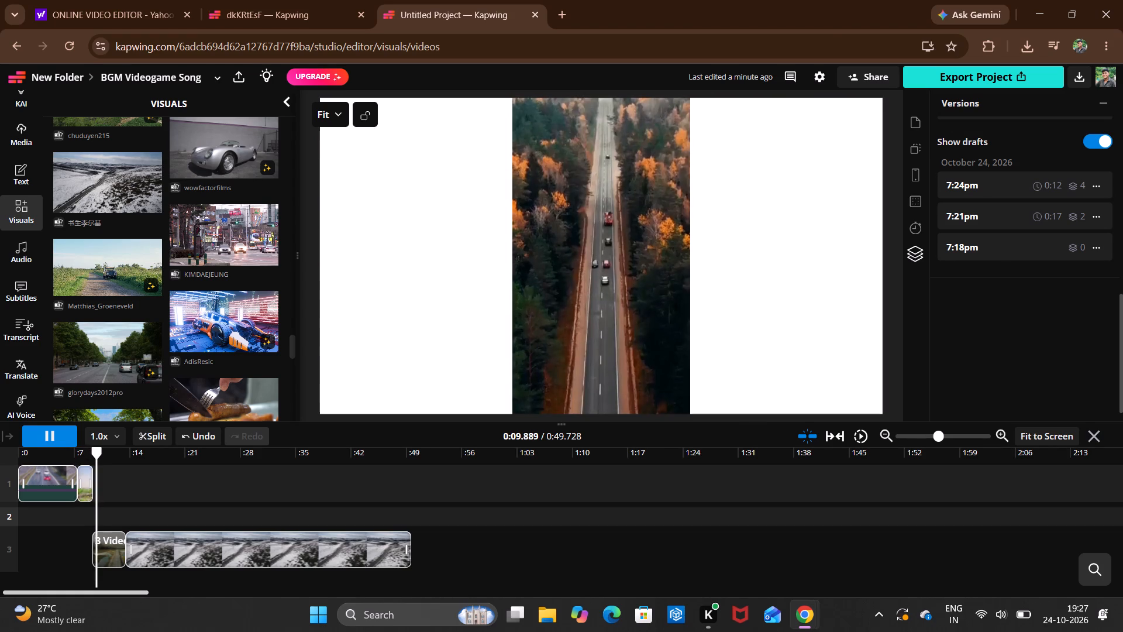
left_click(95, 490)
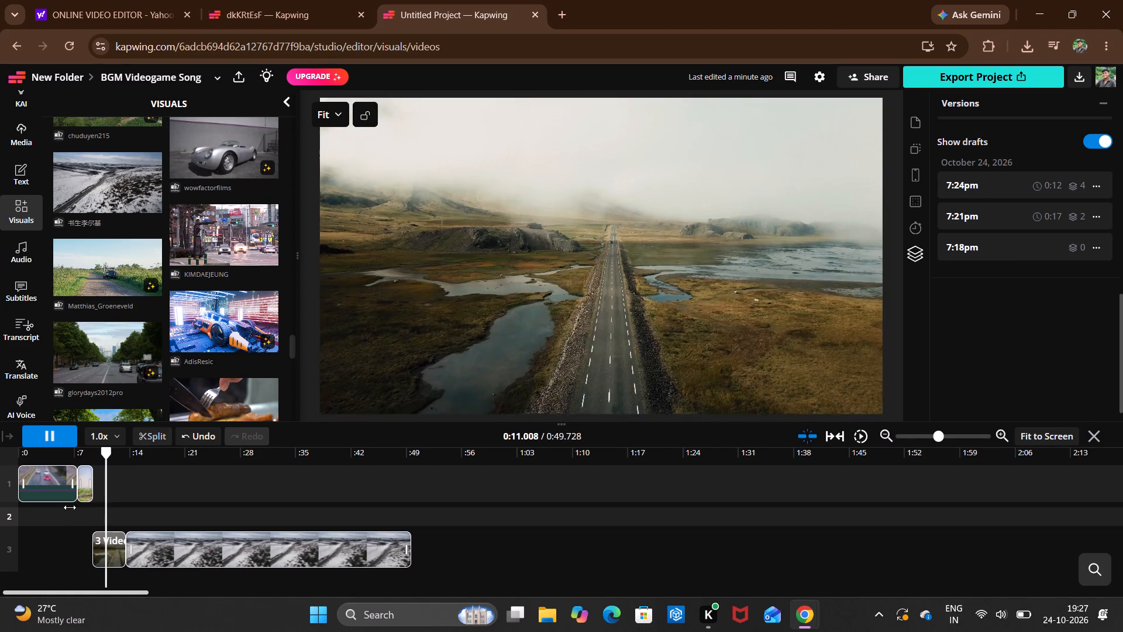
double_click(68, 509)
double_click(81, 490)
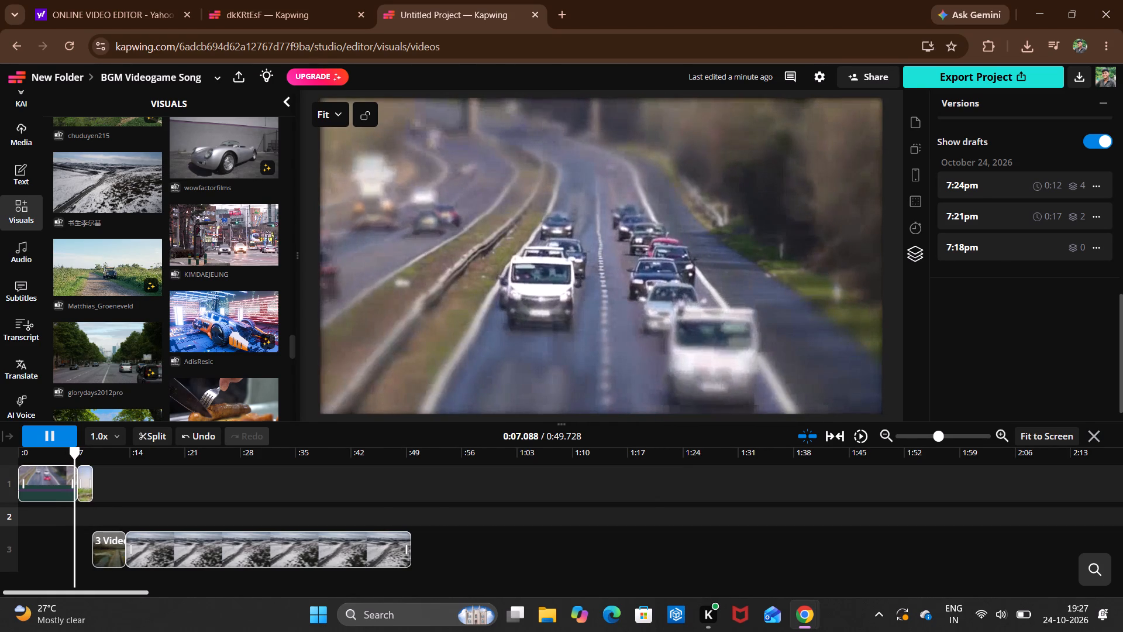
double_click(85, 490)
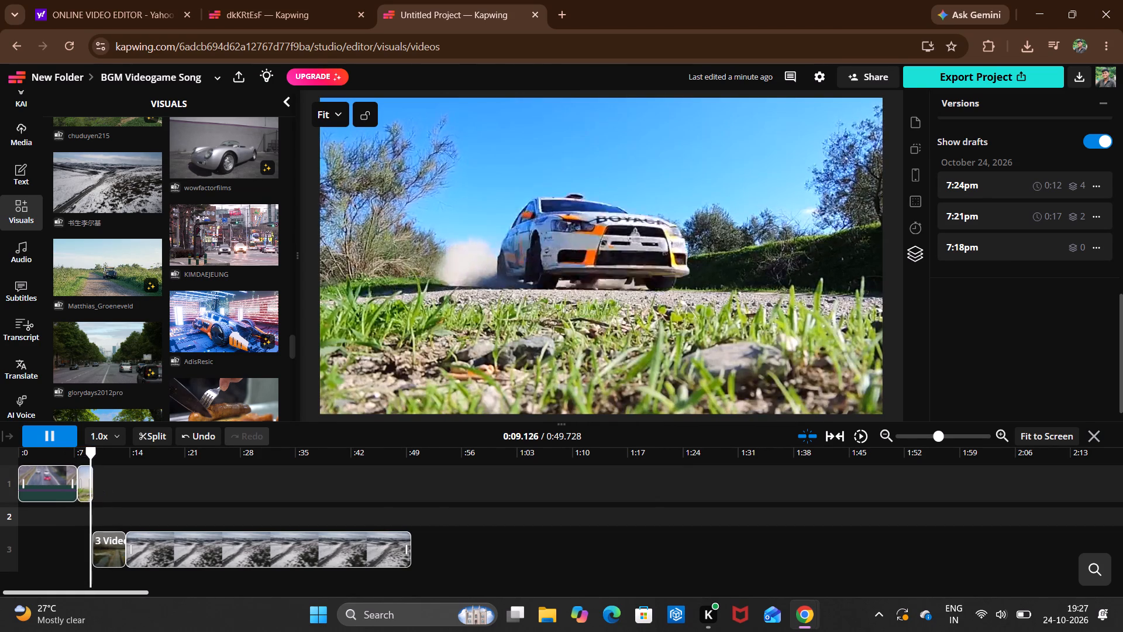
double_click(87, 480)
left_click_drag(93, 485, 99, 485)
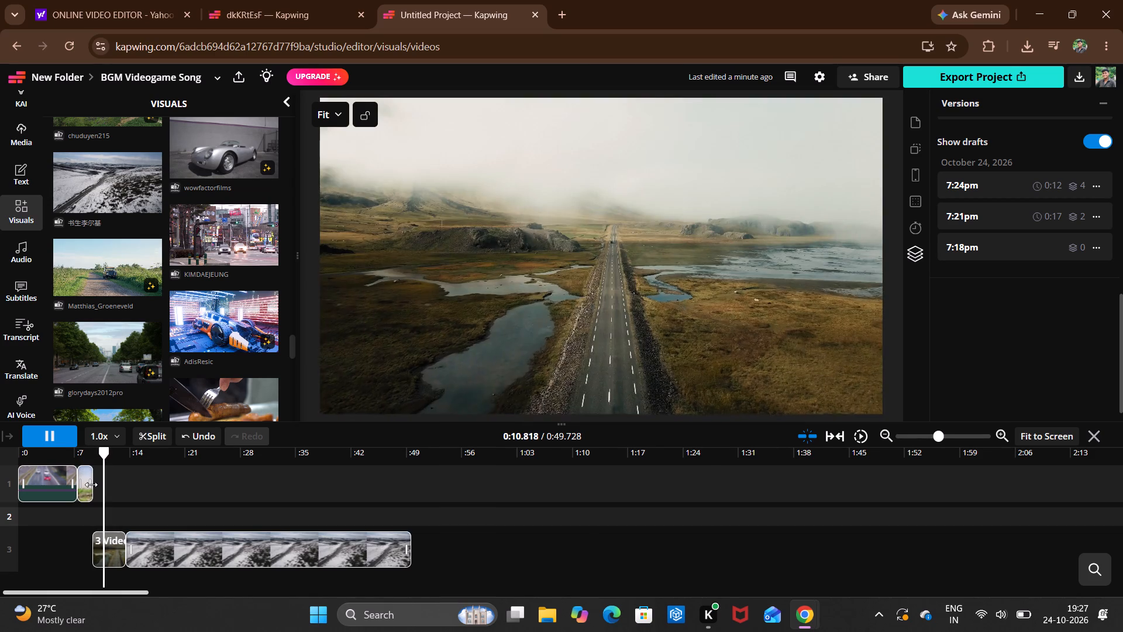
double_click(87, 483)
left_click(94, 483)
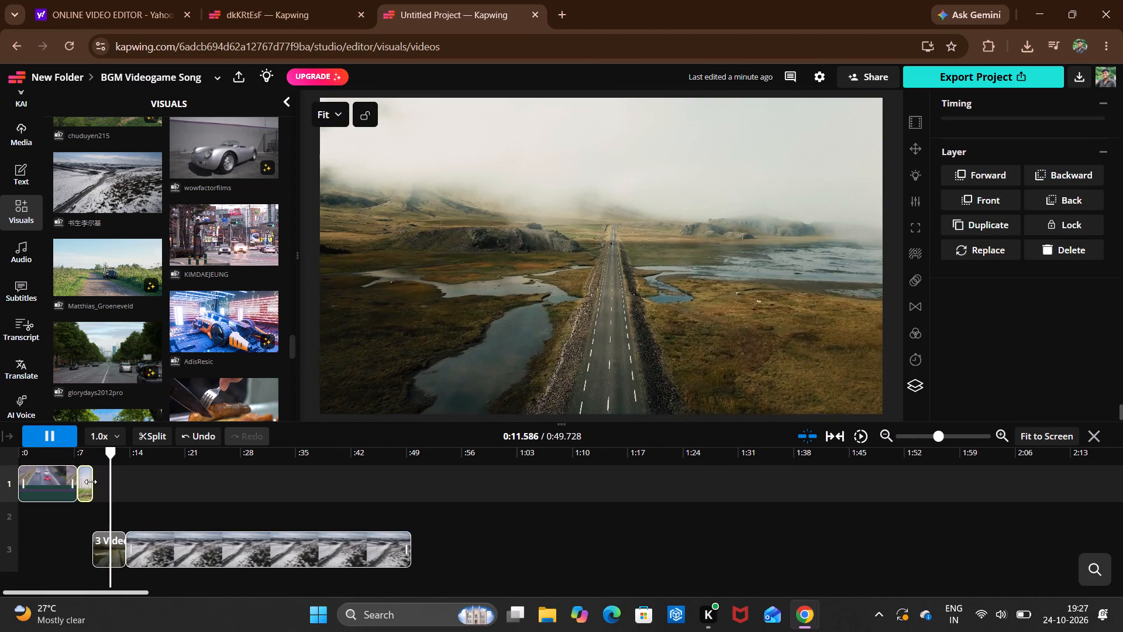
left_click(91, 482)
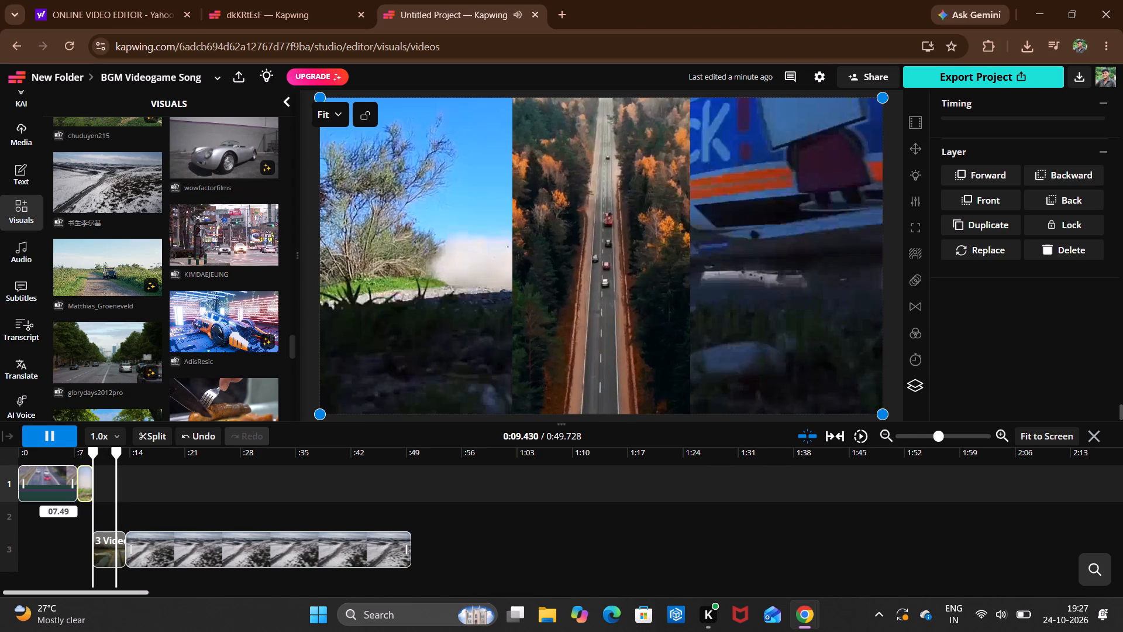
Replay the assembled video from the beginning through into the snowy hills road clip.
double_click(20, 510)
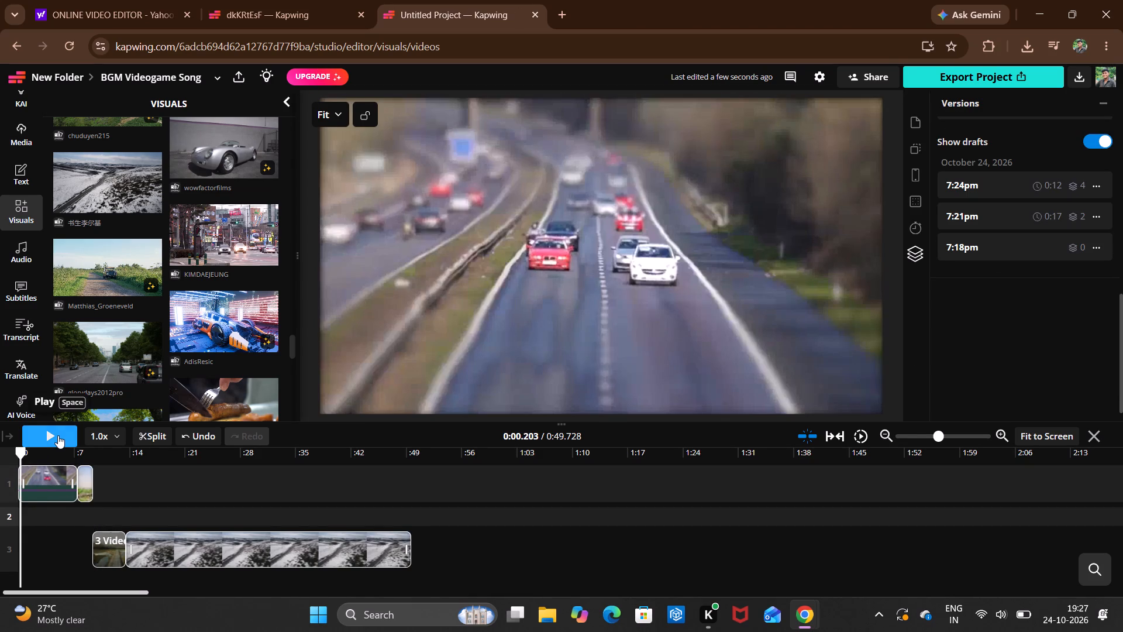
left_click(58, 435)
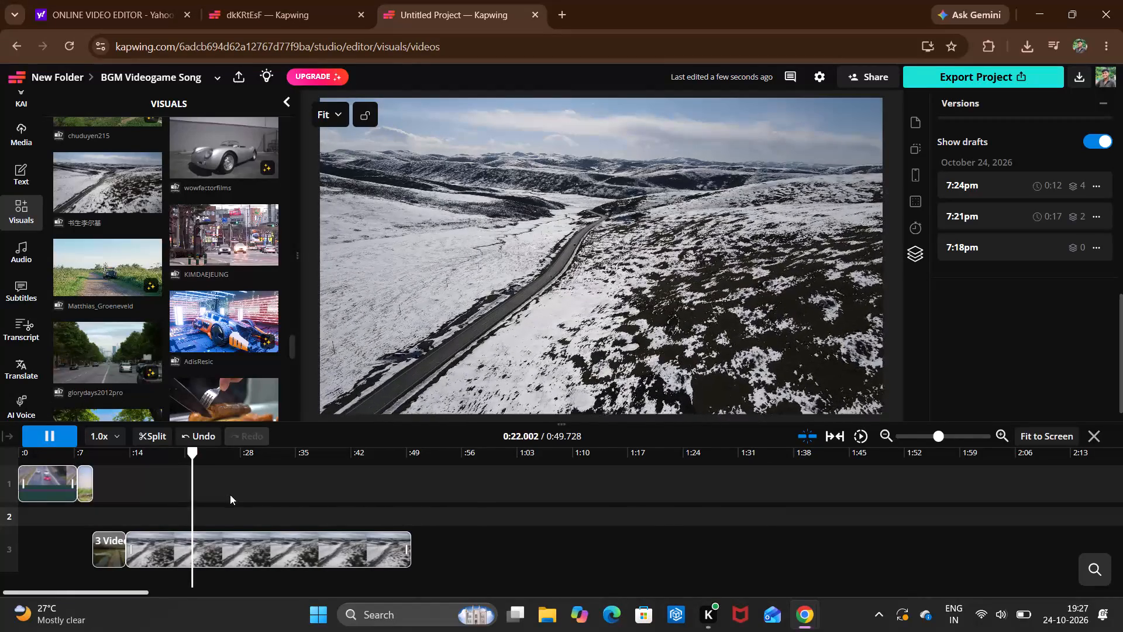
double_click(230, 494)
left_click_drag(230, 494, 206, 503)
double_click(206, 503)
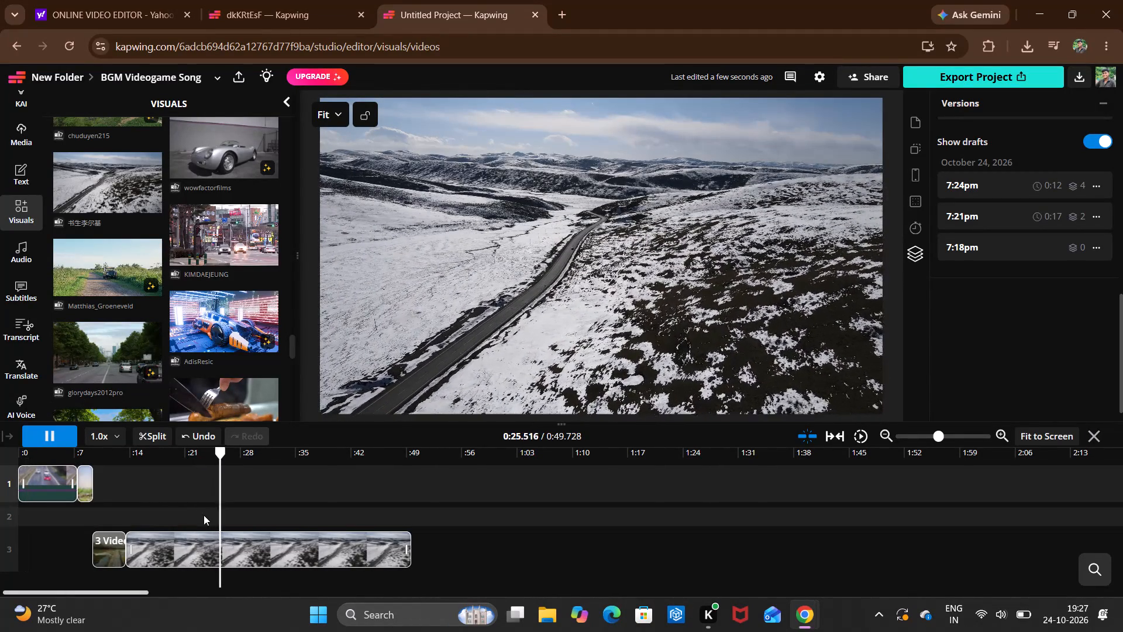
double_click(204, 515)
double_click(203, 517)
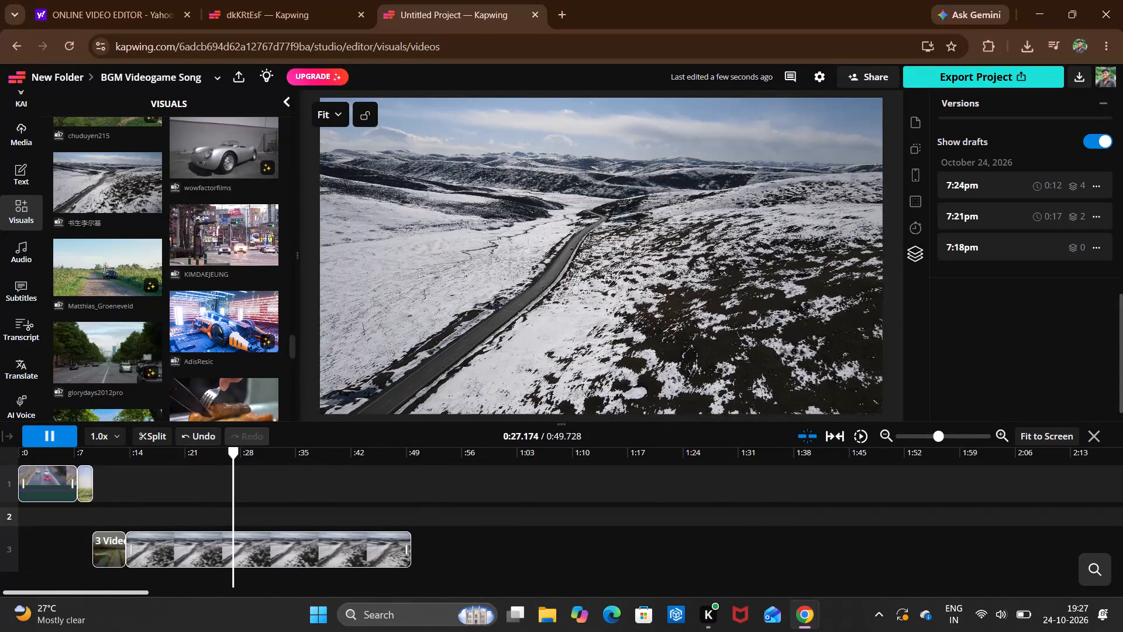
Split the snowy hills road clip at about 28.4 seconds on the timeline and delete the part after the cut.
left_click(56, 441)
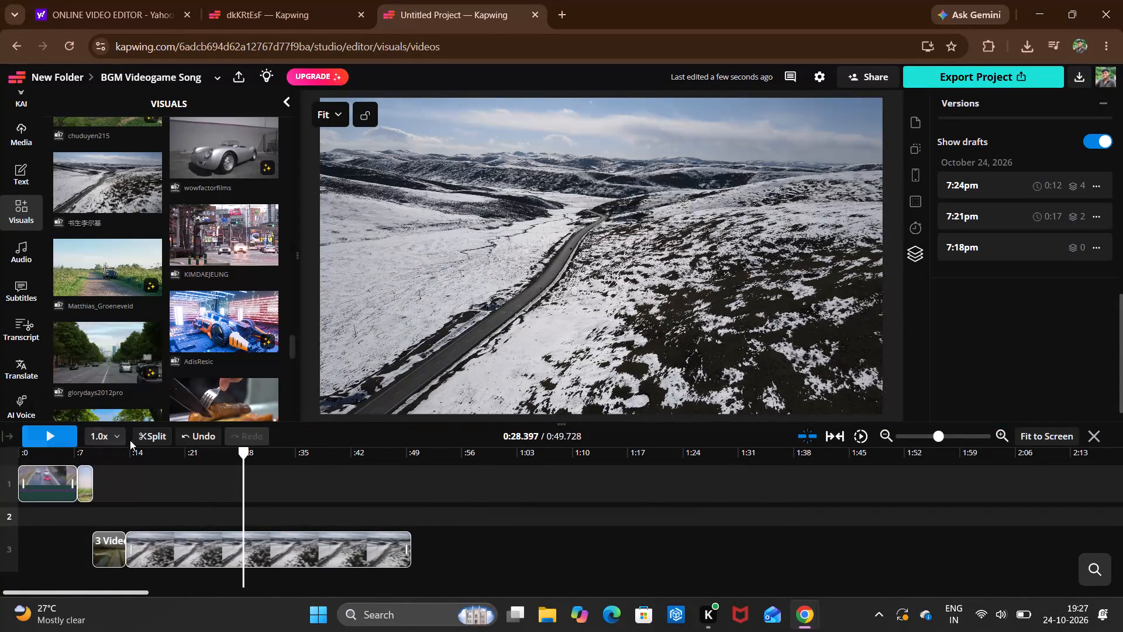
left_click(151, 430)
left_click(279, 548)
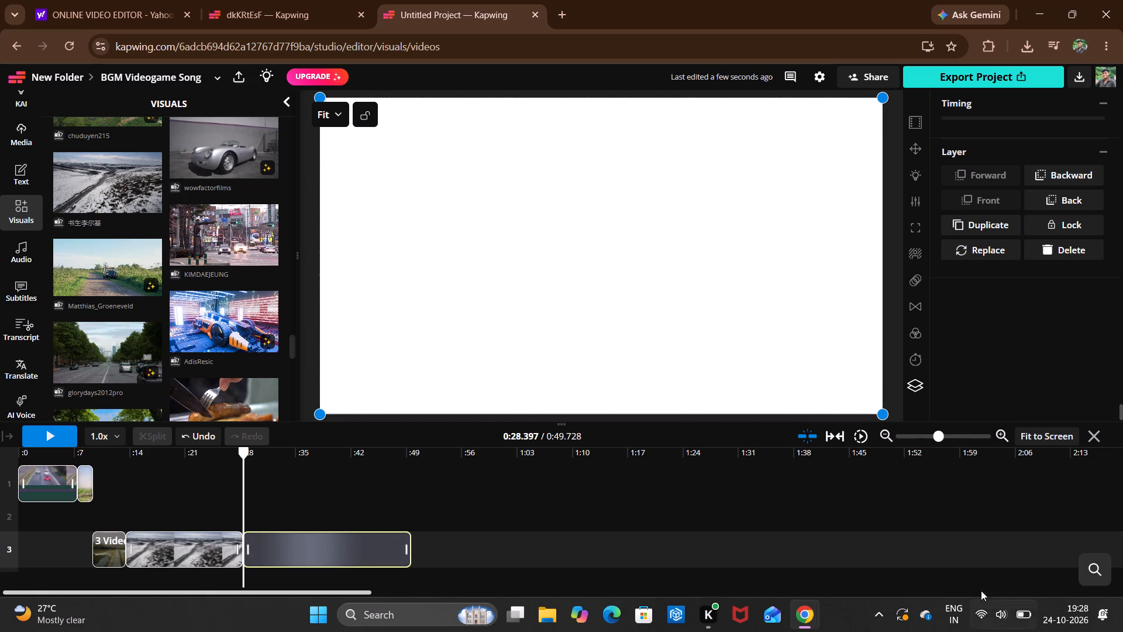
left_click(1061, 255)
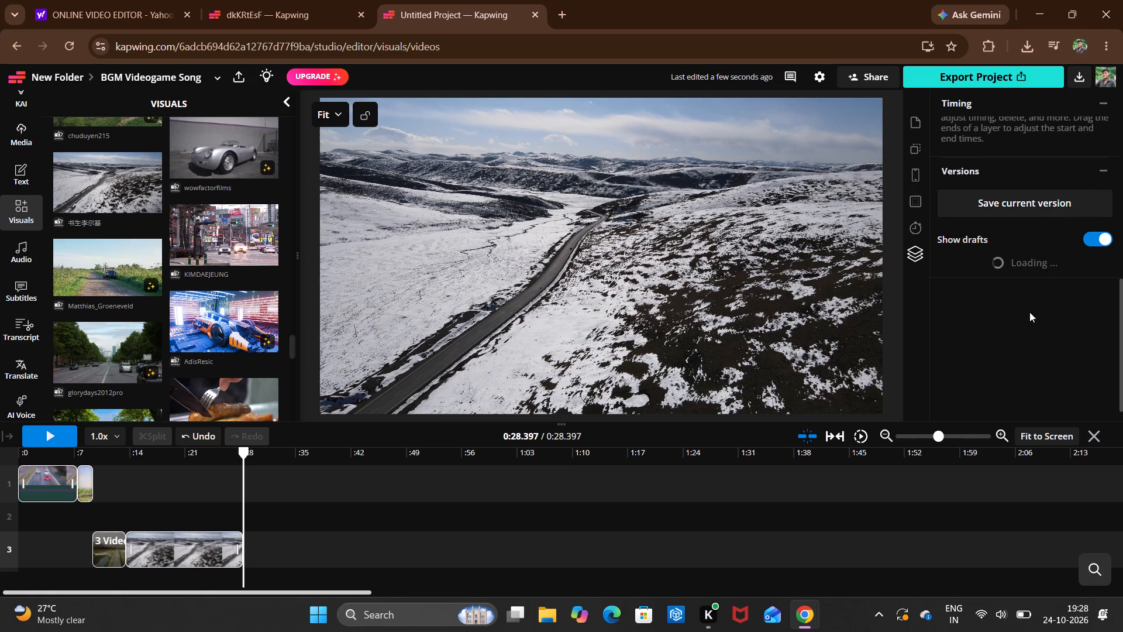
left_click_drag(1029, 312, 1025, 363)
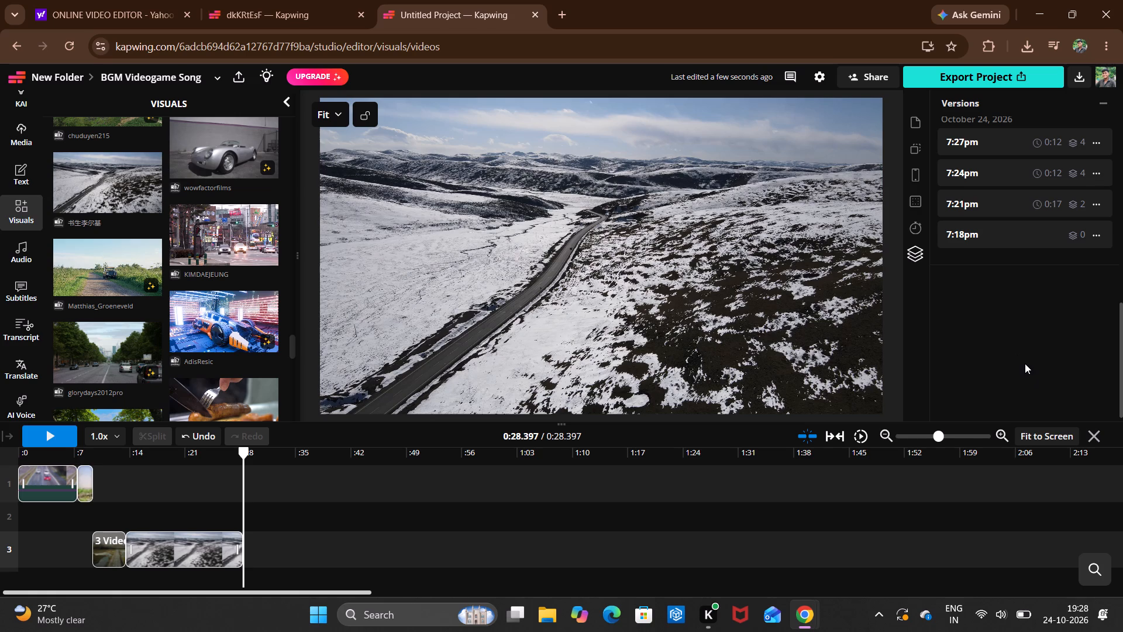
left_click_drag(1025, 363, 1038, 397)
Add the city street clip with the bus from the car videos, starting at about 28.4 seconds on the timeline.
left_click(195, 252)
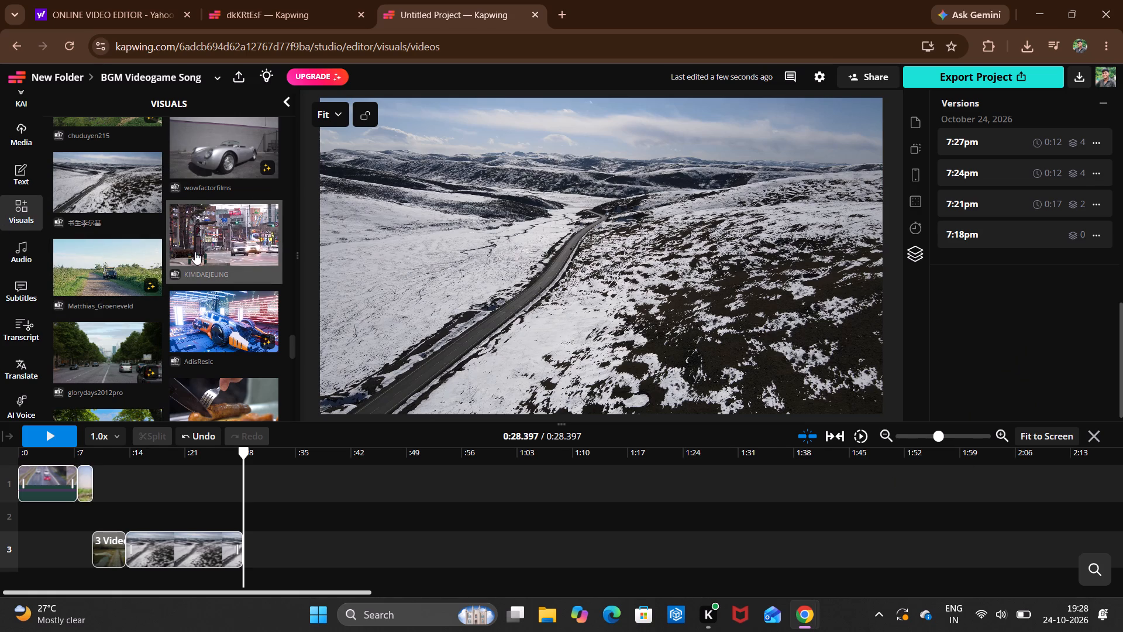
scroll(172, 393, "down", 2)
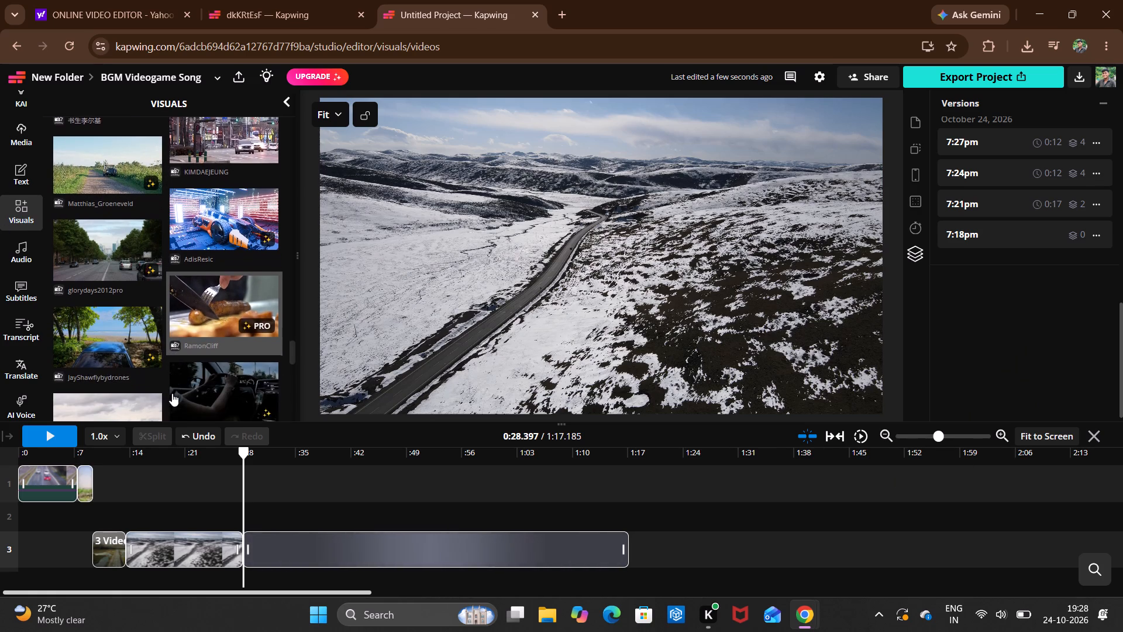
Browse further through the stock car videos for clips to follow the city street clip.
scroll(172, 393, "down", 3)
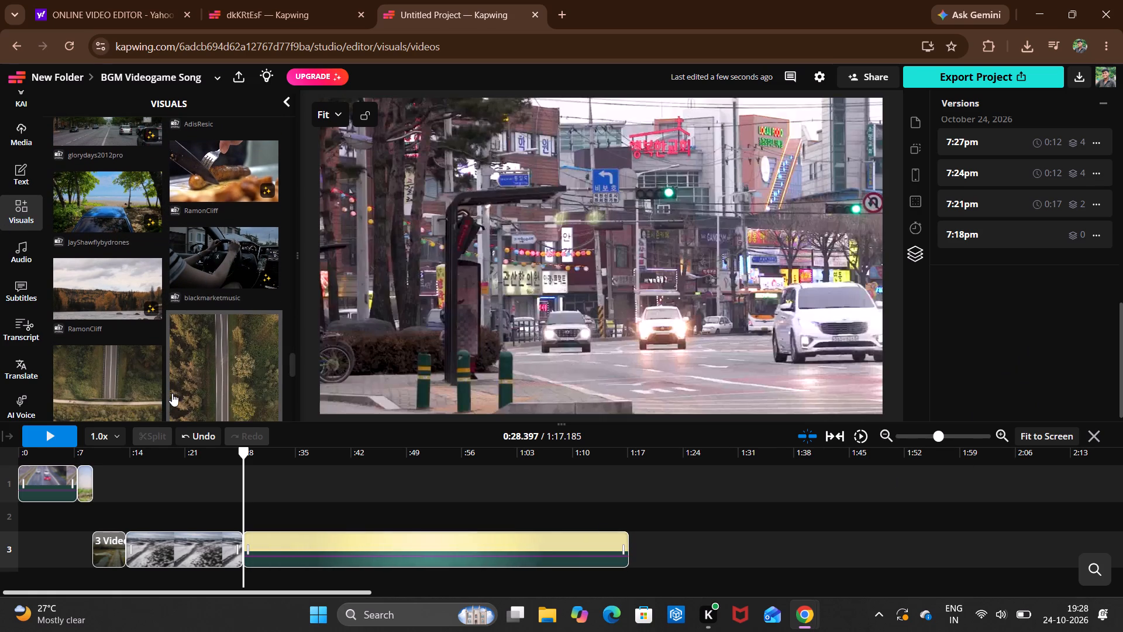
scroll(172, 393, "down", 4)
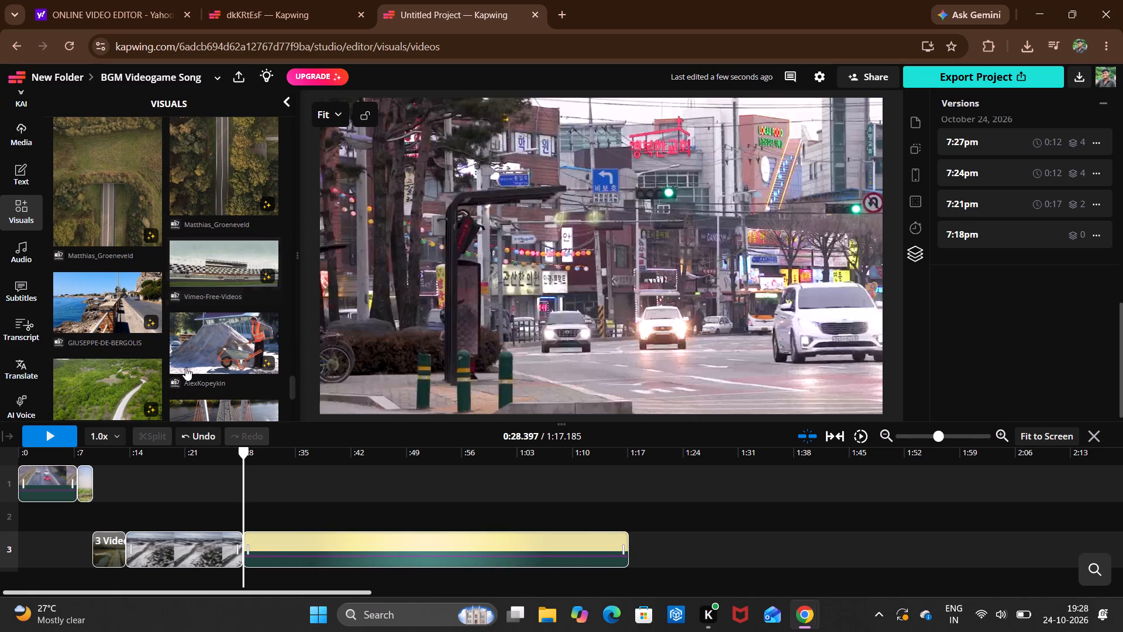
scroll(185, 367, "down", 4)
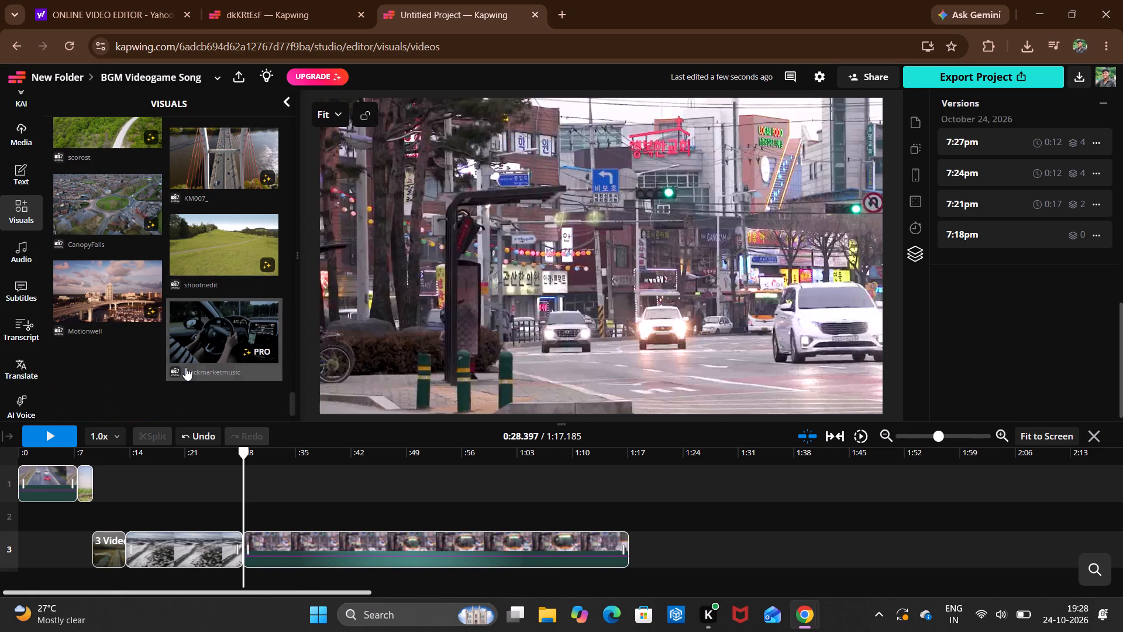
scroll(185, 367, "down", 1)
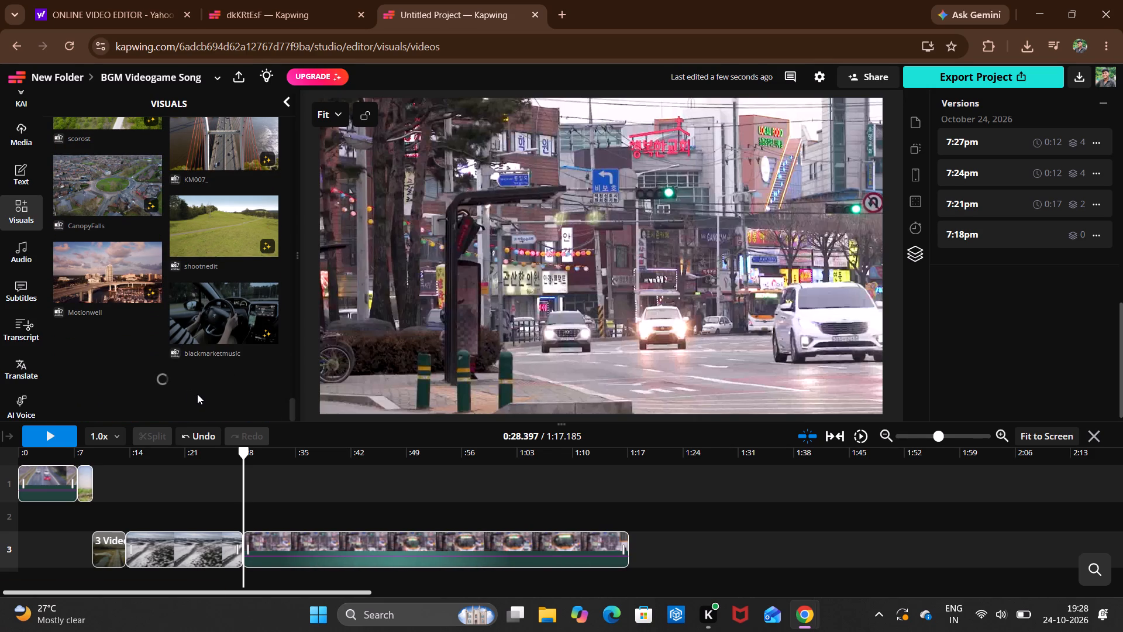
Split the city street bus clip at about 41.8 seconds on the timeline and delete the part after the cut.
triple_click(352, 540)
triple_click(342, 538)
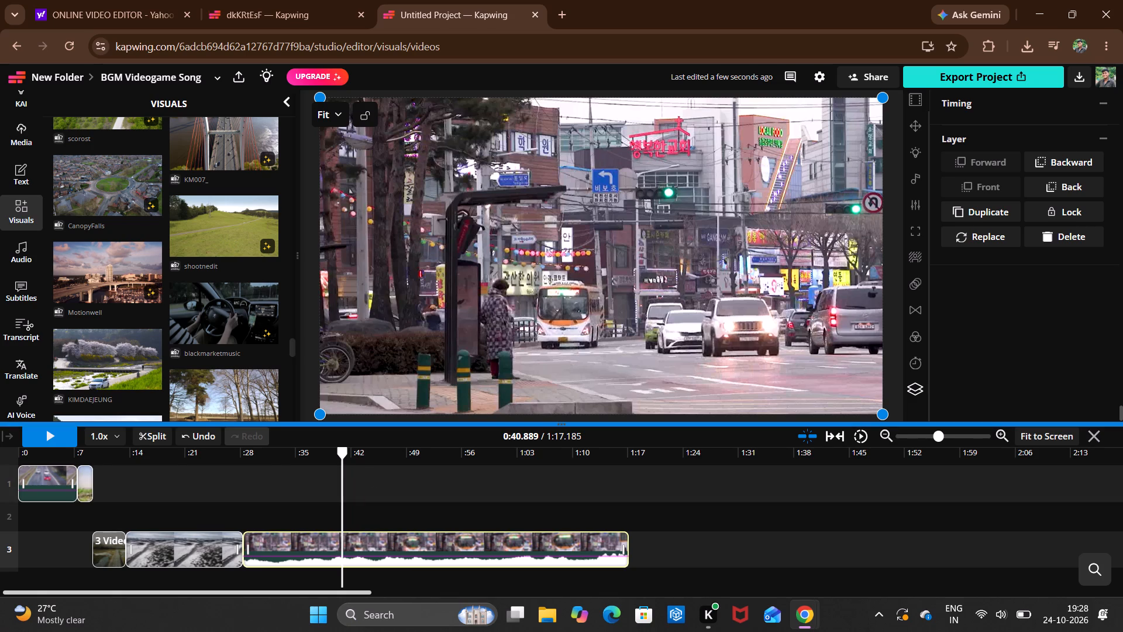
double_click(349, 517)
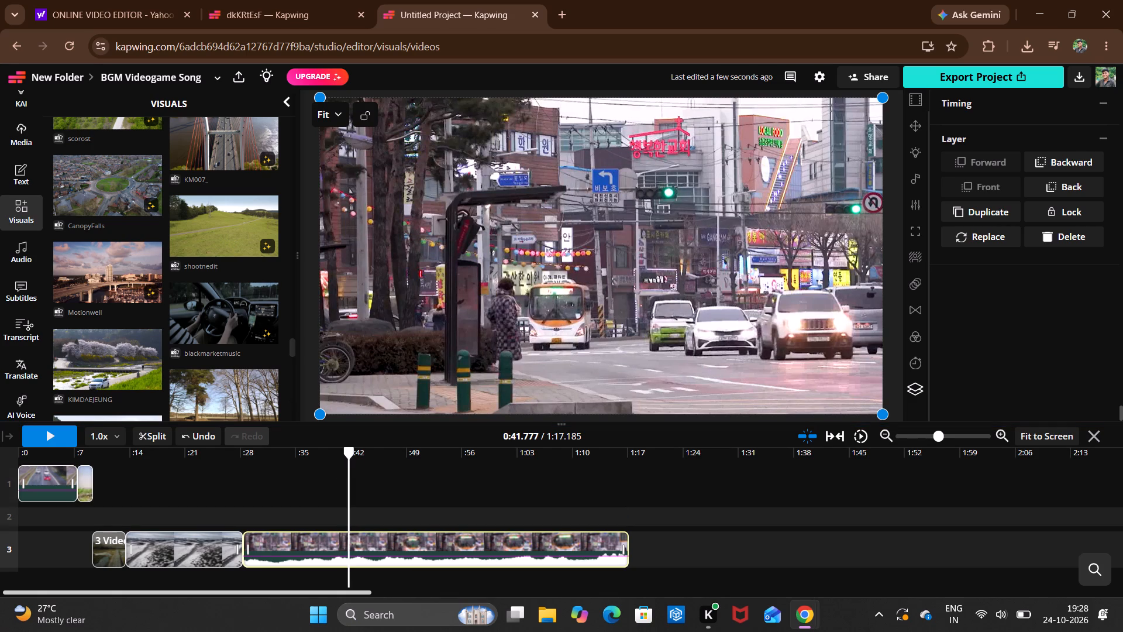
left_click(159, 427)
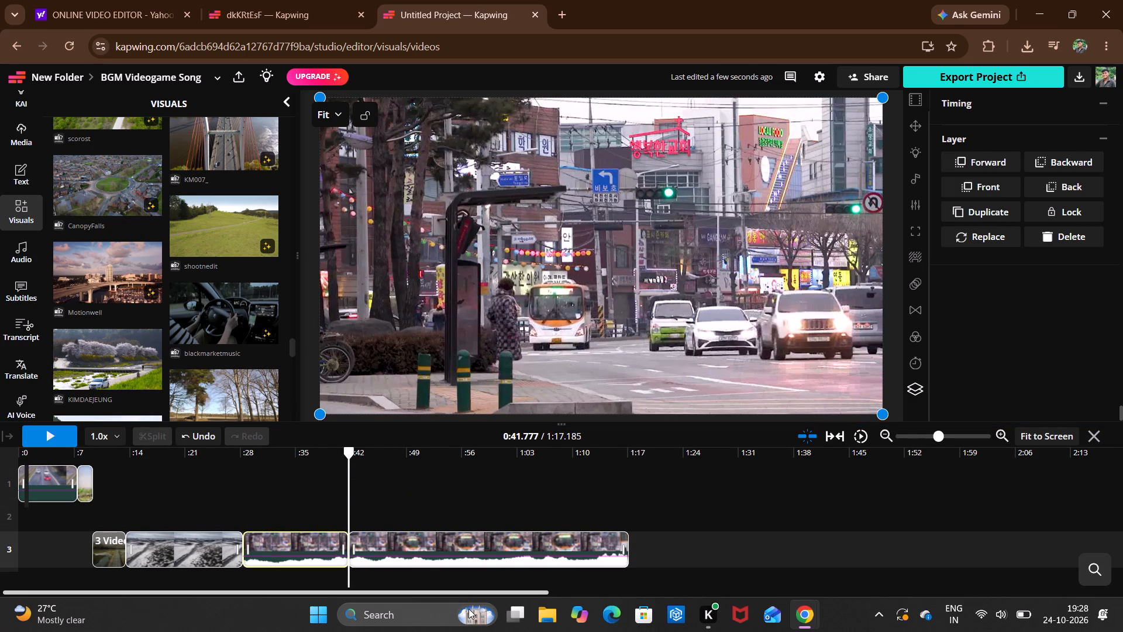
left_click(483, 552)
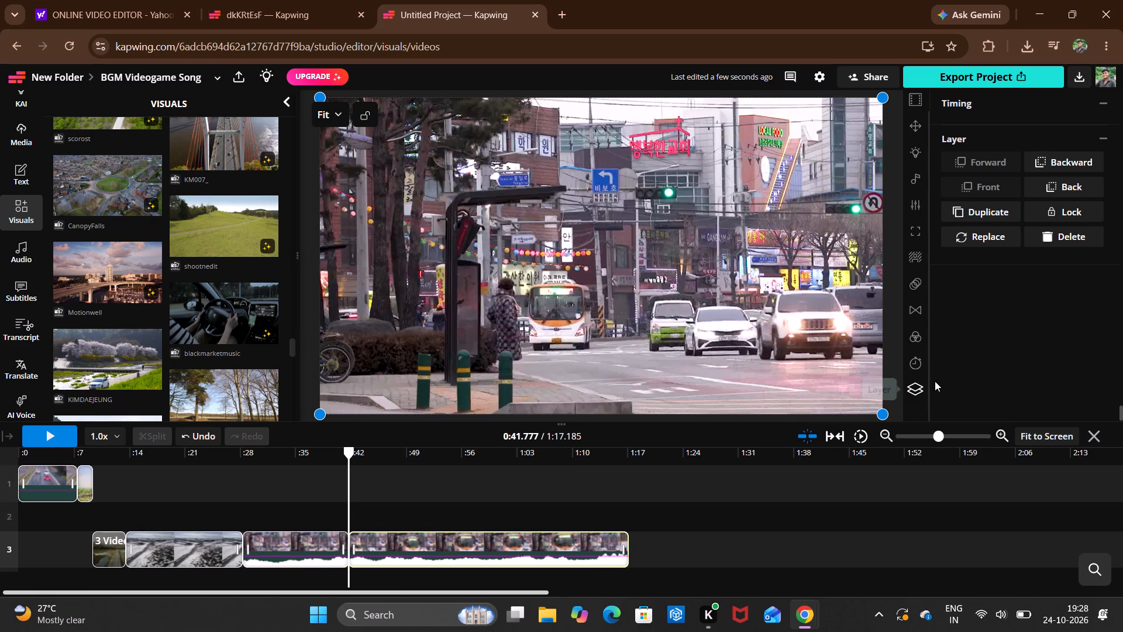
left_click(1067, 240)
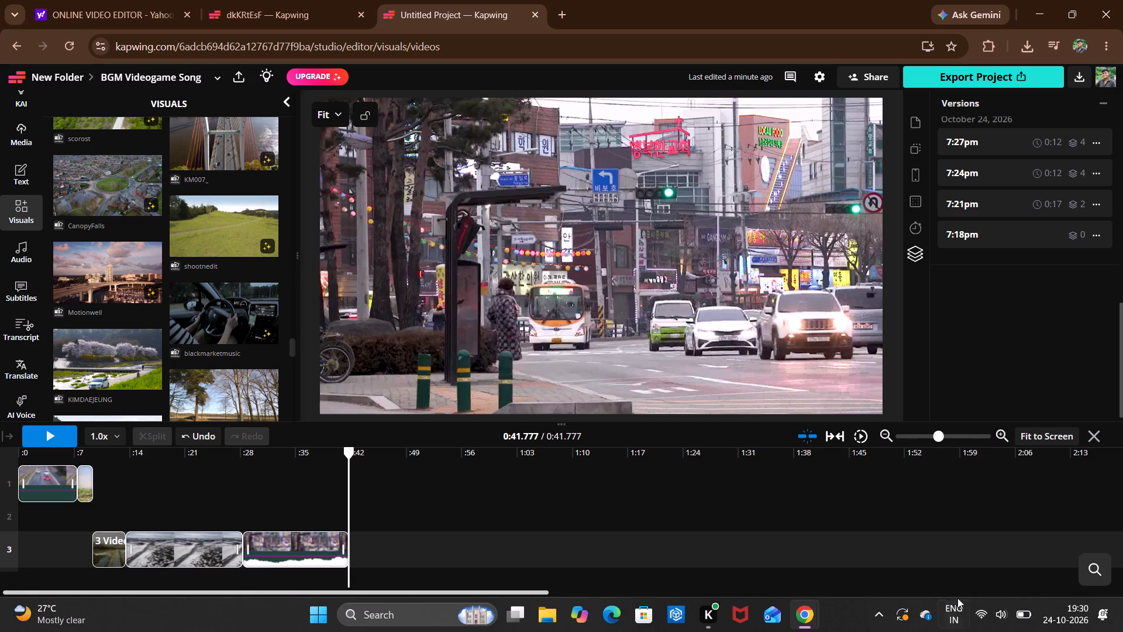
Add the clip of bare autumn trees from the car videos, starting at about 41.8 seconds on the timeline.
scroll(202, 360, "down", 1)
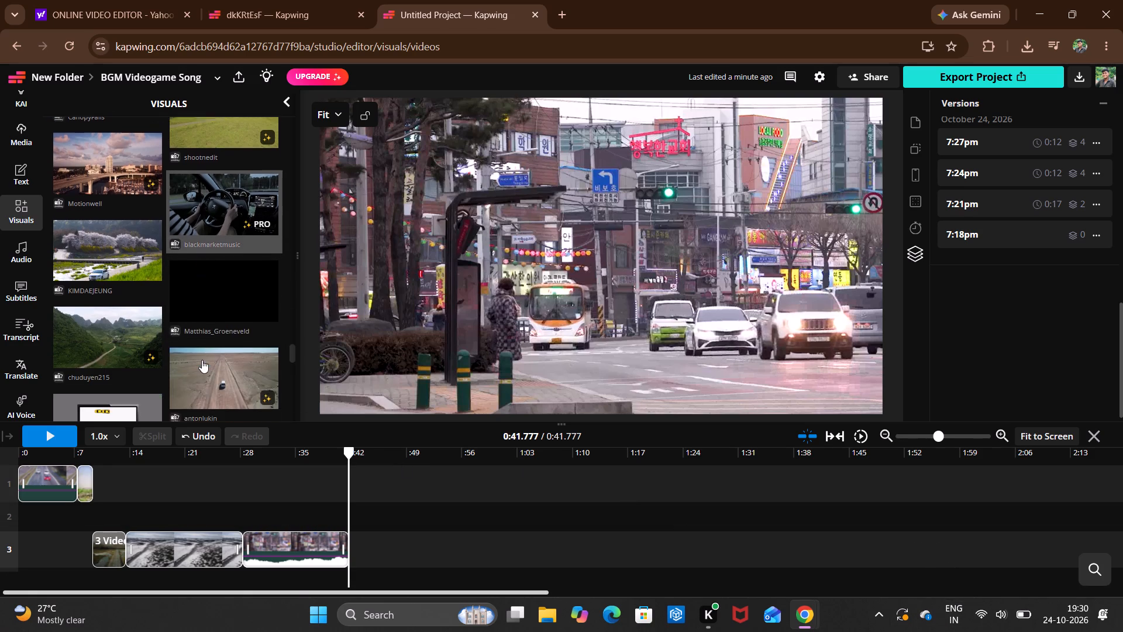
scroll(202, 360, "down", 2)
left_click(235, 240)
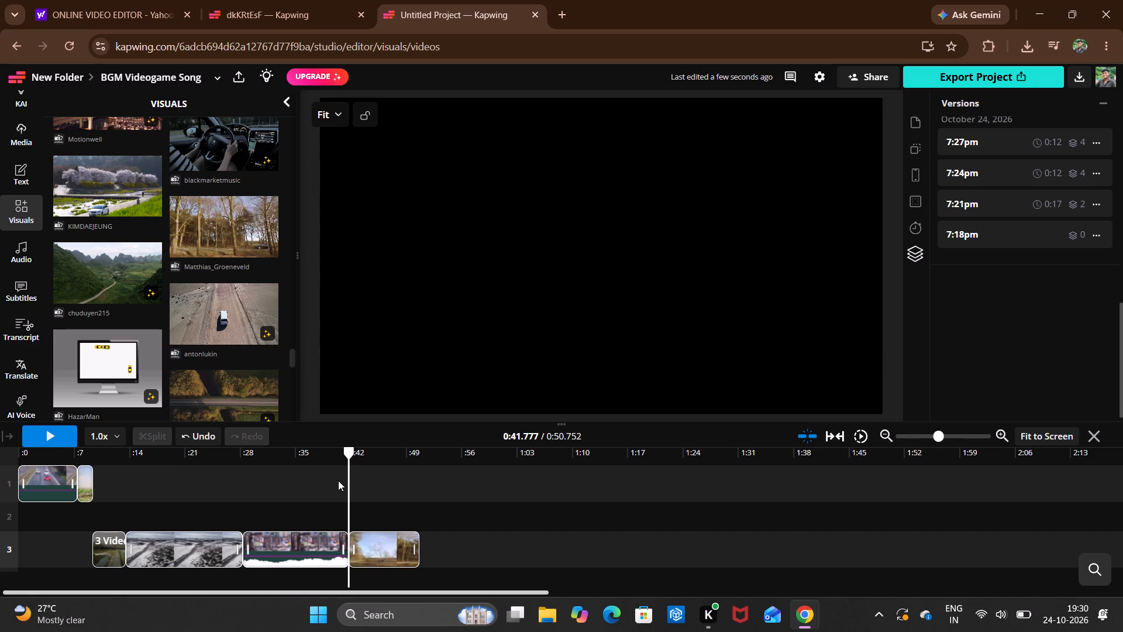
Add the cherry blossom riverside clip with the white car at the end of the autumn trees clip, about 50.8 seconds.
double_click(421, 528)
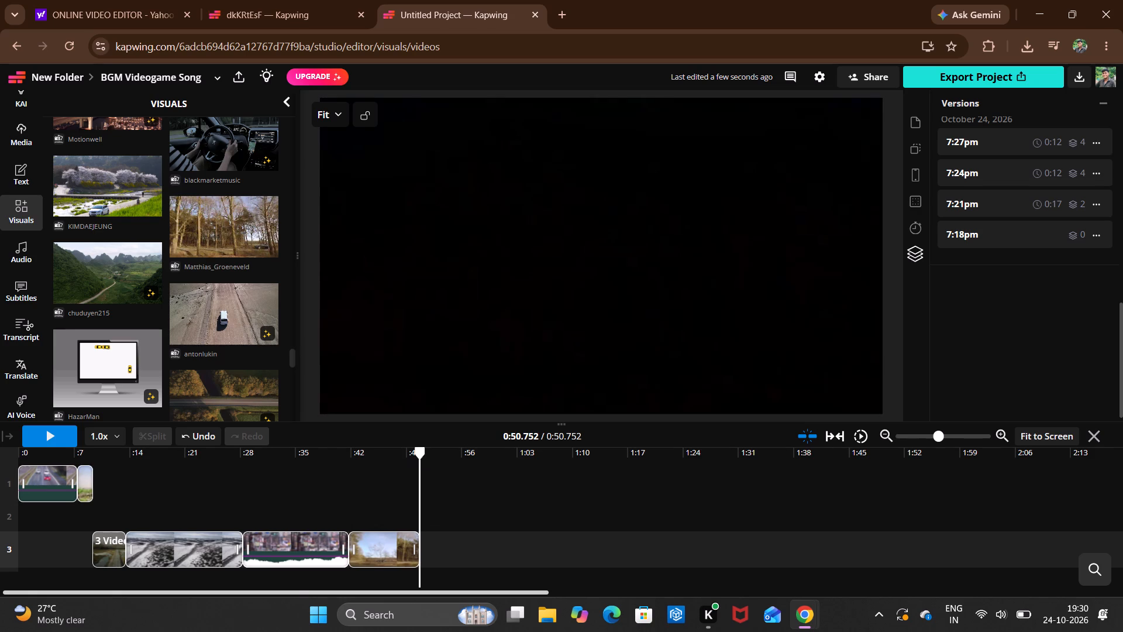
left_click(135, 193)
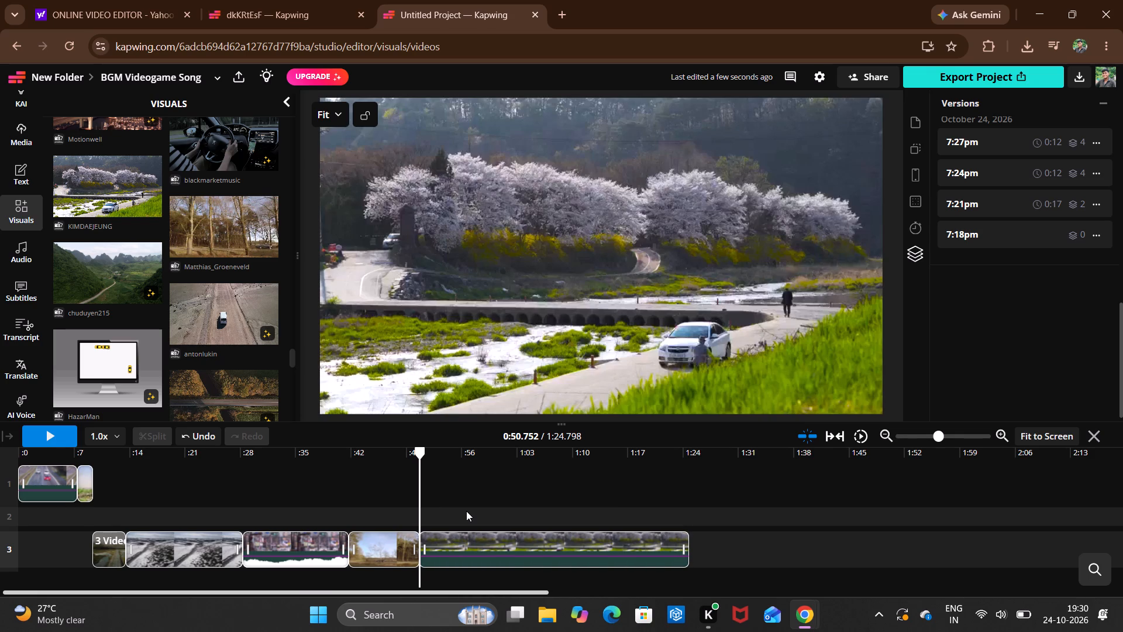
Split the cherry blossom clip at about 58.5 seconds on the timeline and delete the part after the cut.
double_click(519, 540)
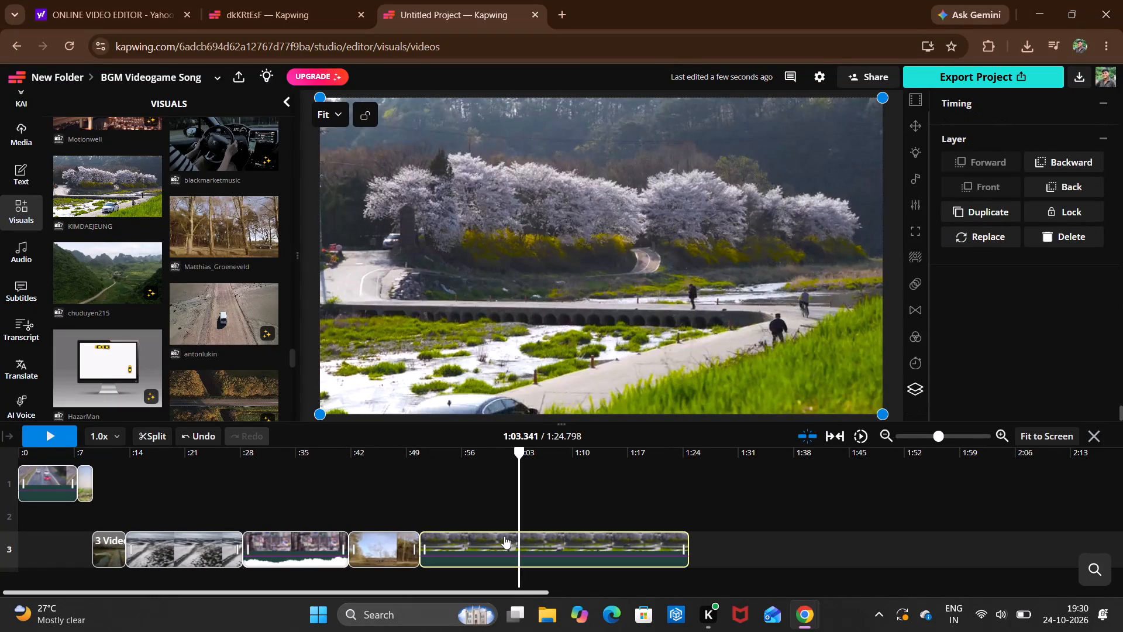
double_click(494, 537)
double_click(483, 540)
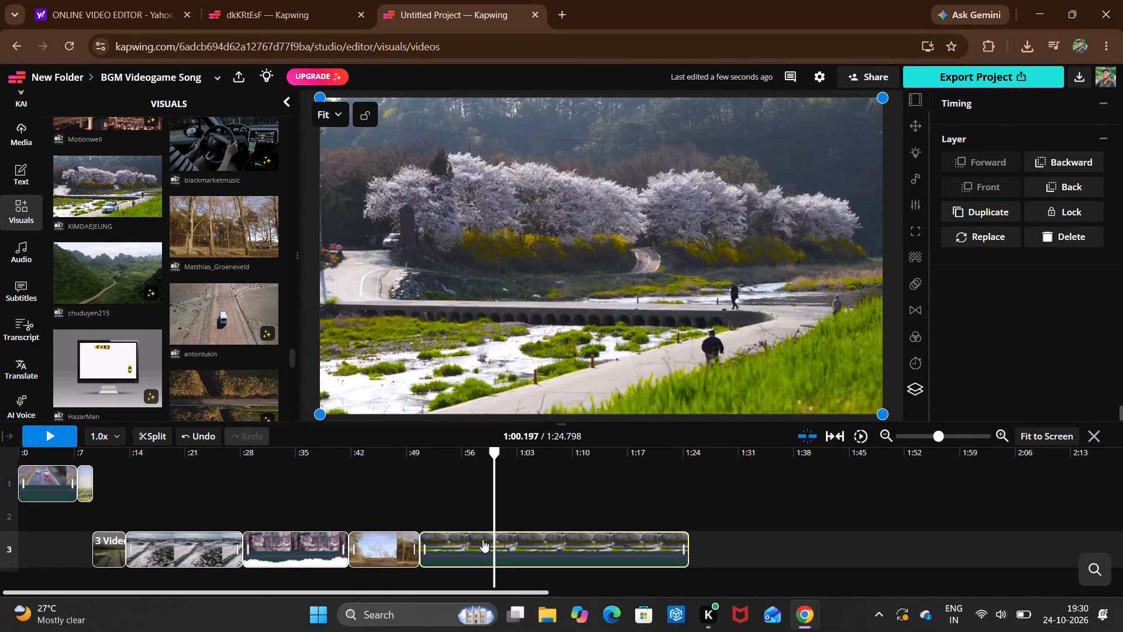
double_click(481, 542)
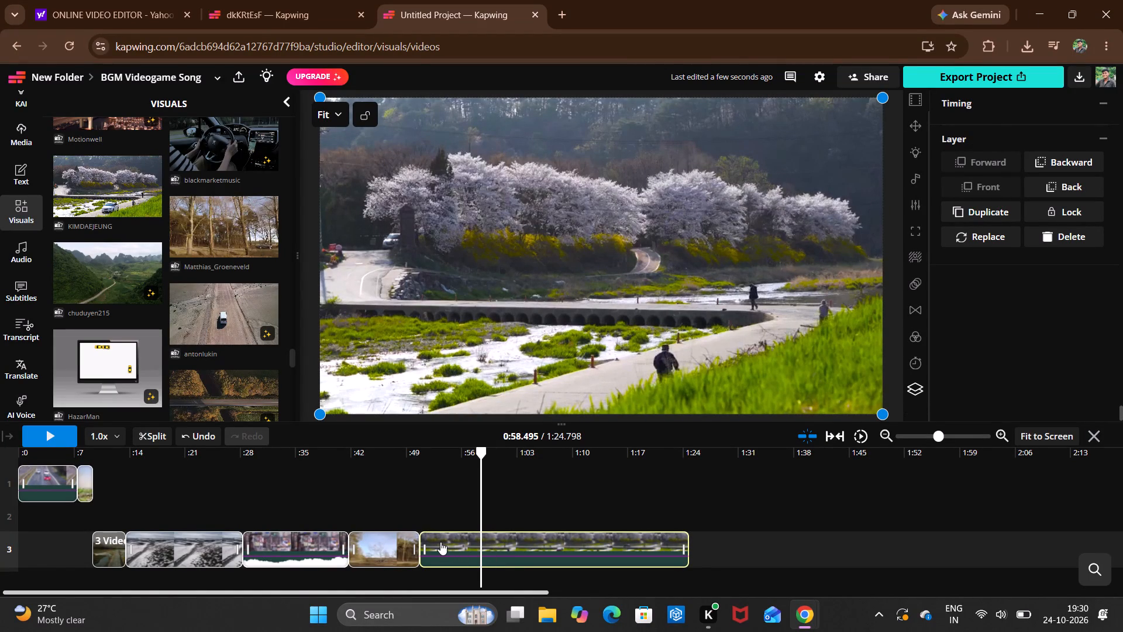
left_click(164, 431)
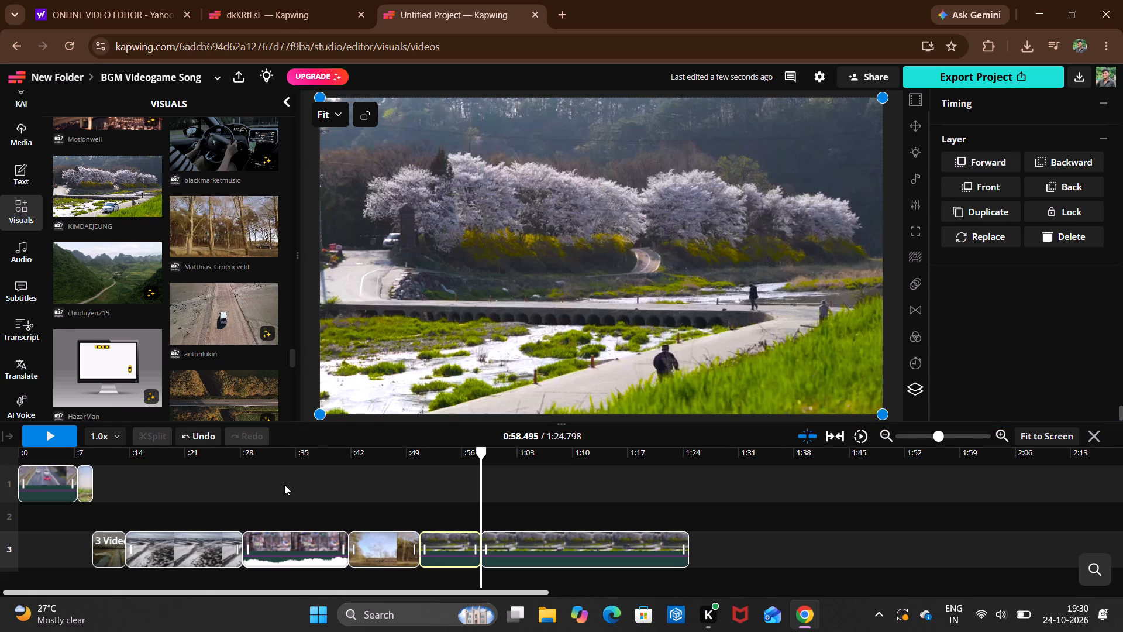
left_click(526, 535)
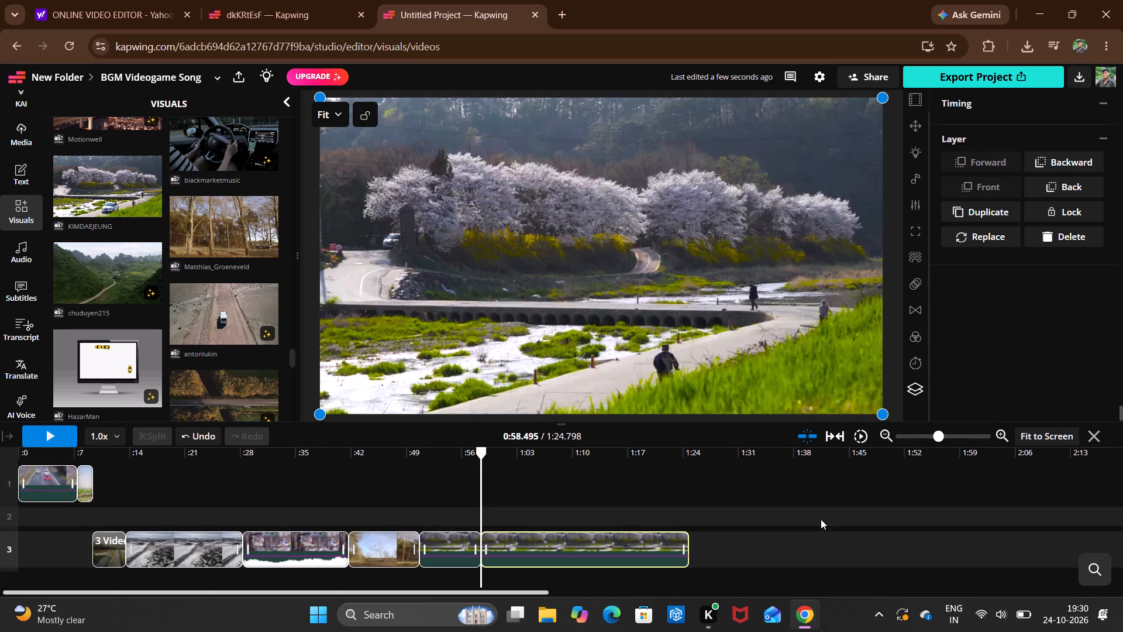
left_click(1059, 236)
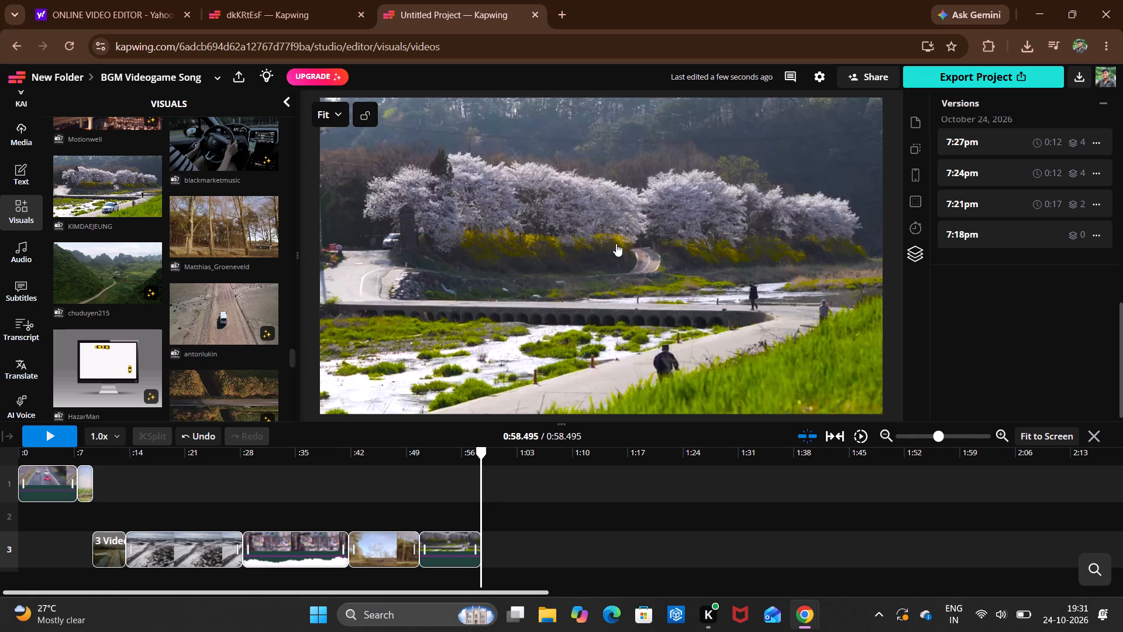
Find the aerial city clip with the tree-lined avenue in the car videos and add it at about 58.5 seconds.
scroll(301, 496, "down", 1)
scroll(214, 293, "down", 4)
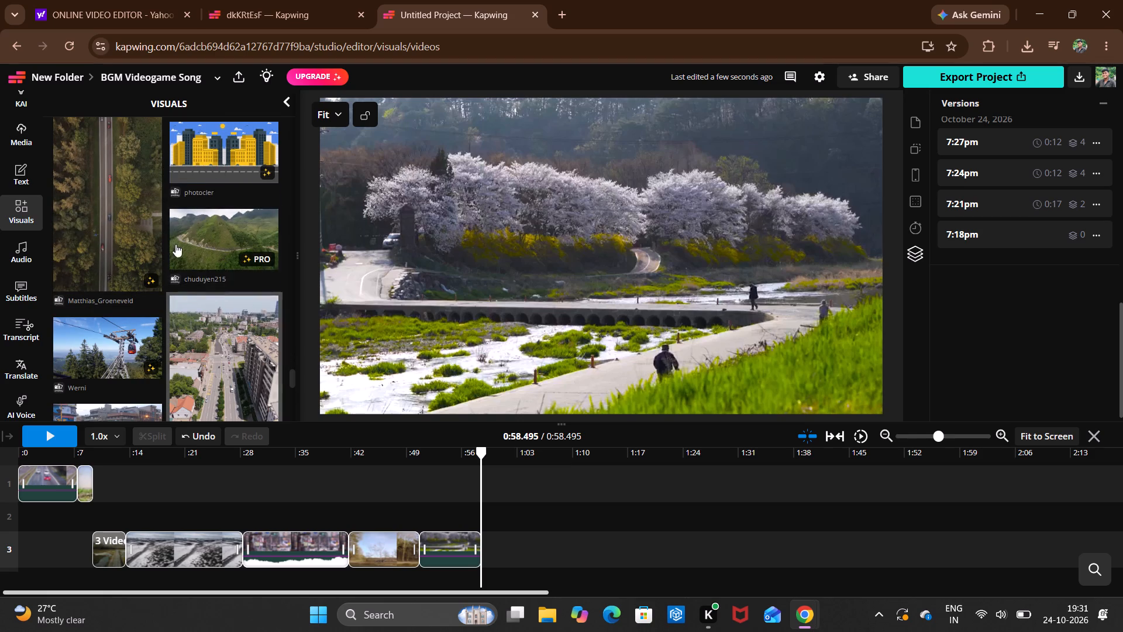
scroll(191, 320, "down", 4)
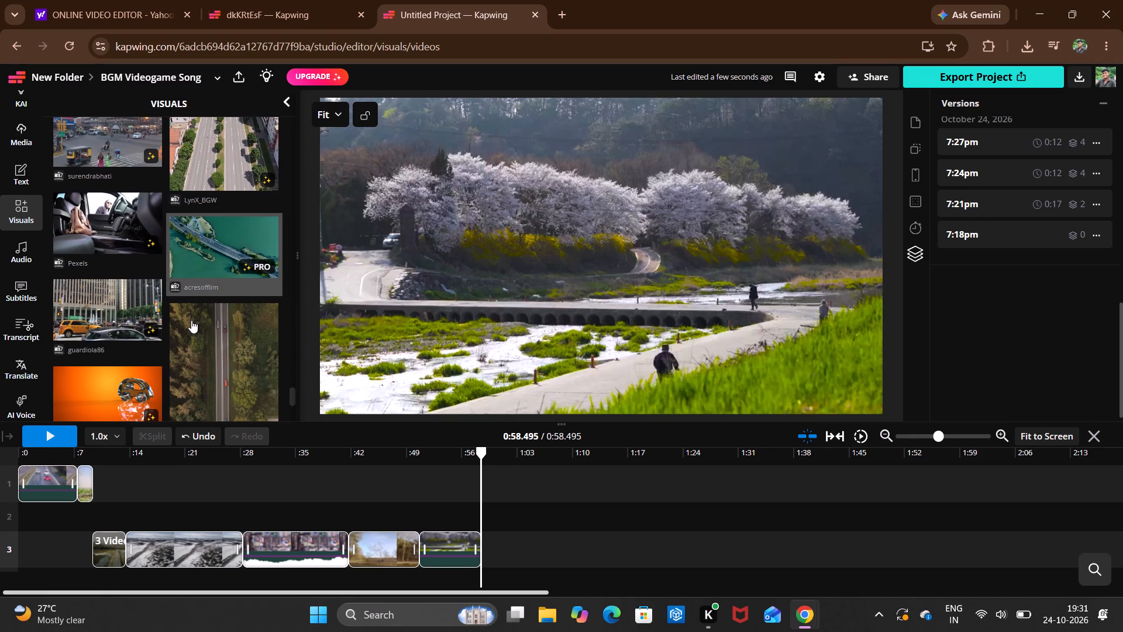
scroll(144, 335, "down", 3)
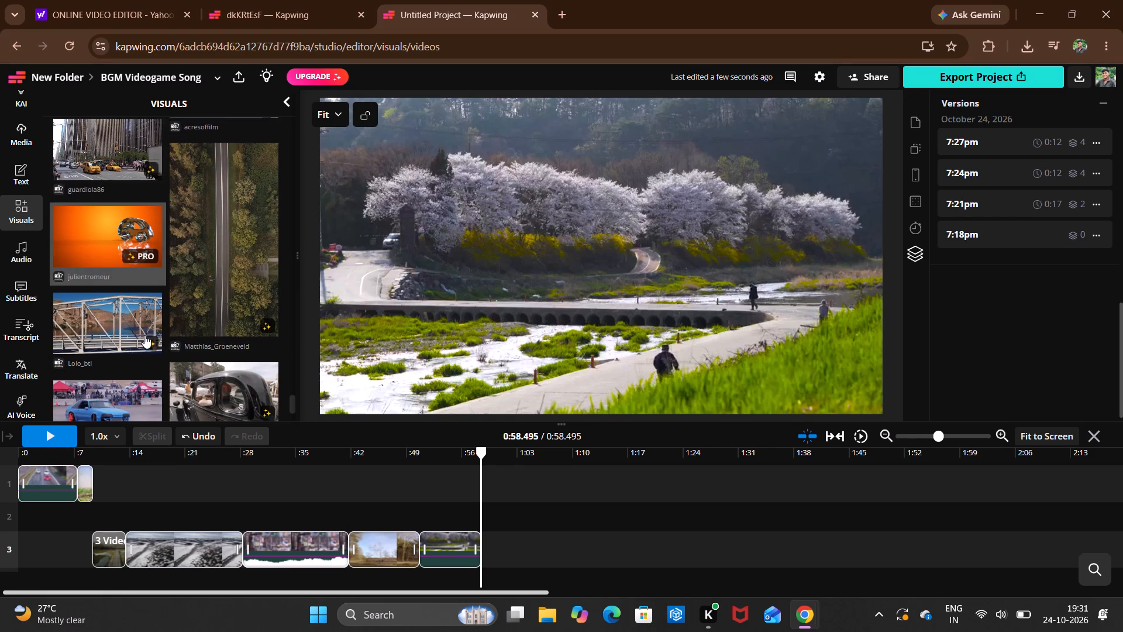
scroll(144, 335, "down", 3)
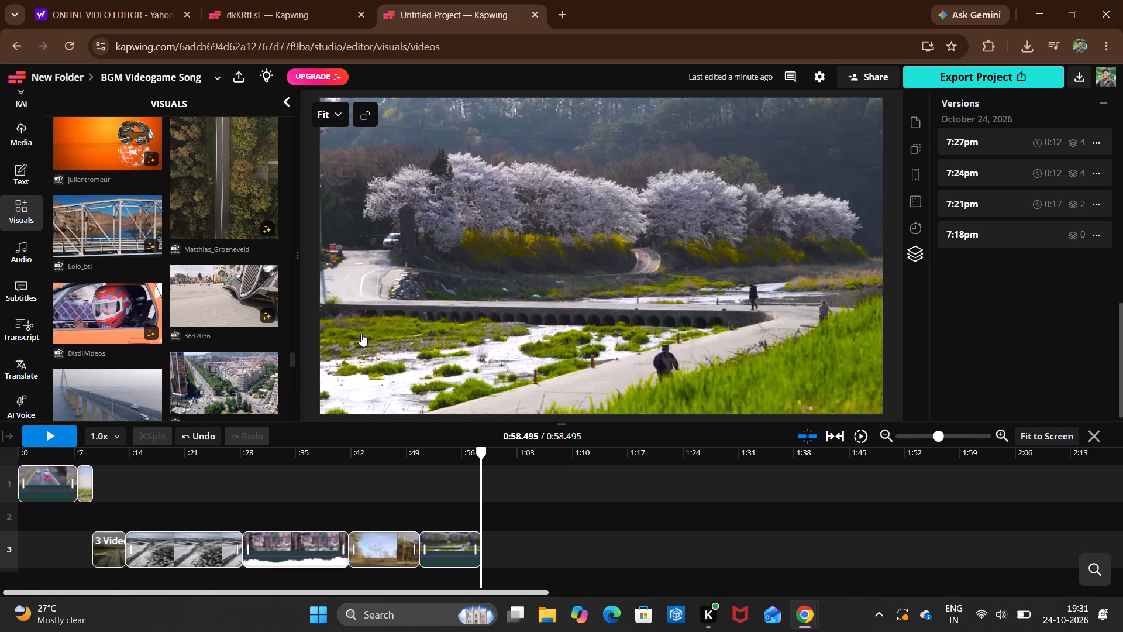
scroll(223, 325, "down", 2)
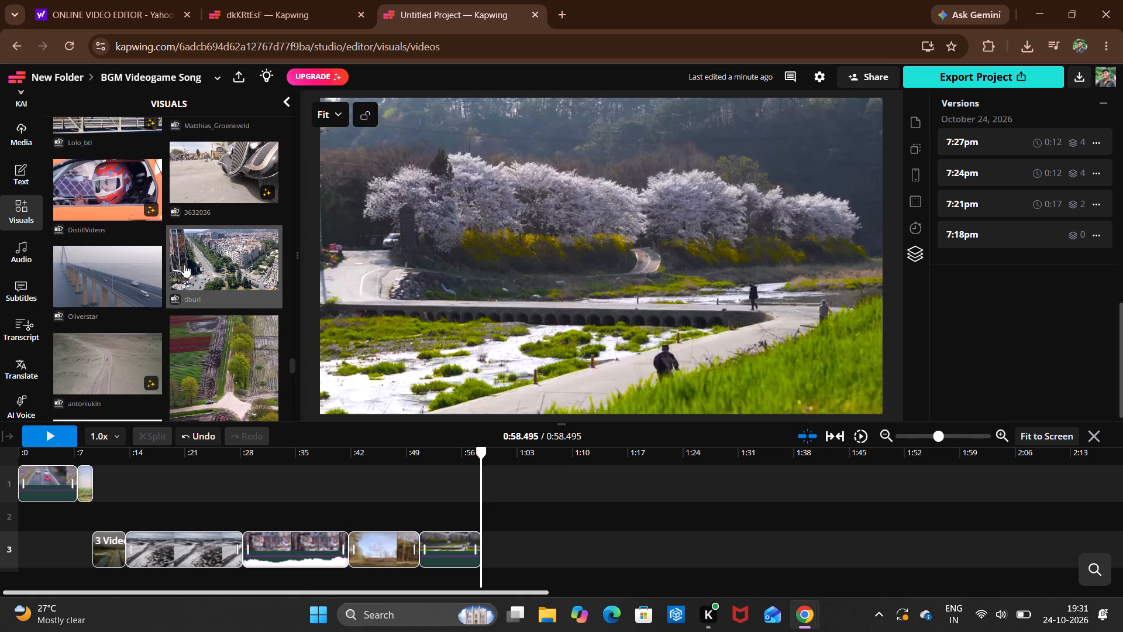
scroll(184, 265, "down", 1)
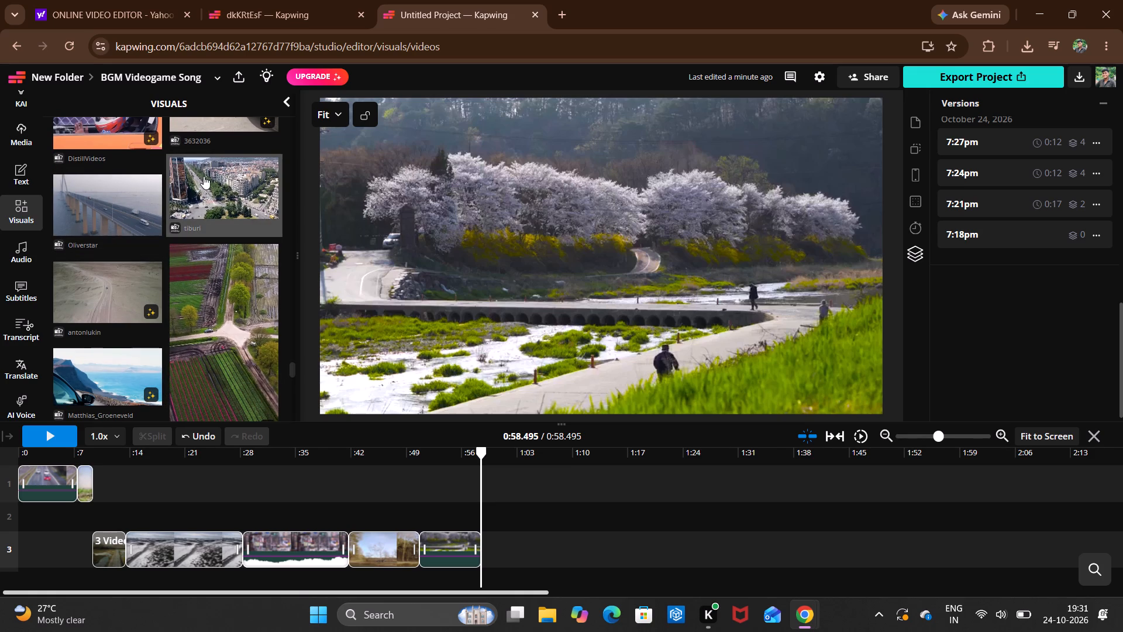
left_click(204, 176)
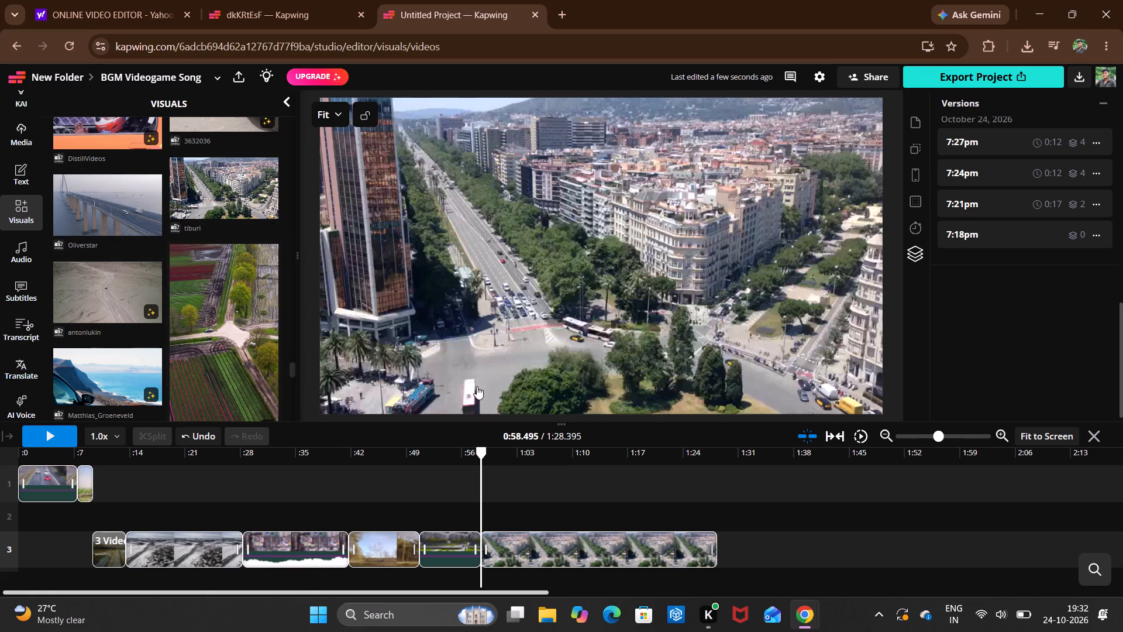
Split the aerial city avenue clip at about 59.8 seconds on the timeline and delete the part after the cut.
left_click(495, 528)
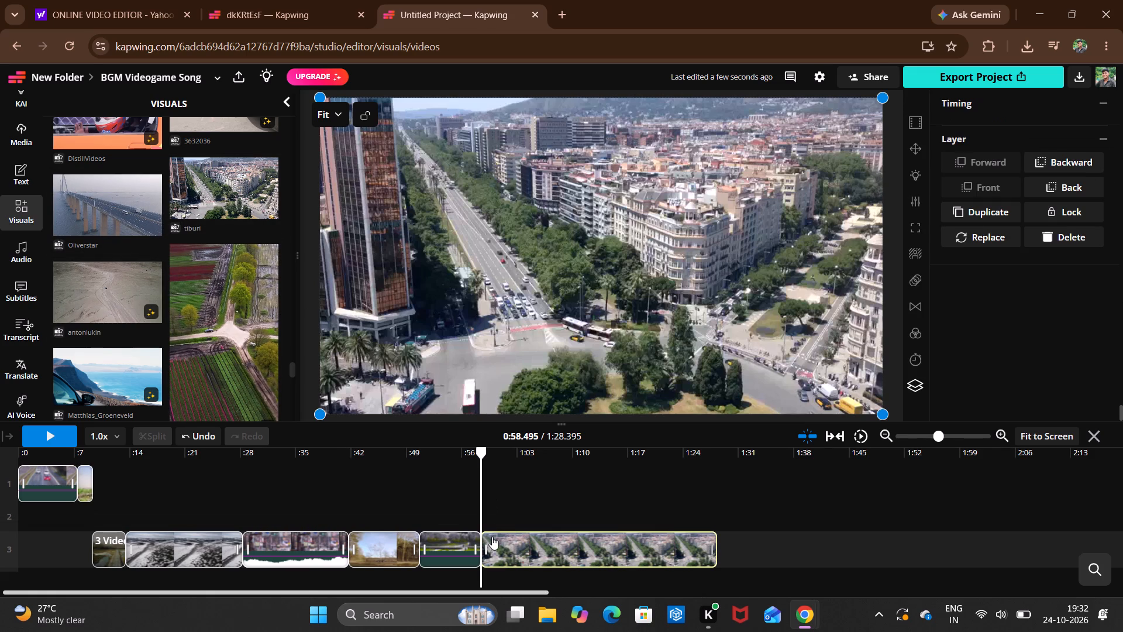
double_click(492, 537)
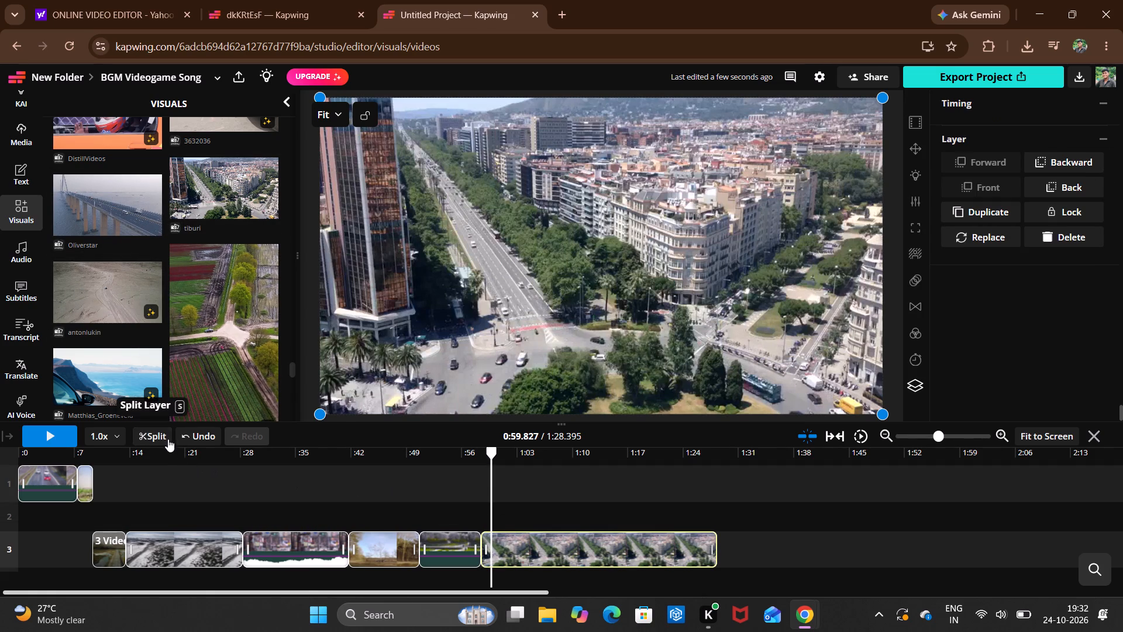
left_click(164, 437)
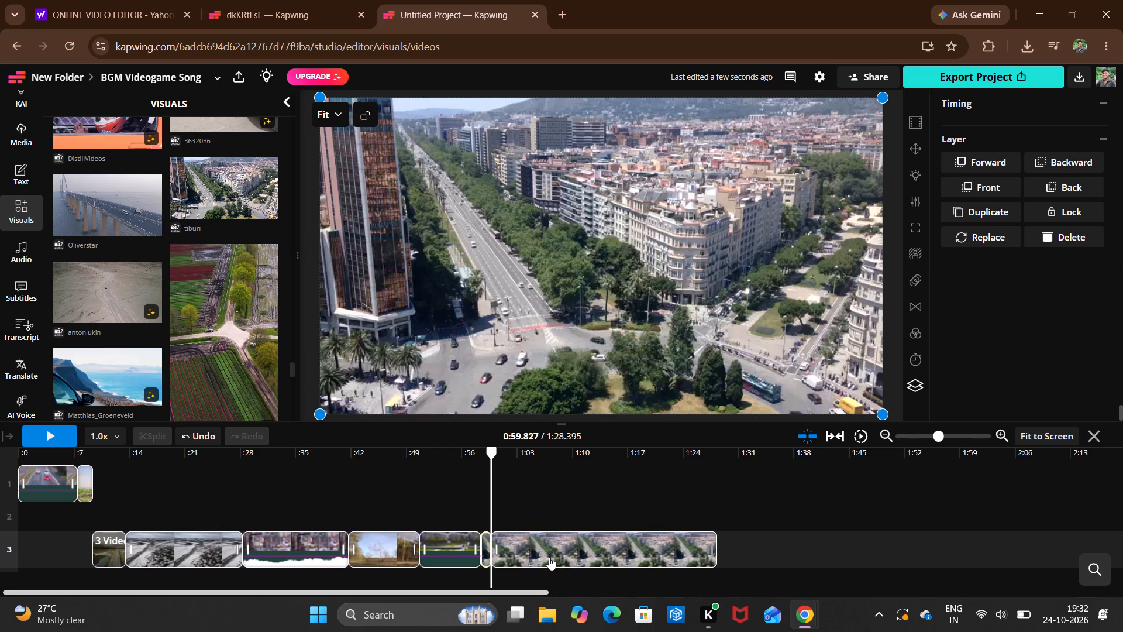
left_click(549, 557)
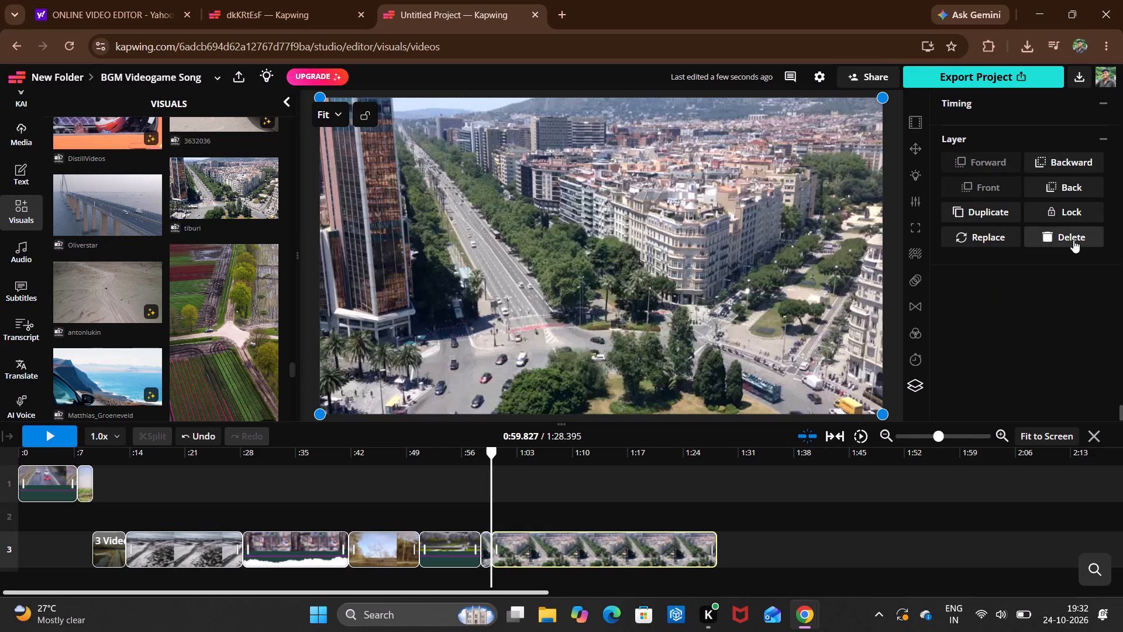
left_click(1073, 240)
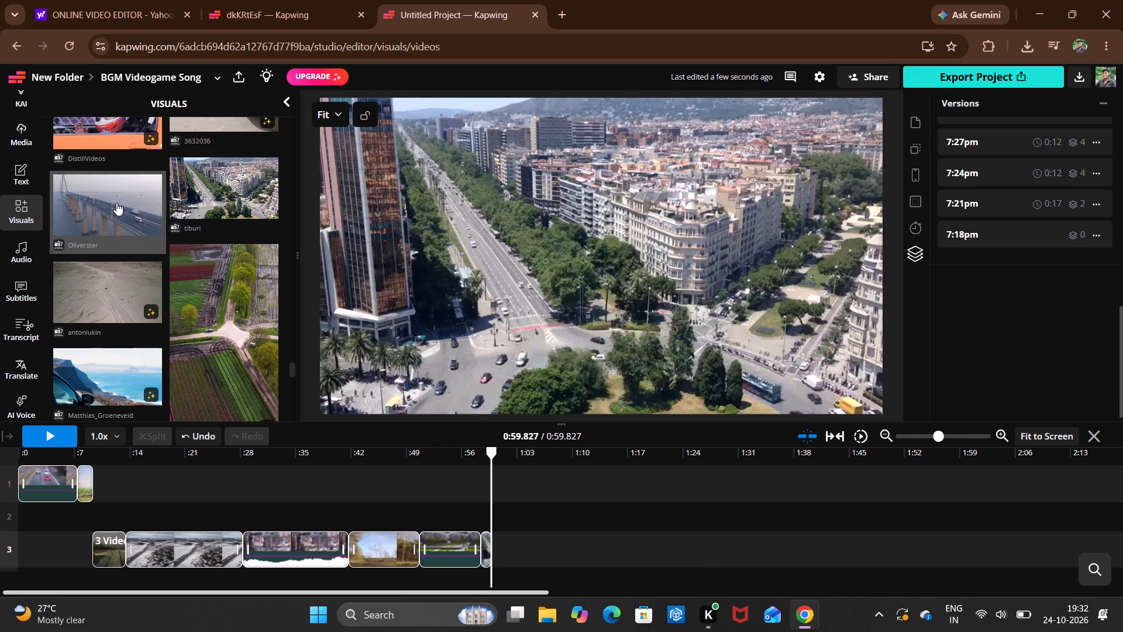
Add the clip of the long bridge over the sea, starting at about 59.8 seconds on the timeline.
left_click(116, 202)
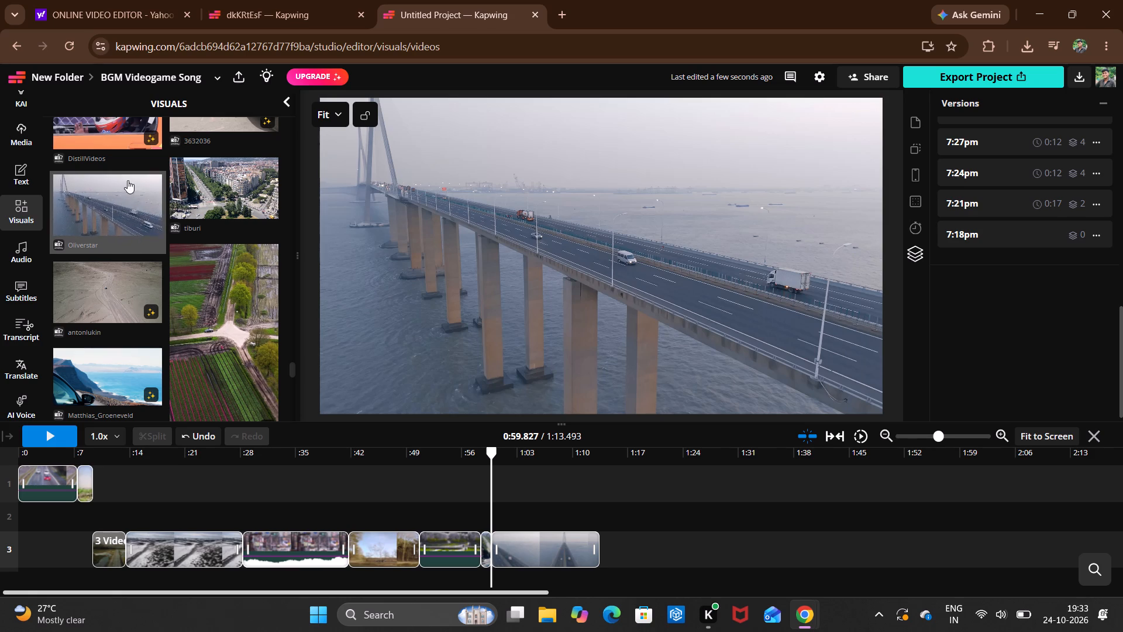
Split the sea bridge clip at about 1:01.2 on the timeline.
double_click(508, 549)
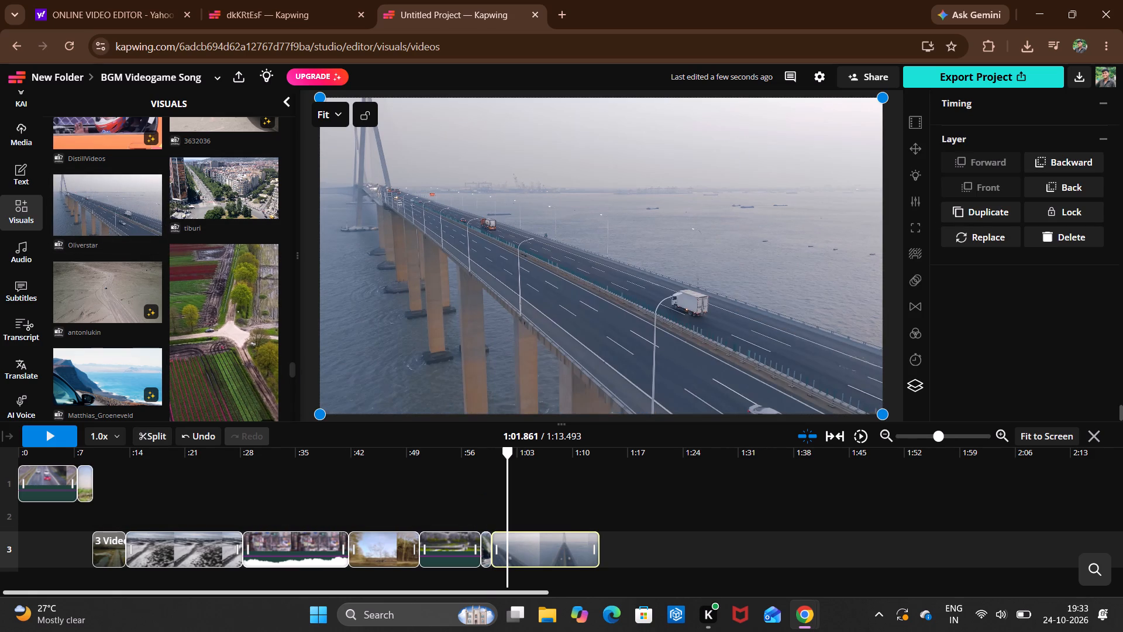
double_click(502, 549)
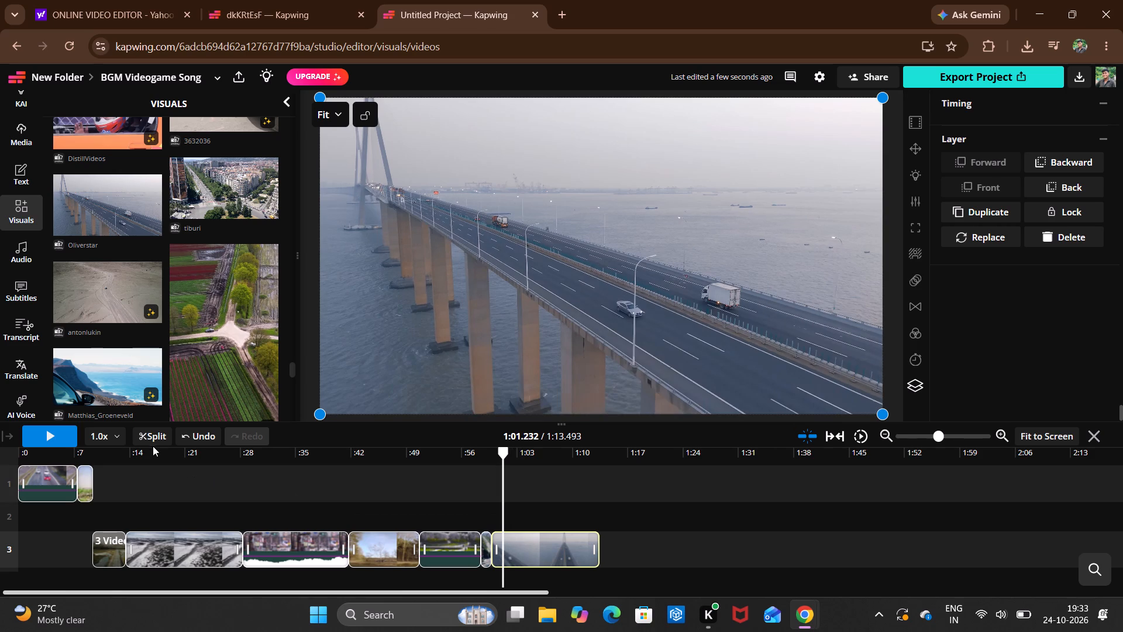
left_click(153, 434)
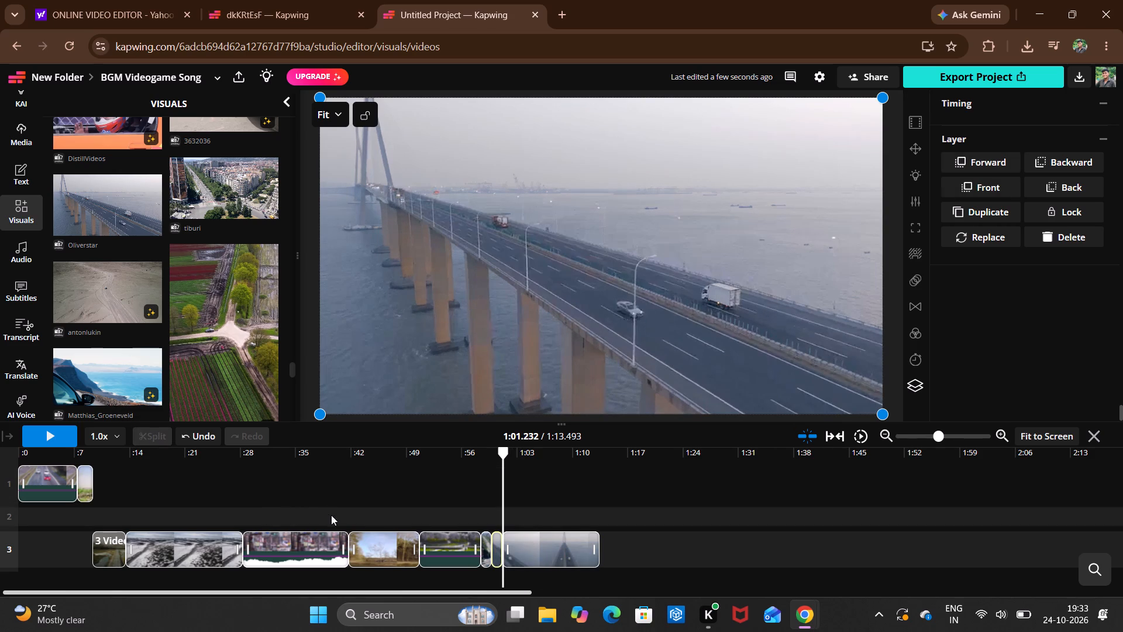
Split the rest of the sea bridge clip at about 1:02.0 and delete the part after the cut.
left_click(528, 548)
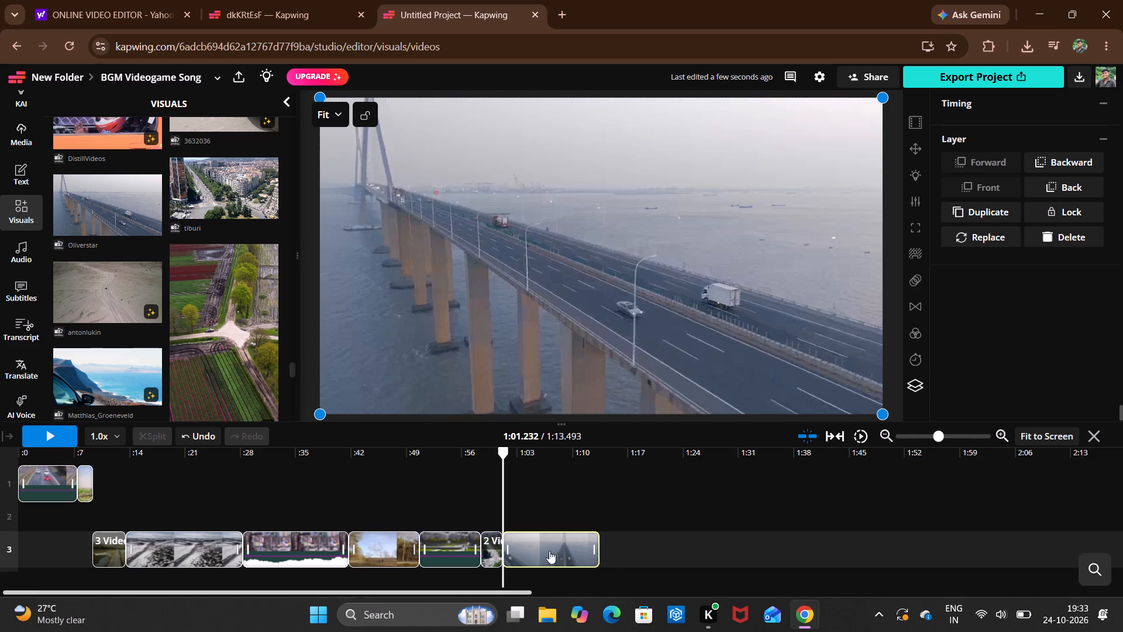
double_click(515, 547)
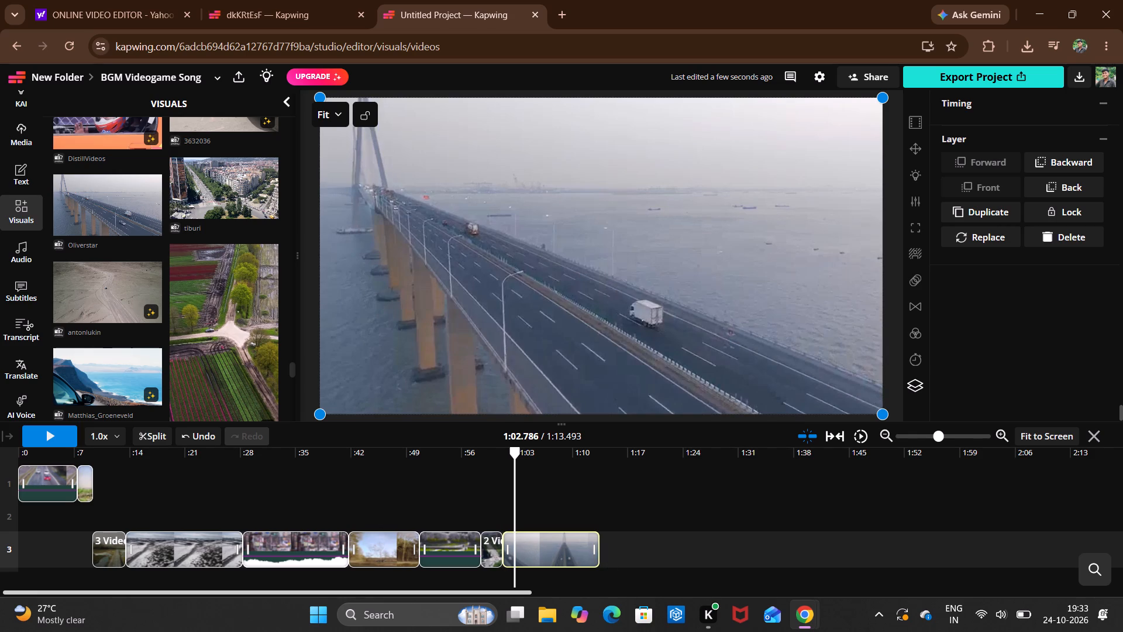
left_click_drag(515, 547, 509, 559)
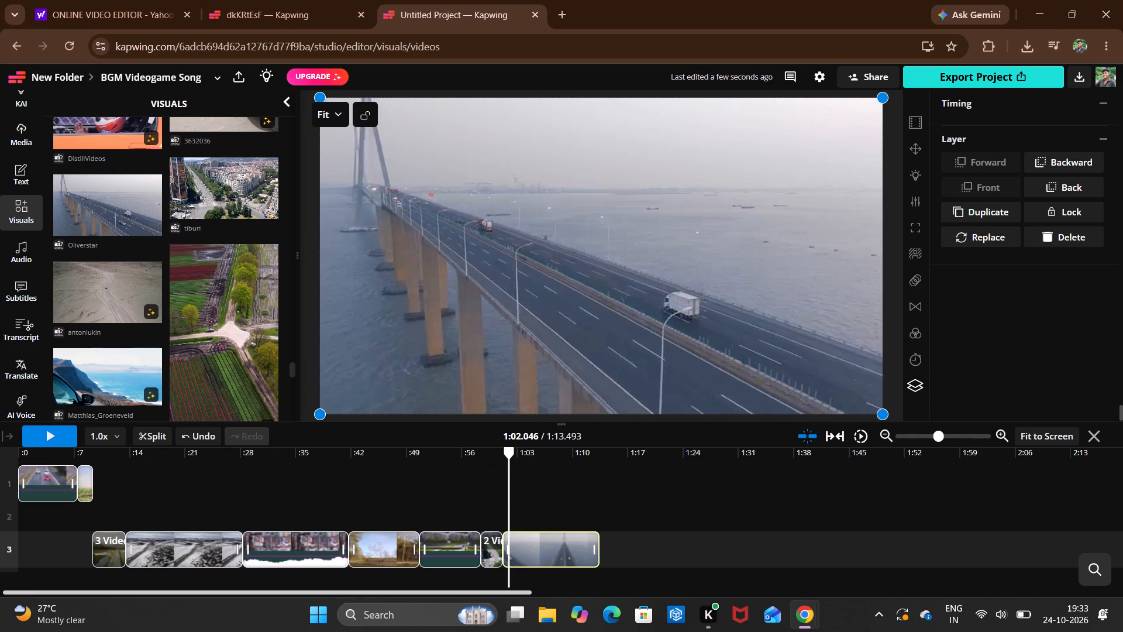
left_click(509, 559)
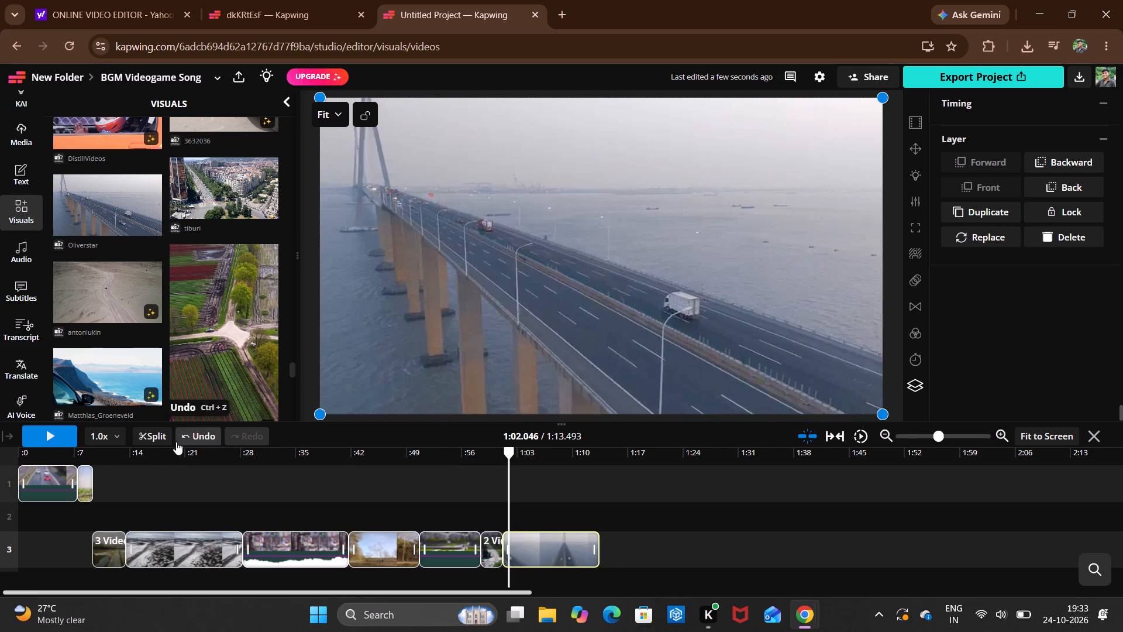
left_click(160, 443)
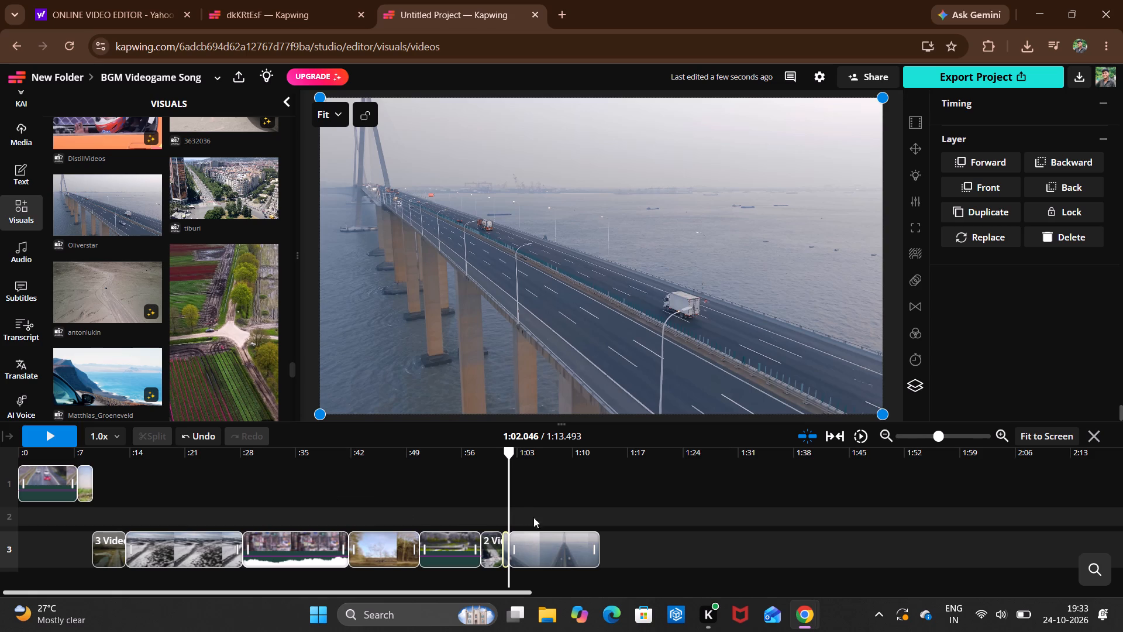
left_click(550, 548)
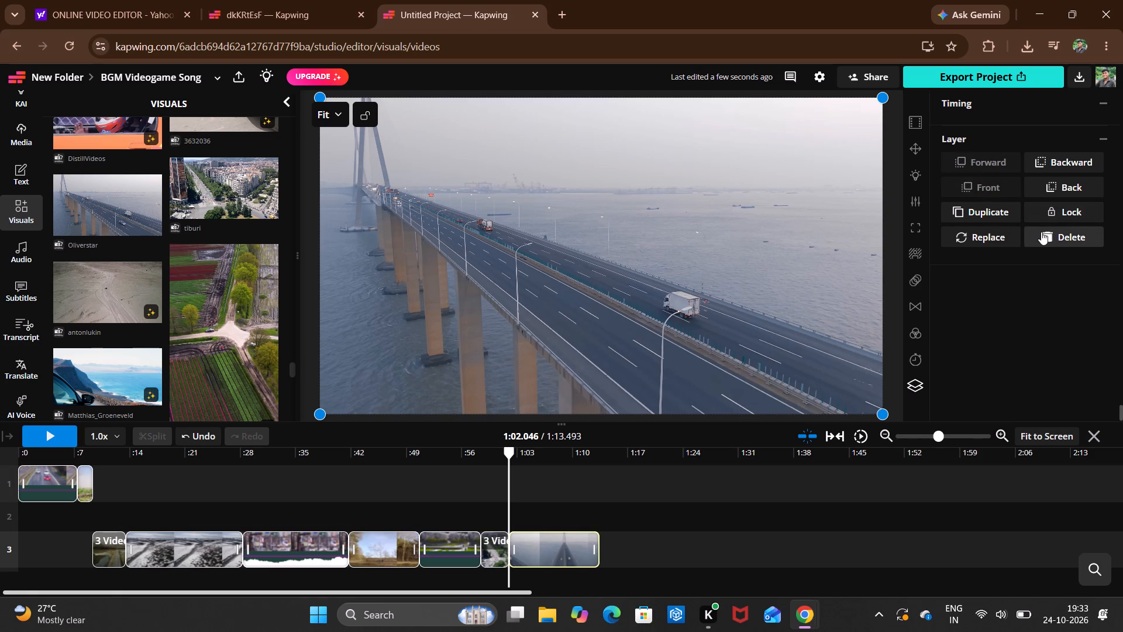
left_click(1041, 232)
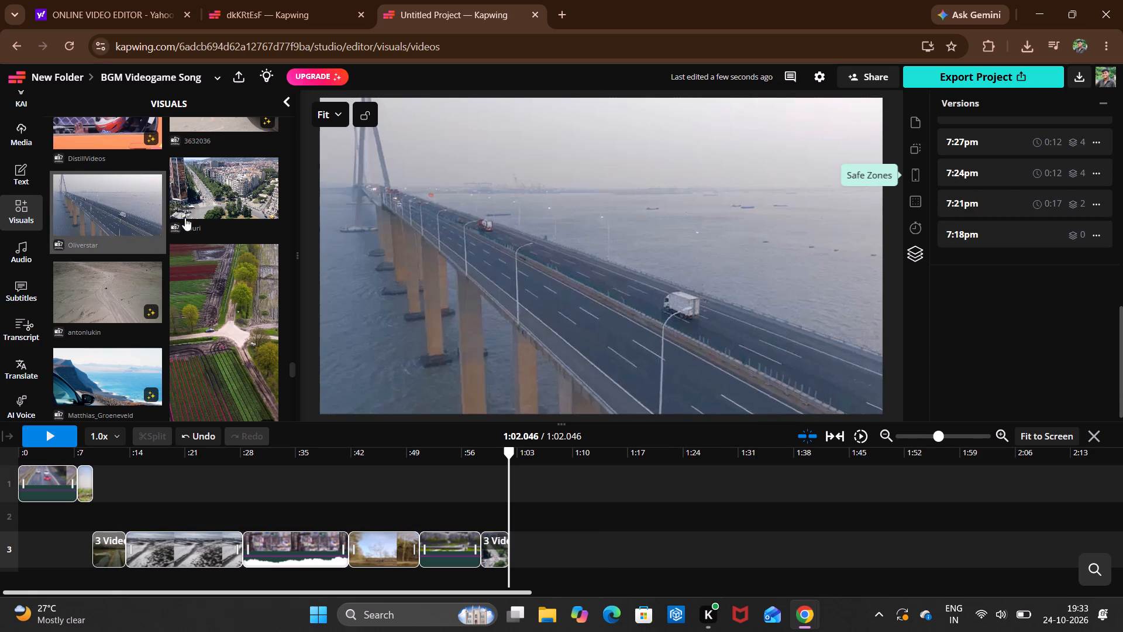
Find the dark clip of the burning car in the car videos and add it at about 1:02.0.
scroll(201, 231, "down", 5)
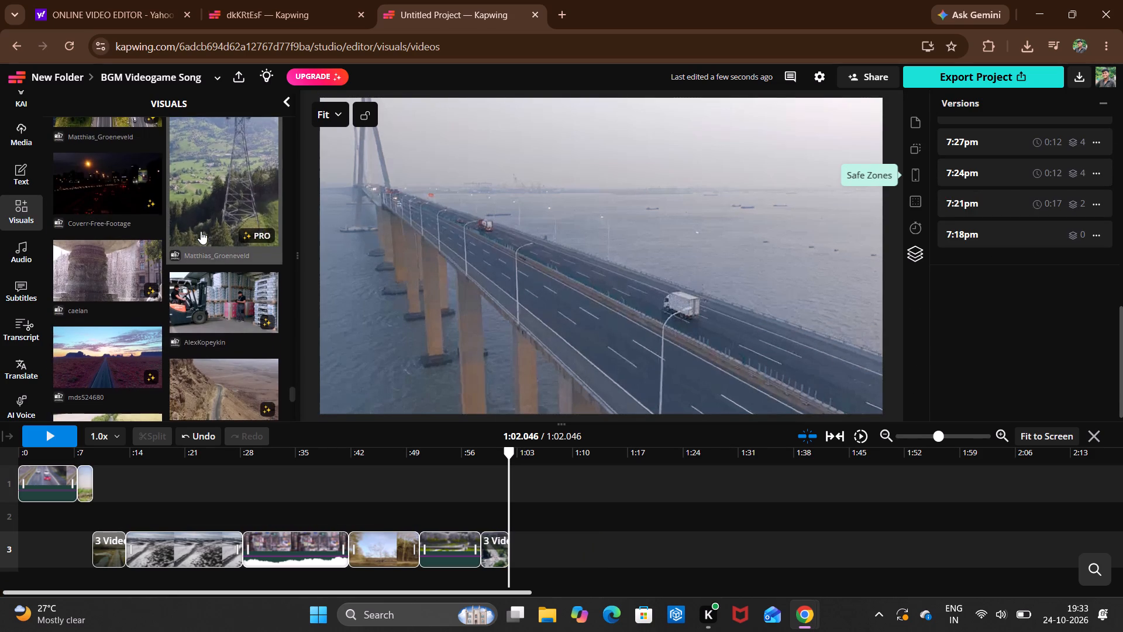
scroll(201, 231, "down", 6)
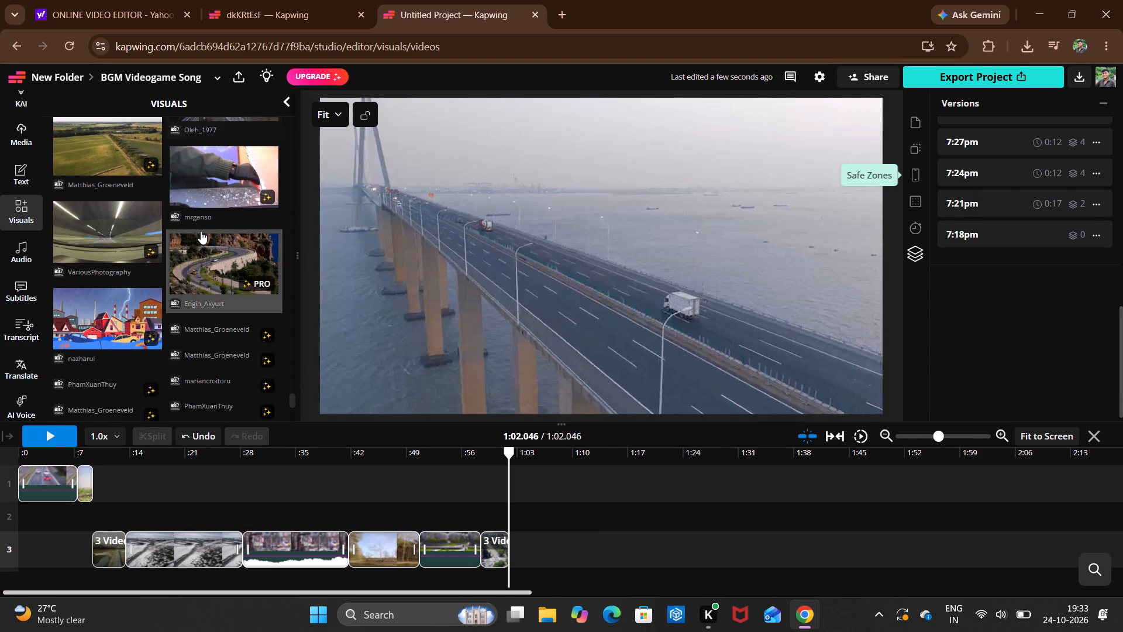
scroll(201, 231, "down", 2)
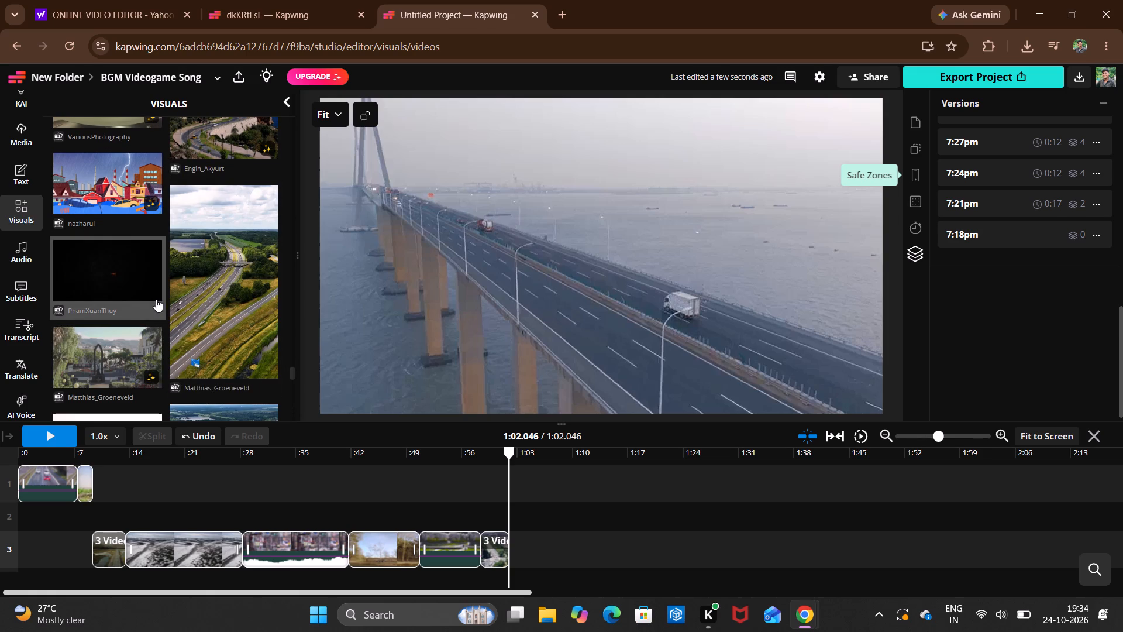
left_click(103, 279)
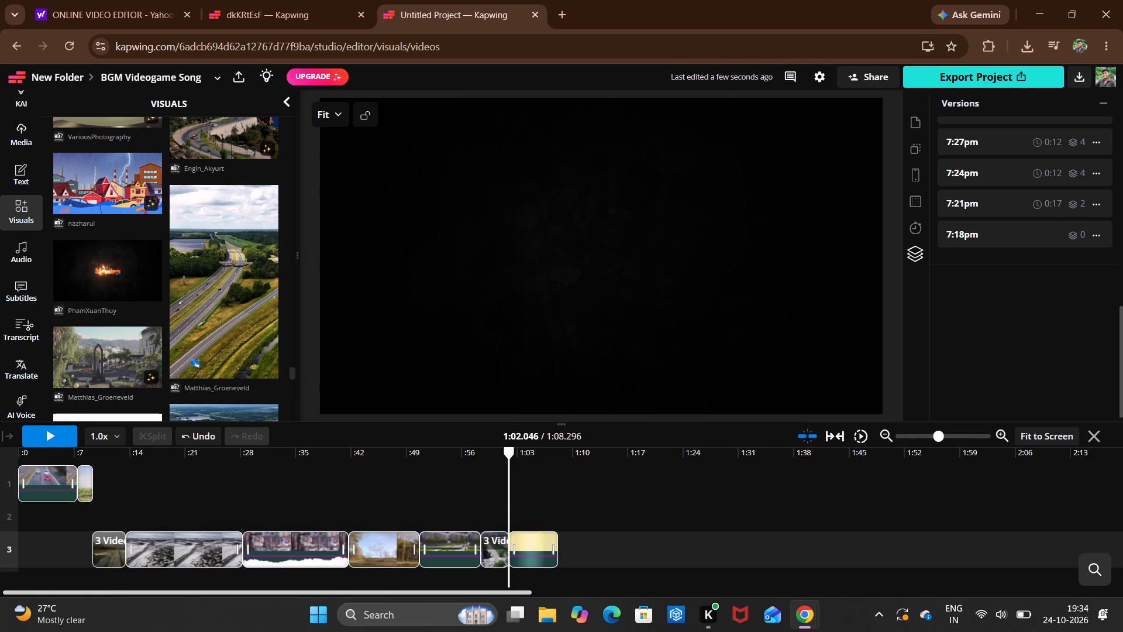
Split the burning car clip at about 1:02.9 on the timeline and delete the part after the cut.
double_click(516, 552)
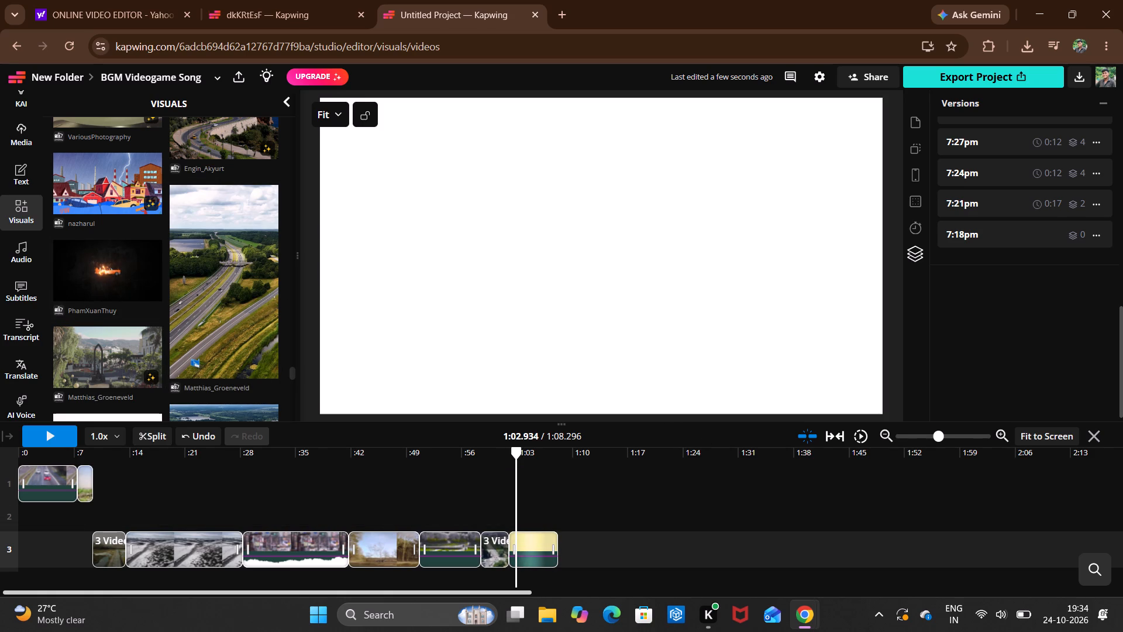
left_click(144, 440)
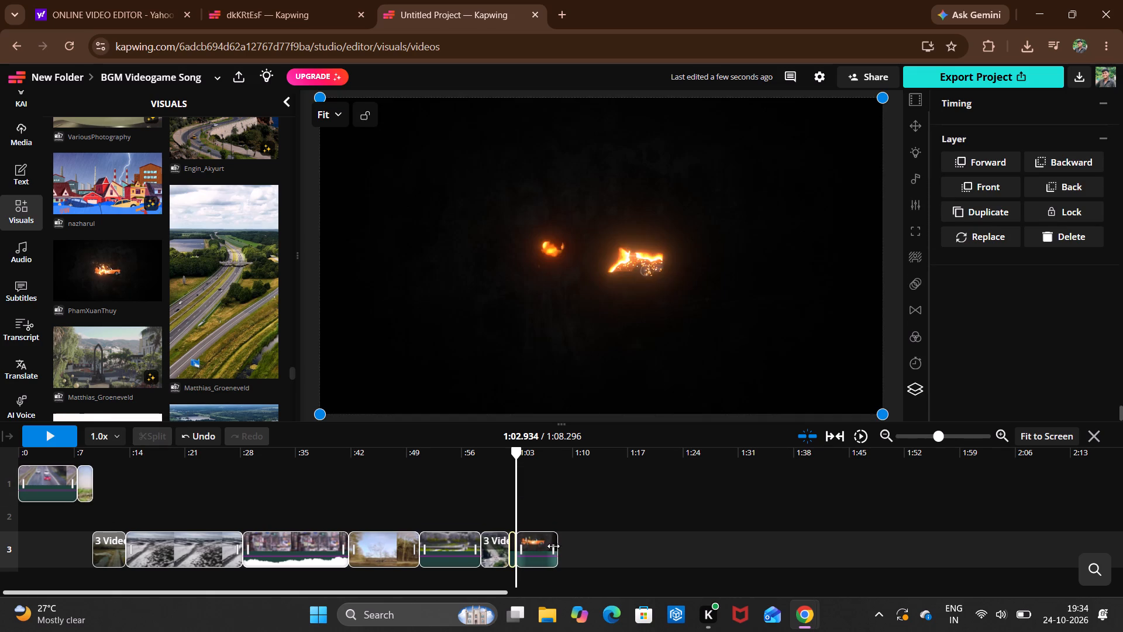
left_click(545, 547)
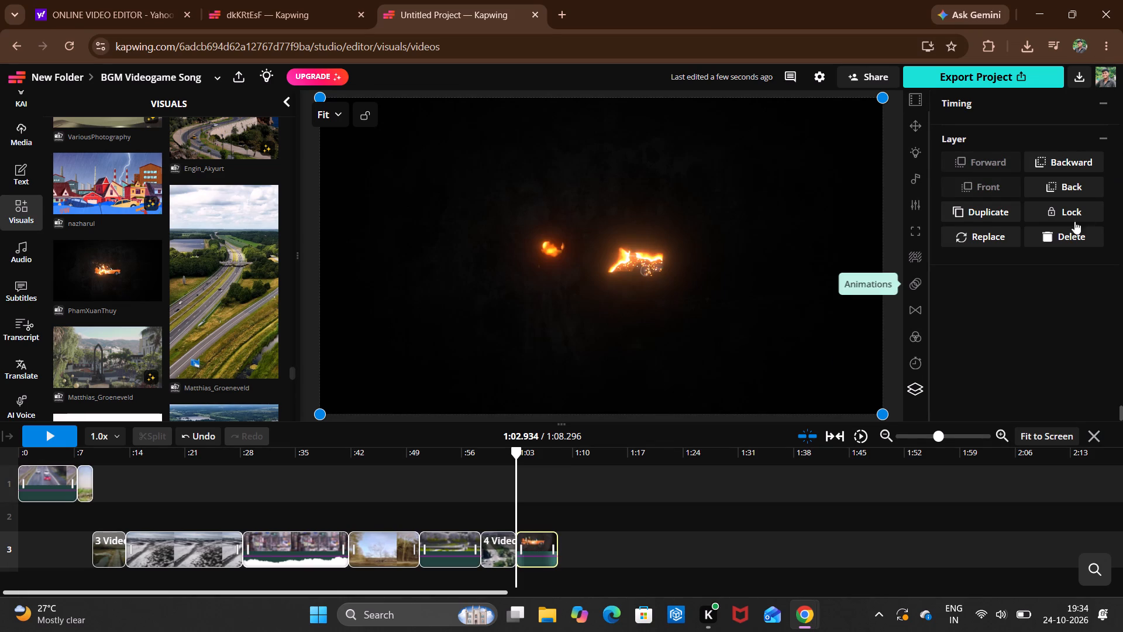
left_click(1060, 242)
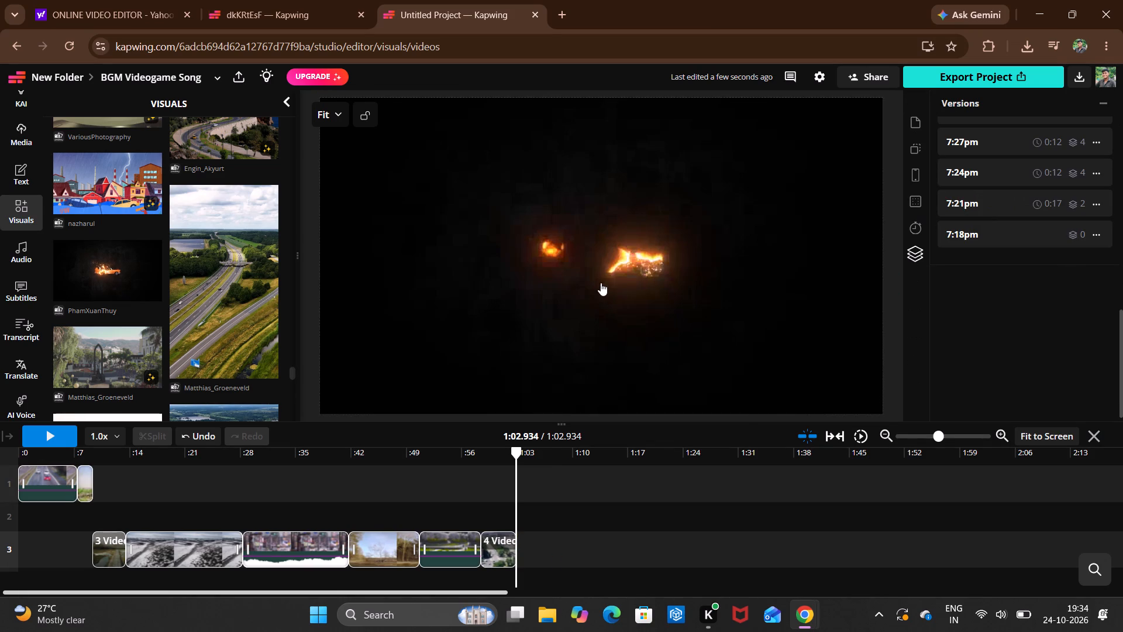
Add the vertical aerial clip of the highway through green fields, starting at about 1:02.9 on the timeline.
scroll(323, 265, "down", 1)
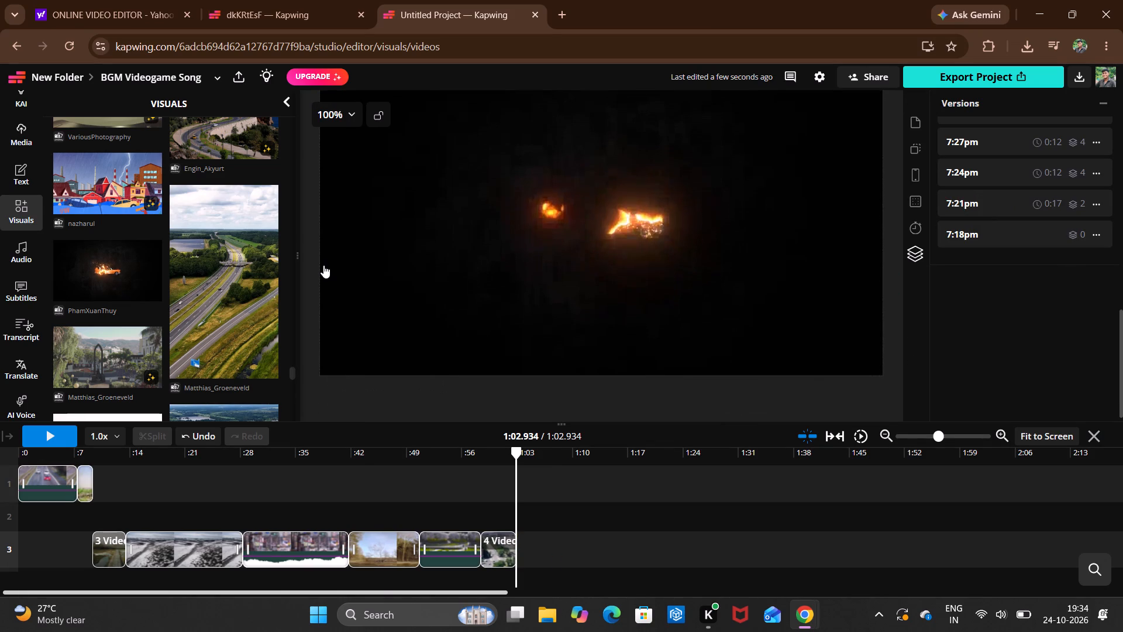
scroll(323, 265, "down", 1)
scroll(185, 316, "down", 1)
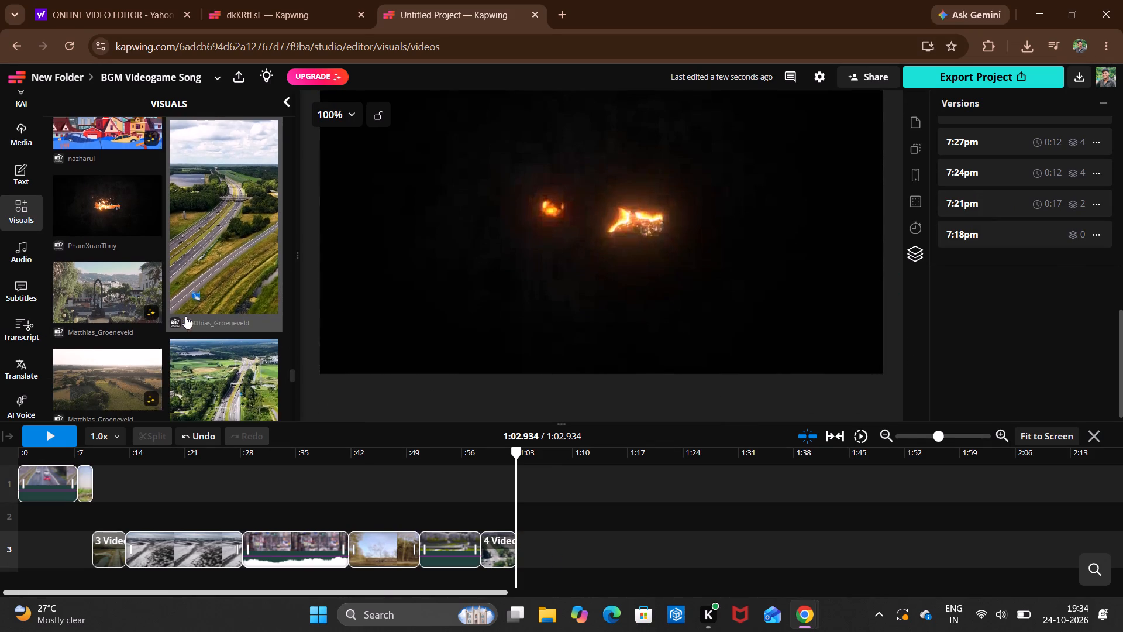
scroll(185, 316, "down", 1)
scroll(205, 292, "up", 1)
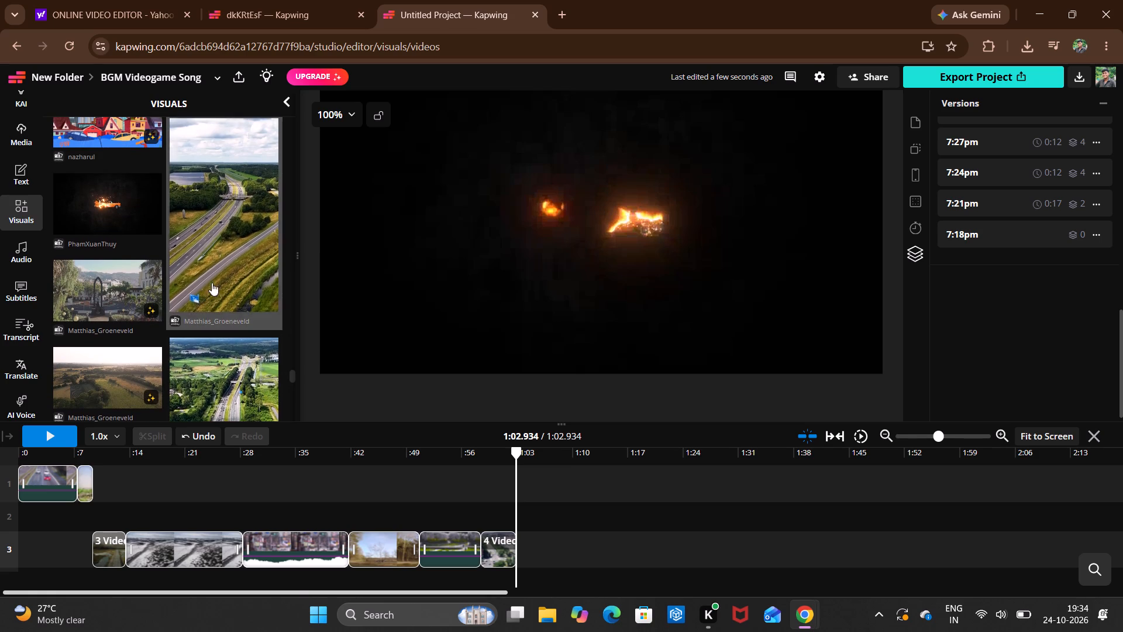
left_click(221, 269)
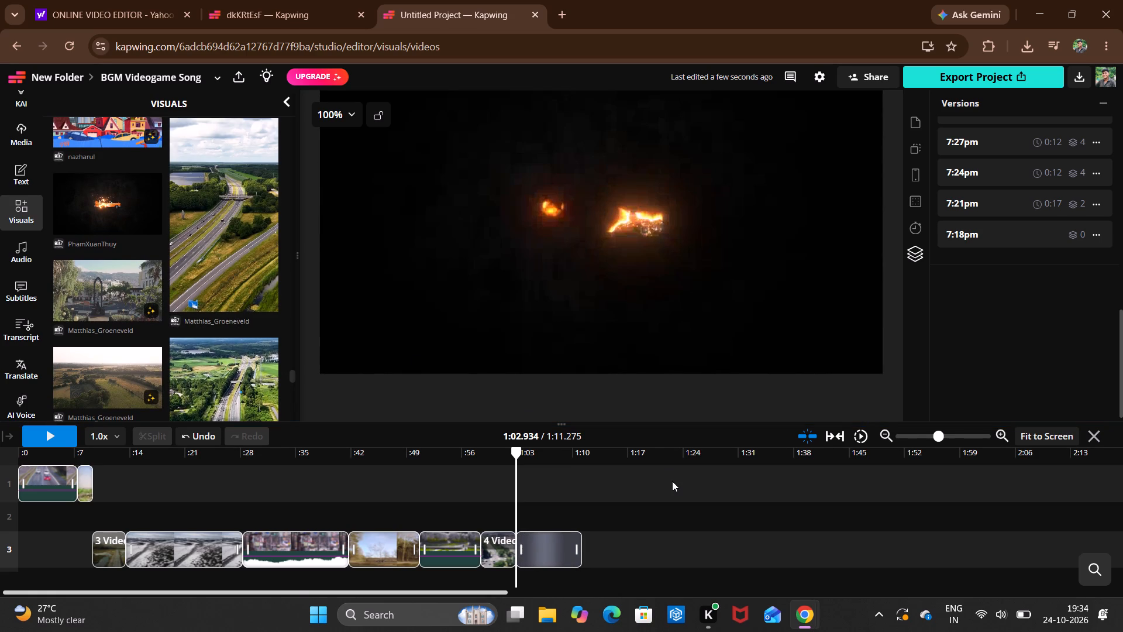
Split the vertical highway clip at about 1:04.7 on the timeline and delete the part after the cut.
double_click(532, 554)
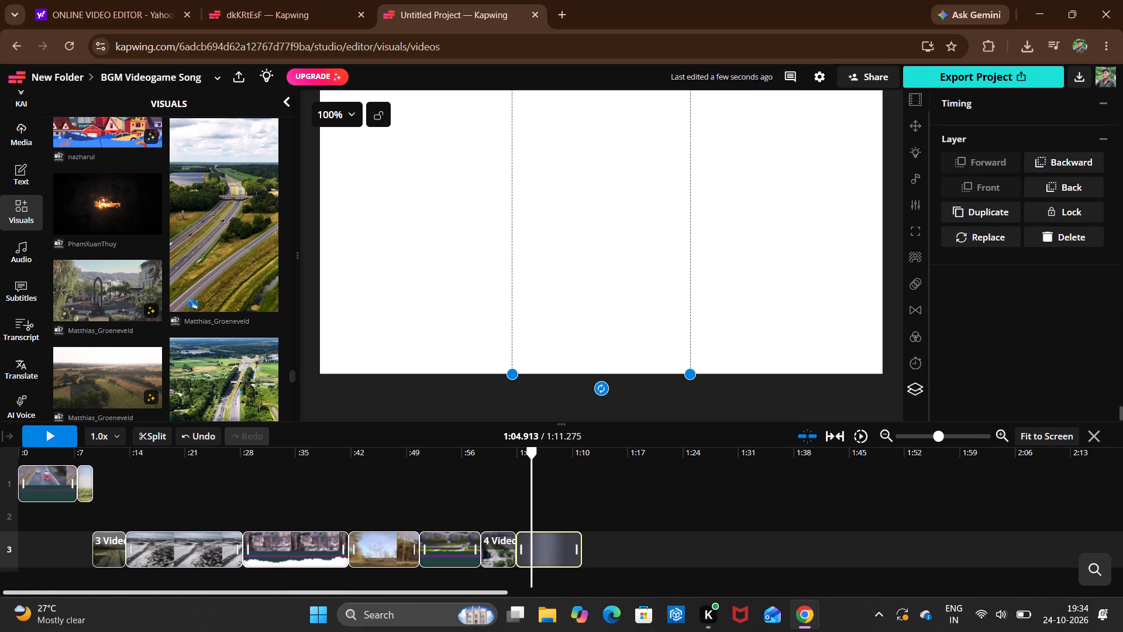
double_click(530, 558)
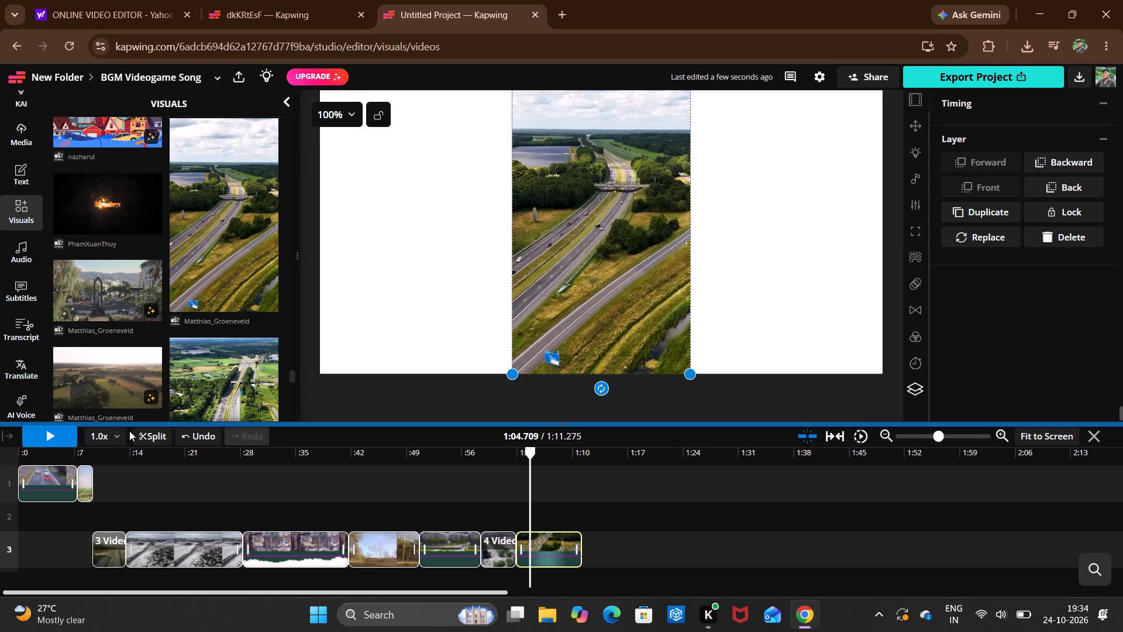
left_click(150, 436)
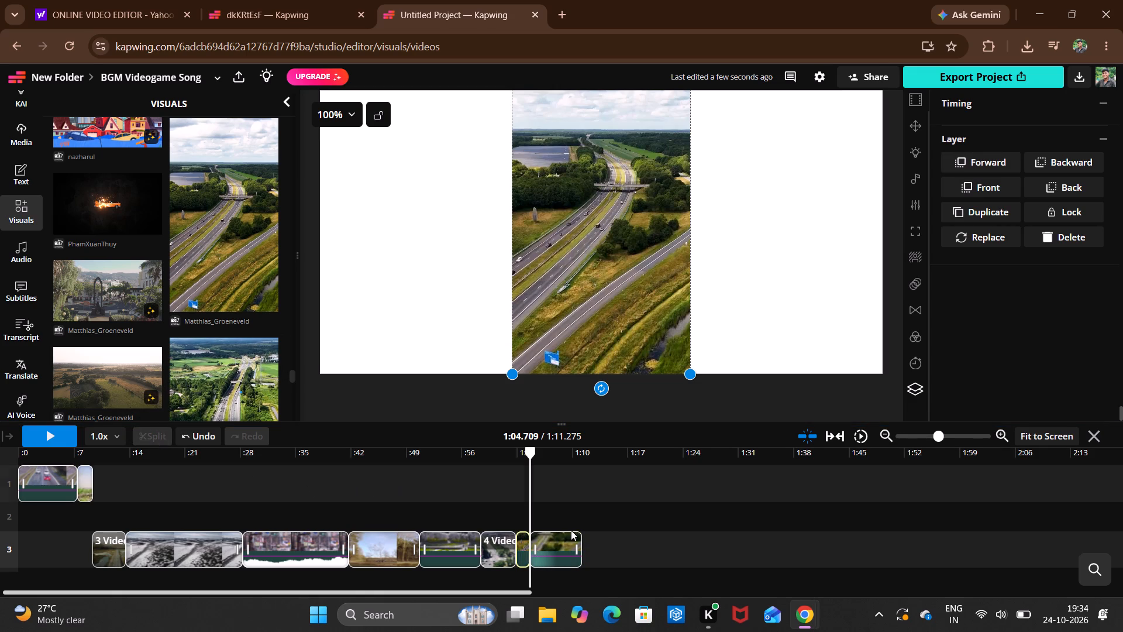
left_click(559, 547)
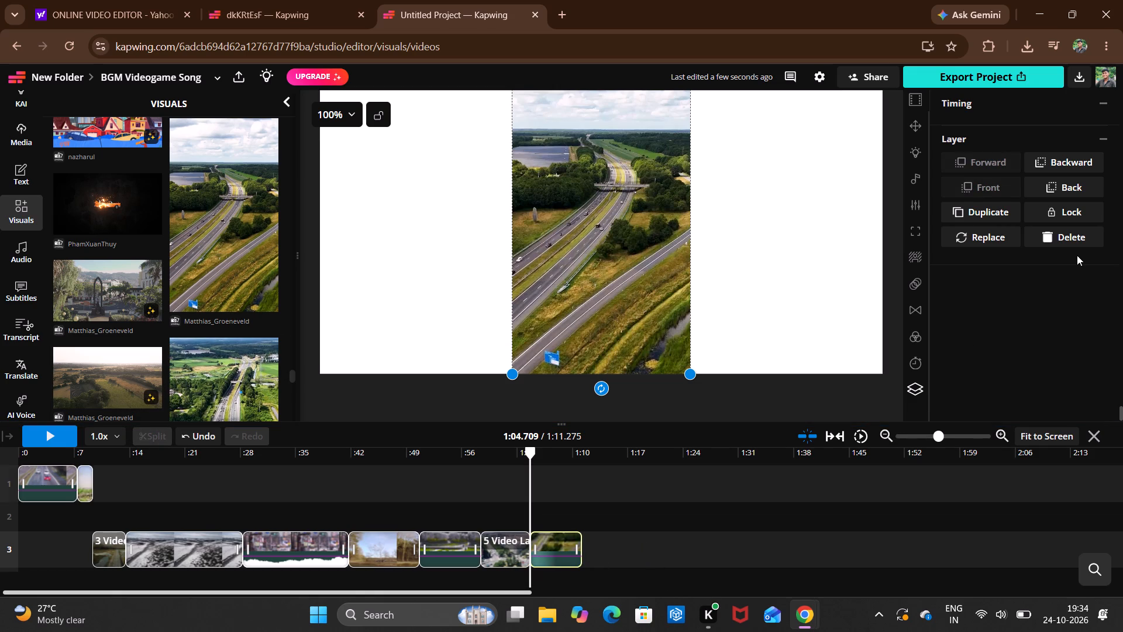
left_click(1069, 241)
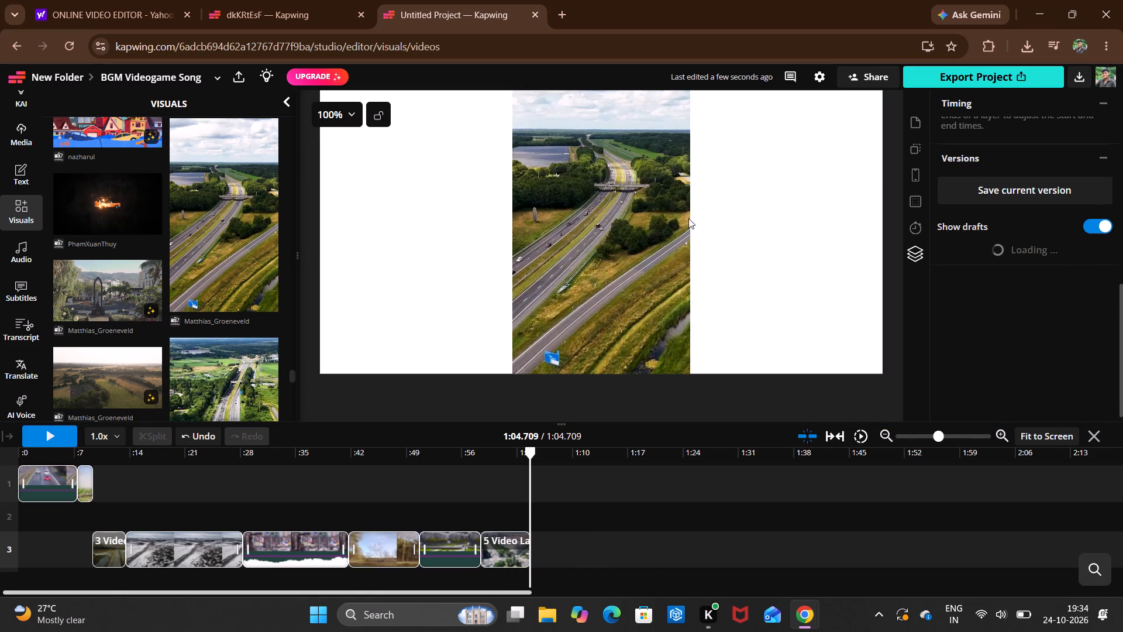
Find the clip of the red autumn forest below cloudy mountains in the car videos and add it at about 1:04.7.
scroll(172, 280, "down", 3)
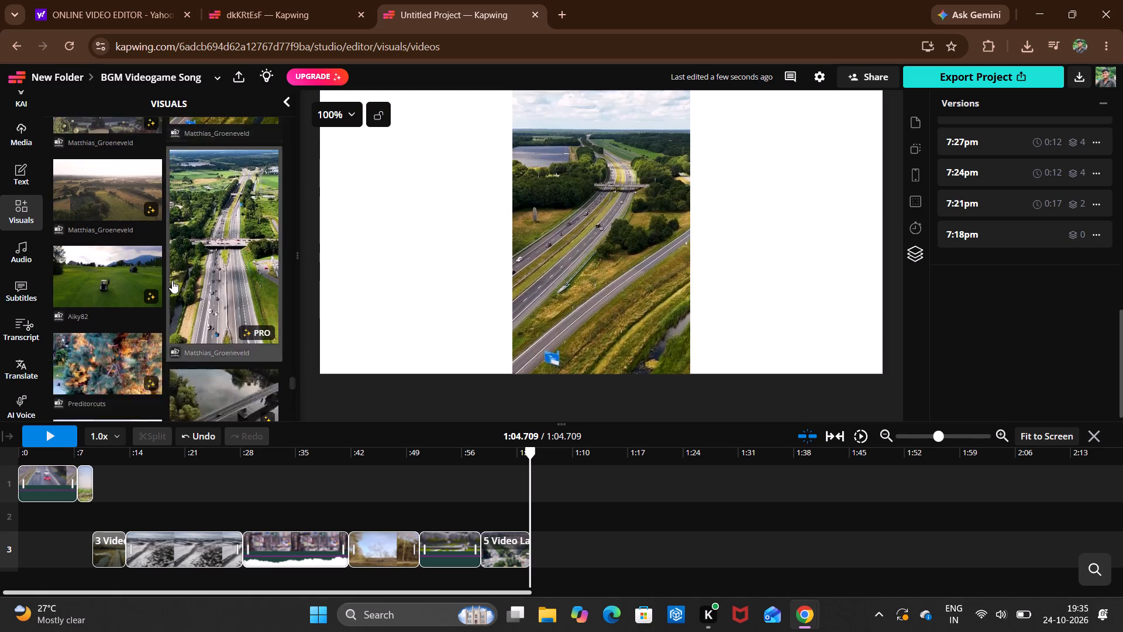
scroll(172, 280, "down", 1)
scroll(172, 280, "right", 1)
scroll(172, 280, "down", 1)
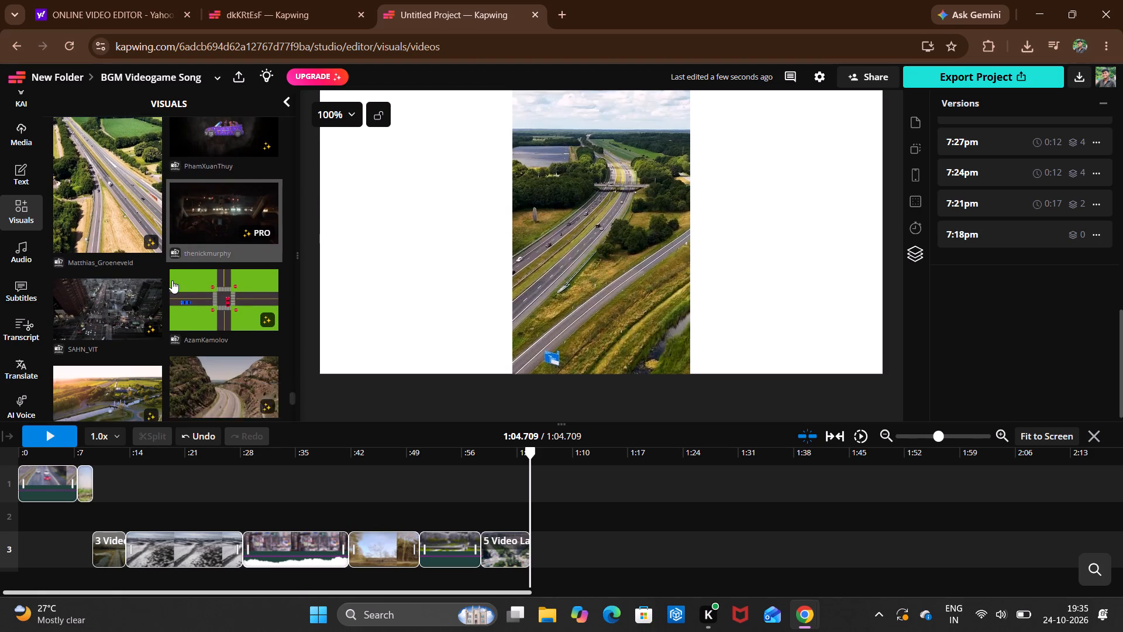
scroll(172, 280, "down", 3)
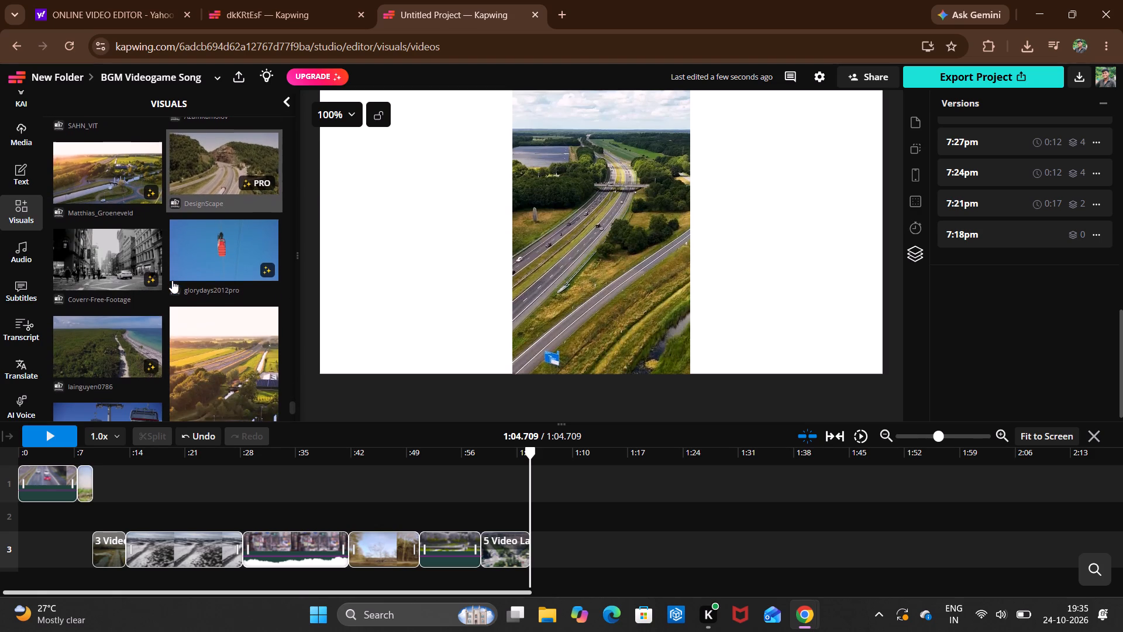
scroll(172, 280, "down", 4)
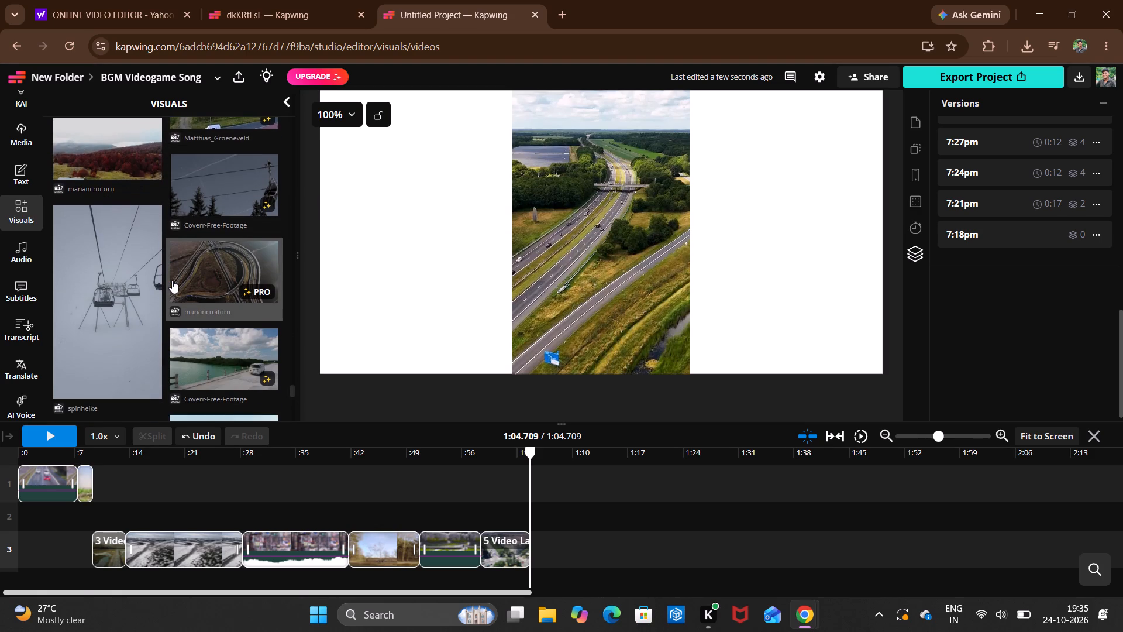
scroll(172, 280, "down", 1)
scroll(149, 231, "up", 1)
left_click(146, 231)
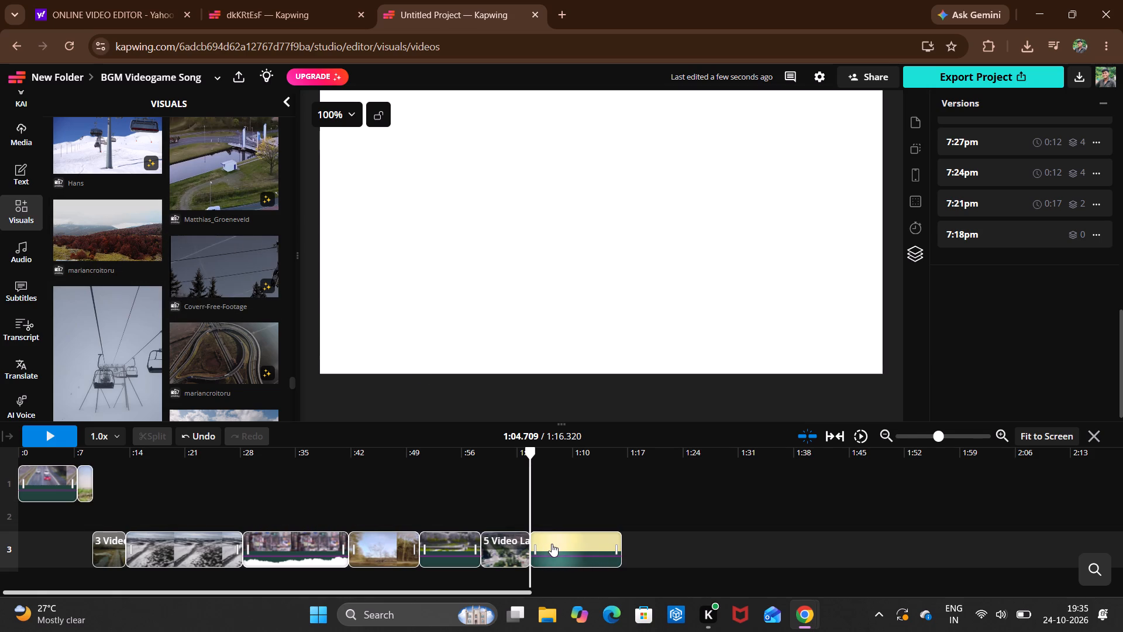
Split the red autumn forest clip at about 1:06.8 on the timeline and delete the part after the cut.
double_click(546, 547)
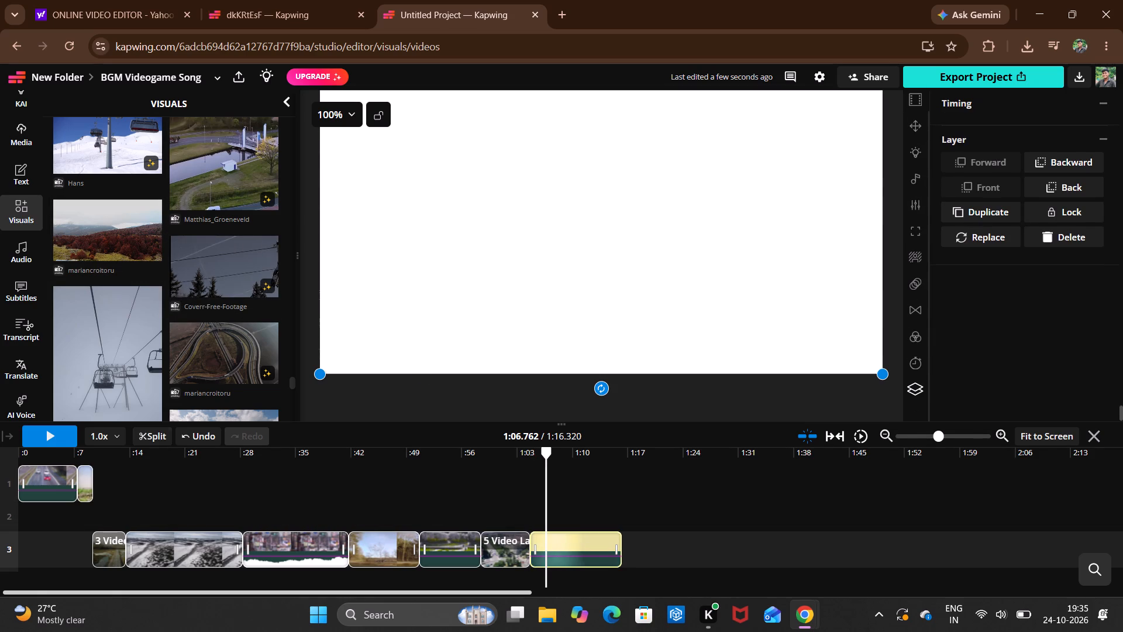
left_click(156, 438)
left_click_drag(590, 571, 595, 555)
left_click(595, 555)
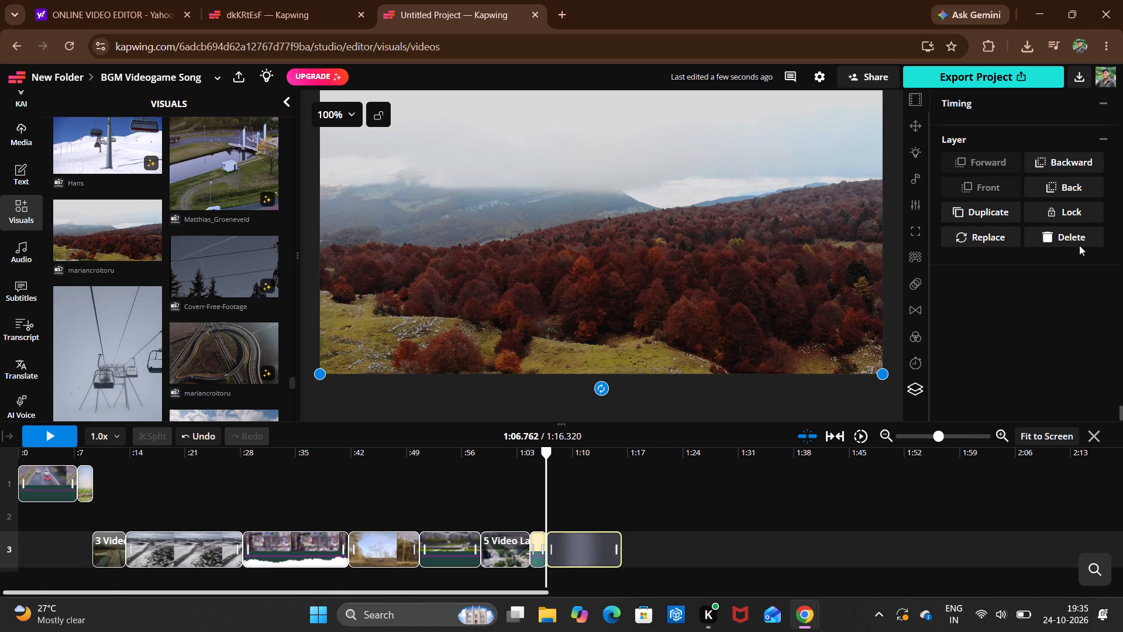
left_click(1079, 245)
left_click(1080, 239)
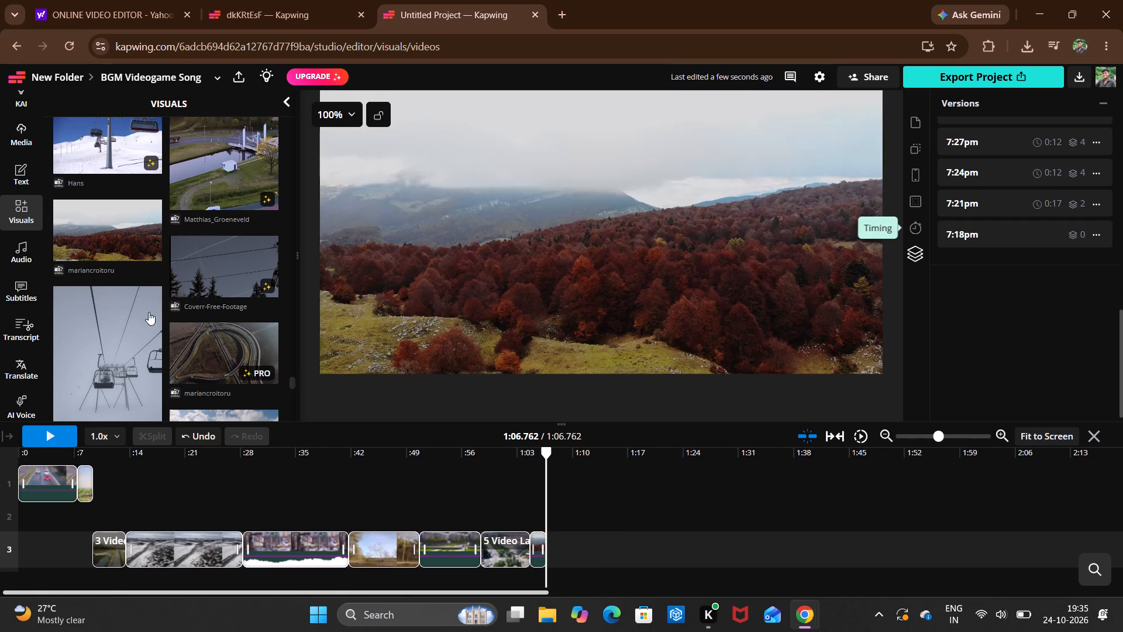
Add the vertical clip of the chairlift in snowy fog, starting at about 1:06.8 on the timeline.
left_click(113, 318)
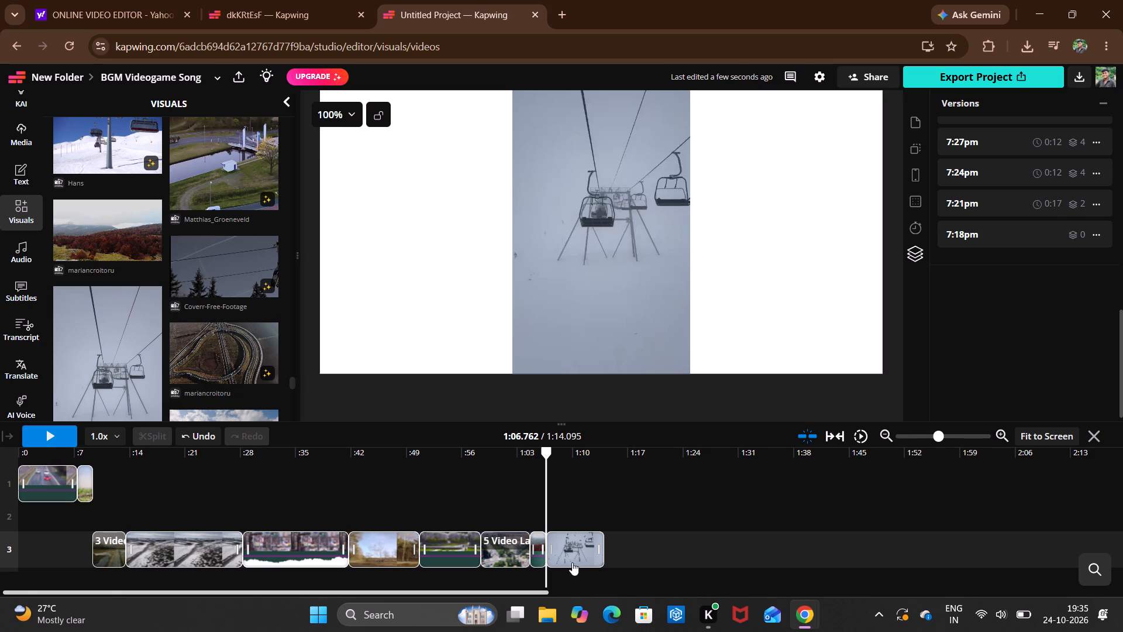
Split the chairlift clip at about 1:08.0 on the timeline and delete the part after the cut.
double_click(556, 562)
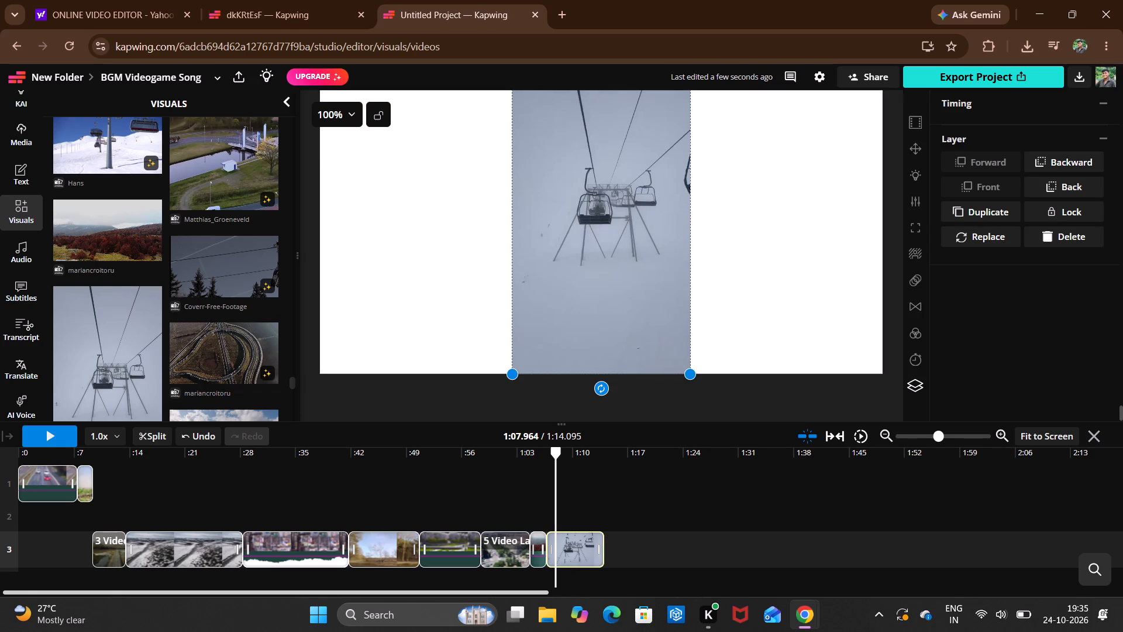
left_click(147, 429)
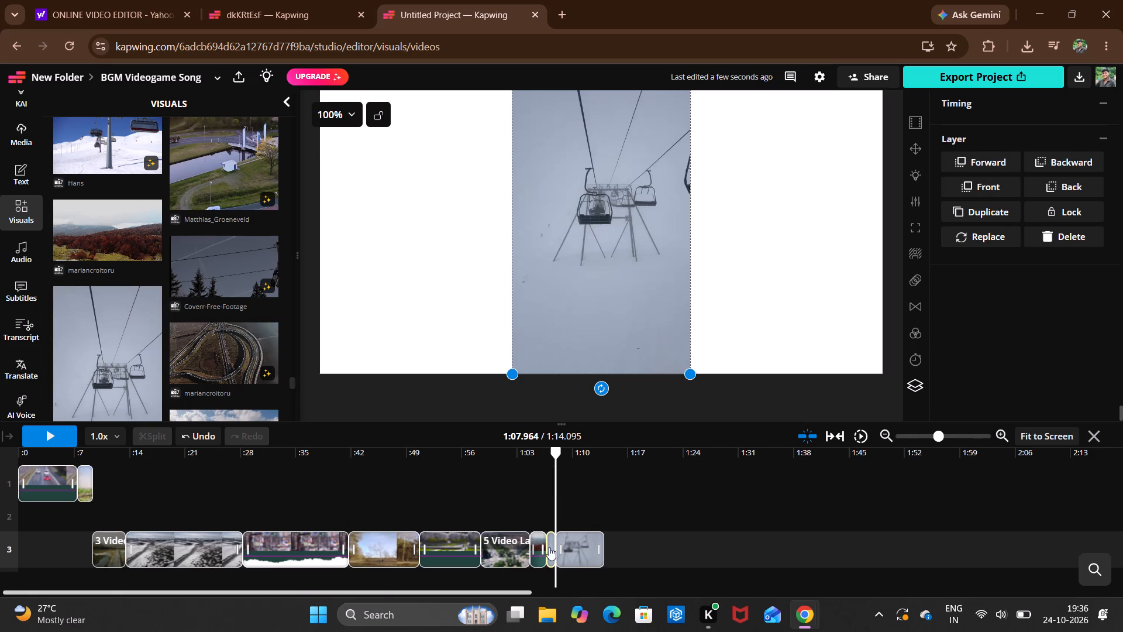
left_click(585, 549)
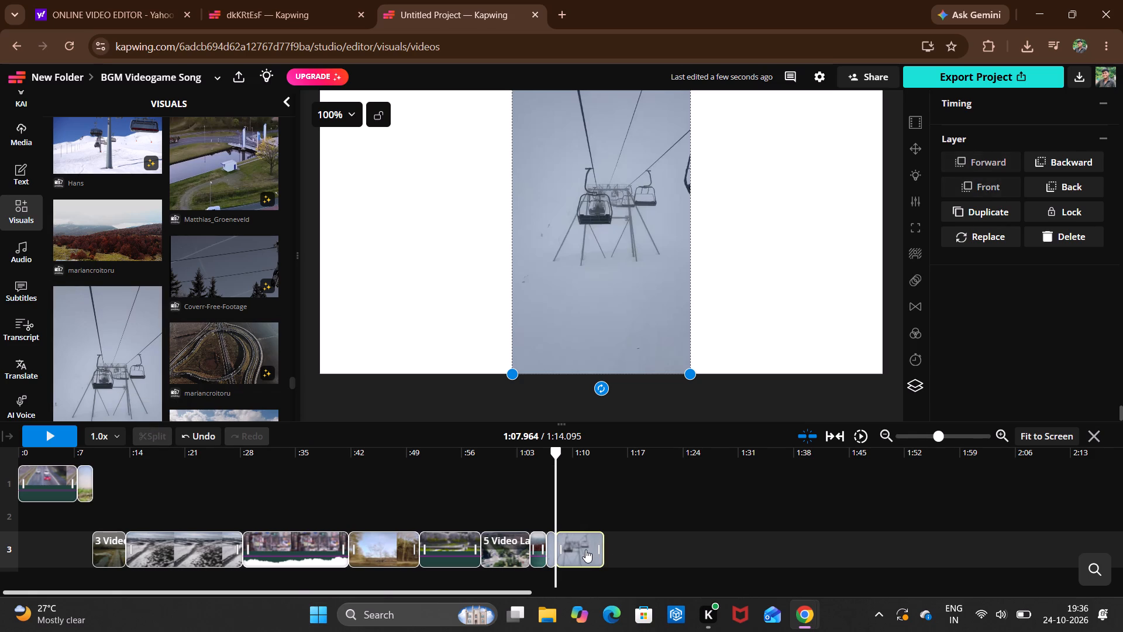
left_click(585, 549)
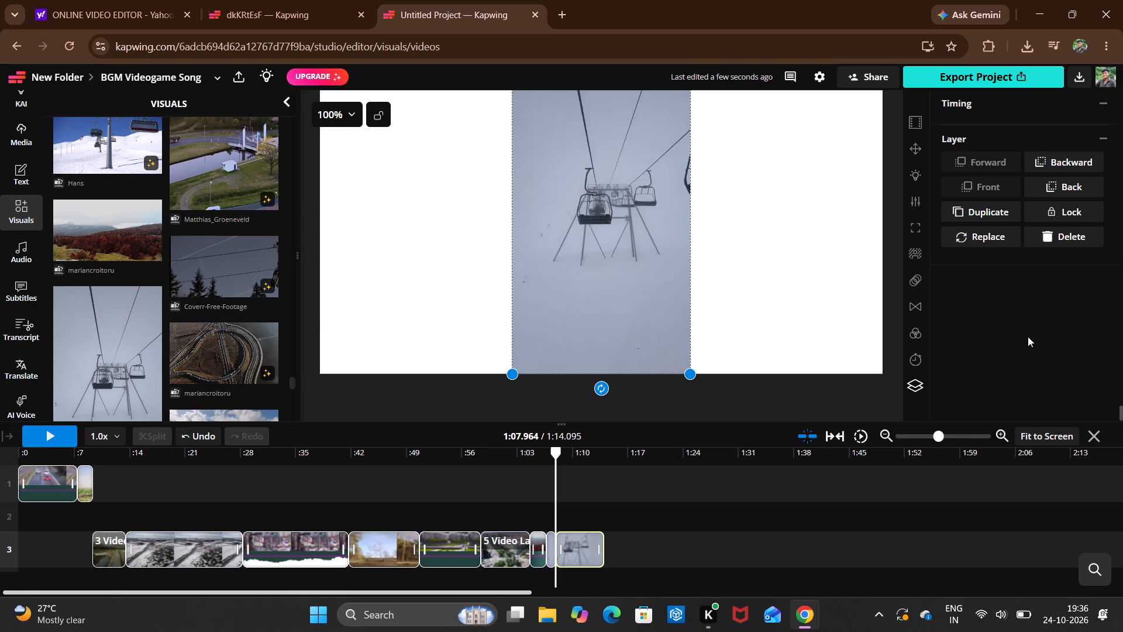
left_click(1062, 238)
Find the vertical aerial clip of the roundabout beside a highway in the car videos and add it at about 1:08.0.
scroll(143, 261, "down", 1)
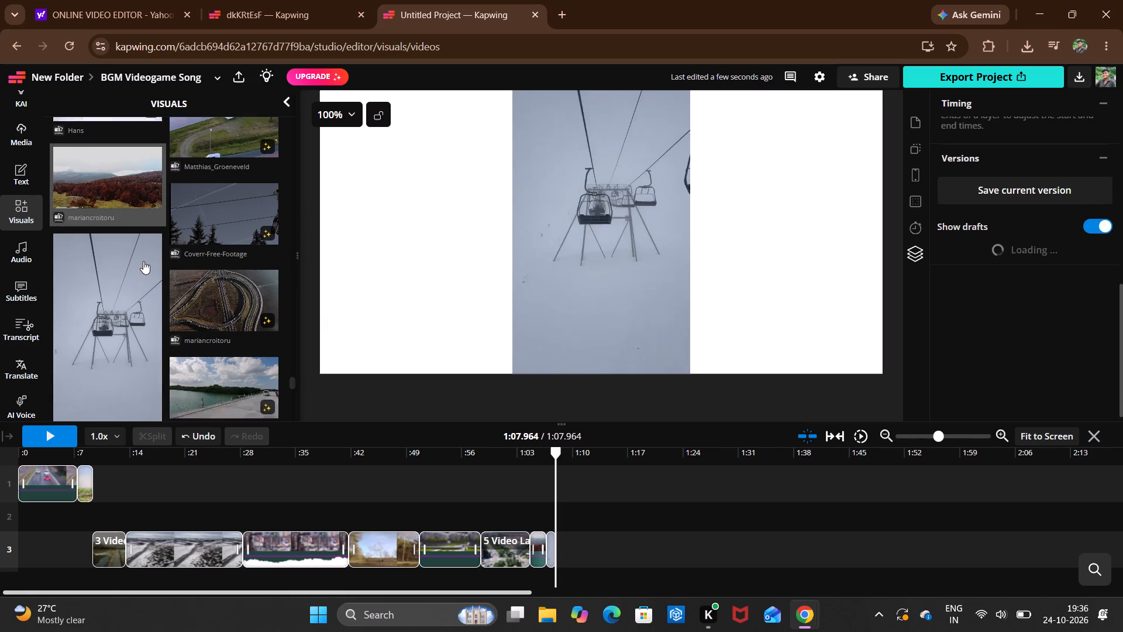
scroll(143, 261, "down", 3)
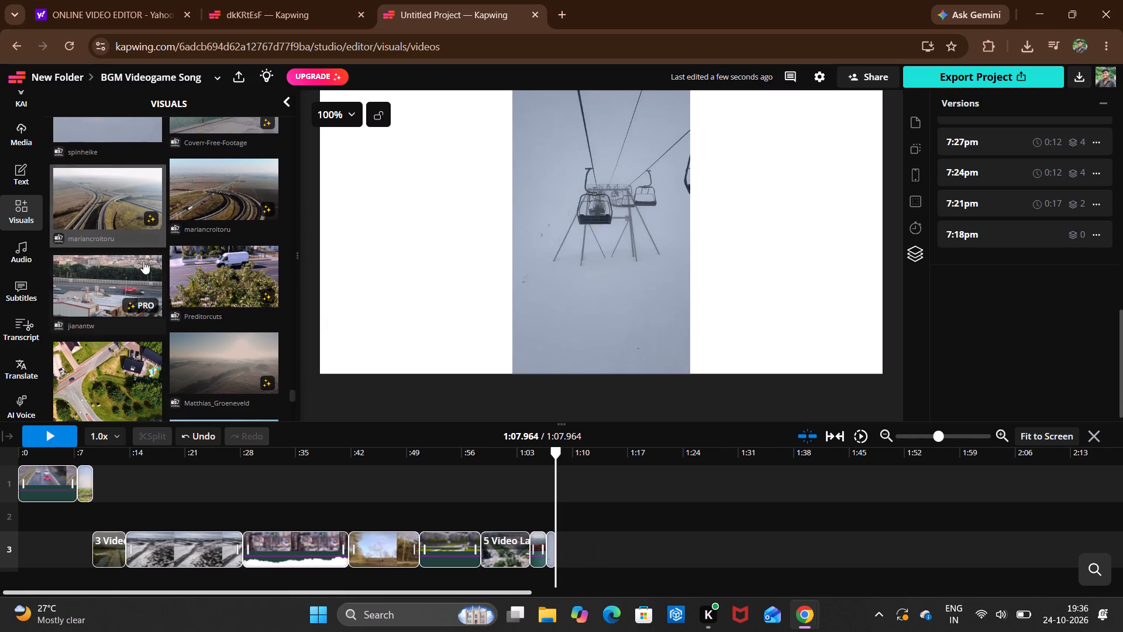
scroll(143, 261, "down", 2)
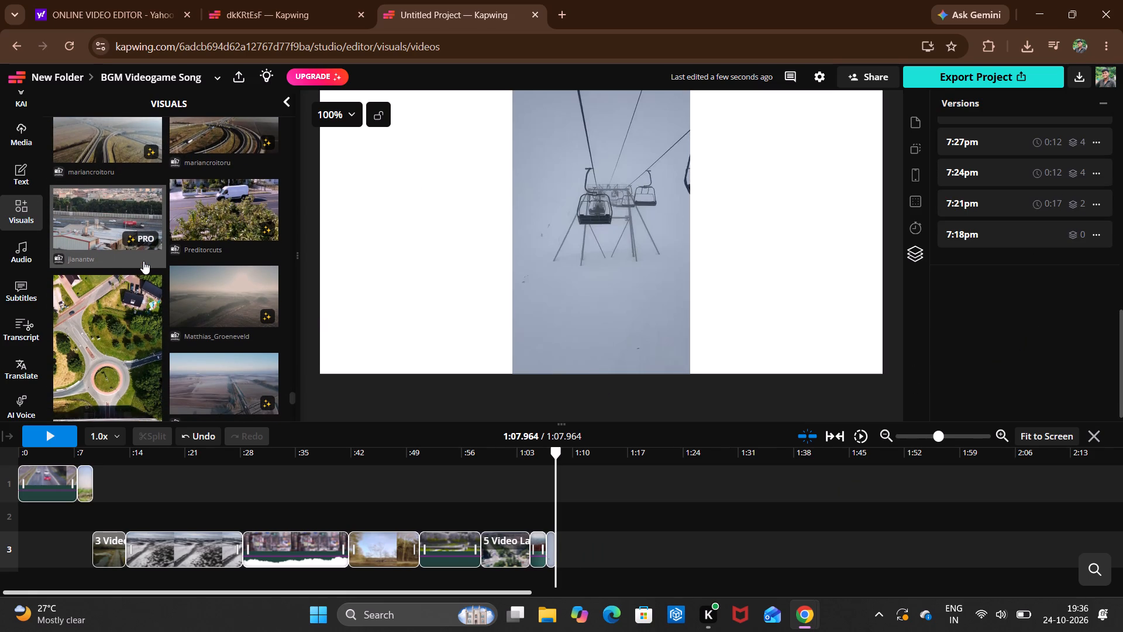
scroll(143, 261, "down", 1)
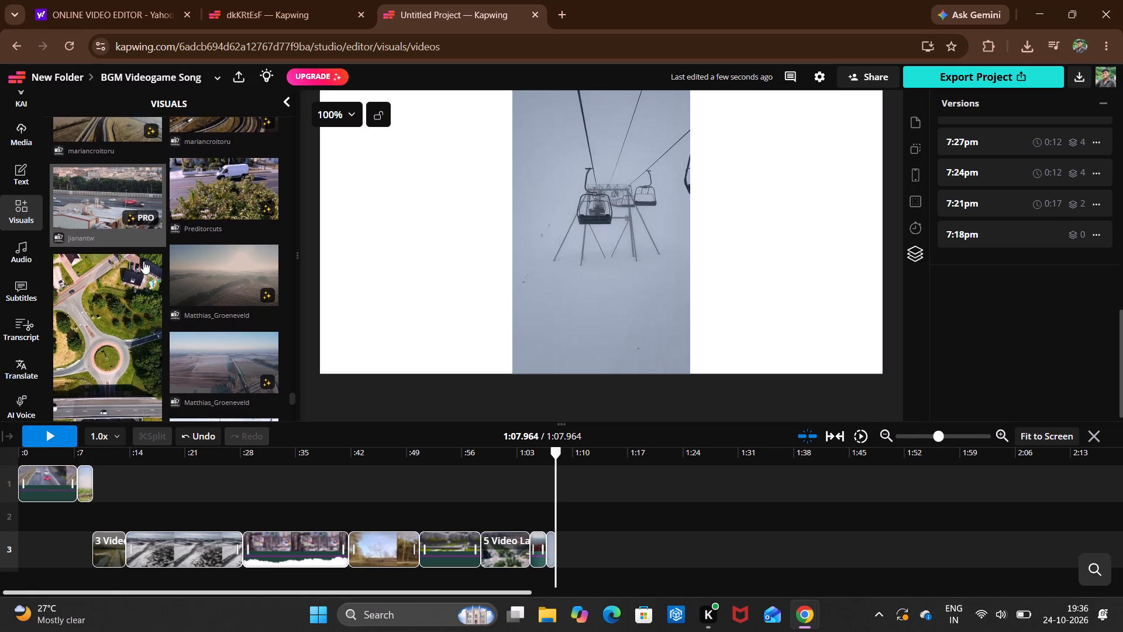
scroll(143, 261, "down", 2)
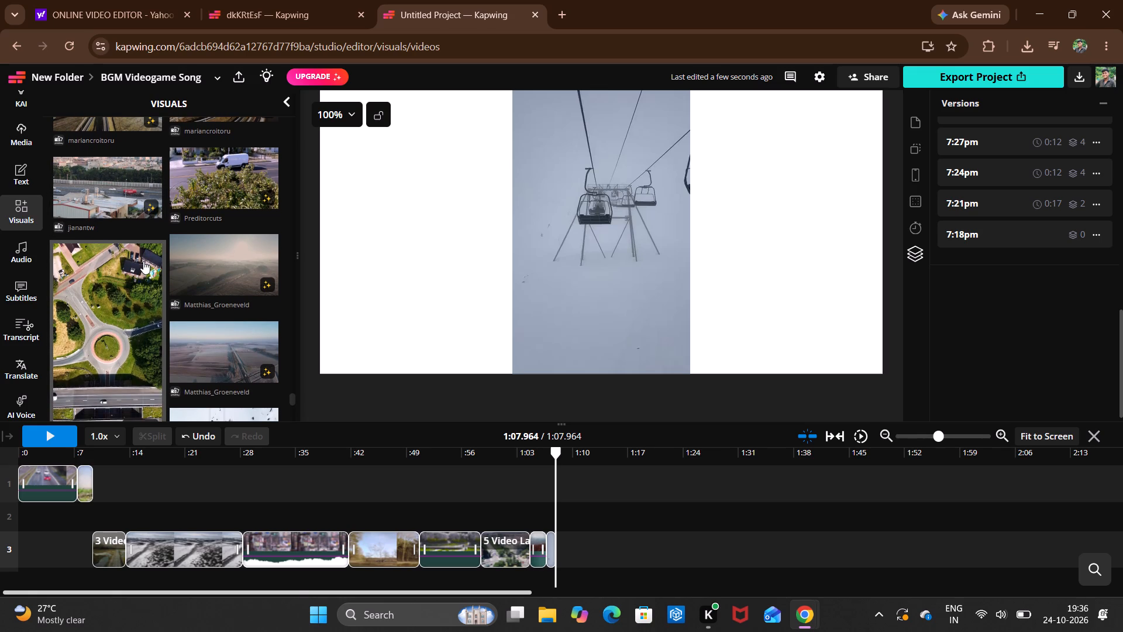
scroll(143, 261, "down", 1)
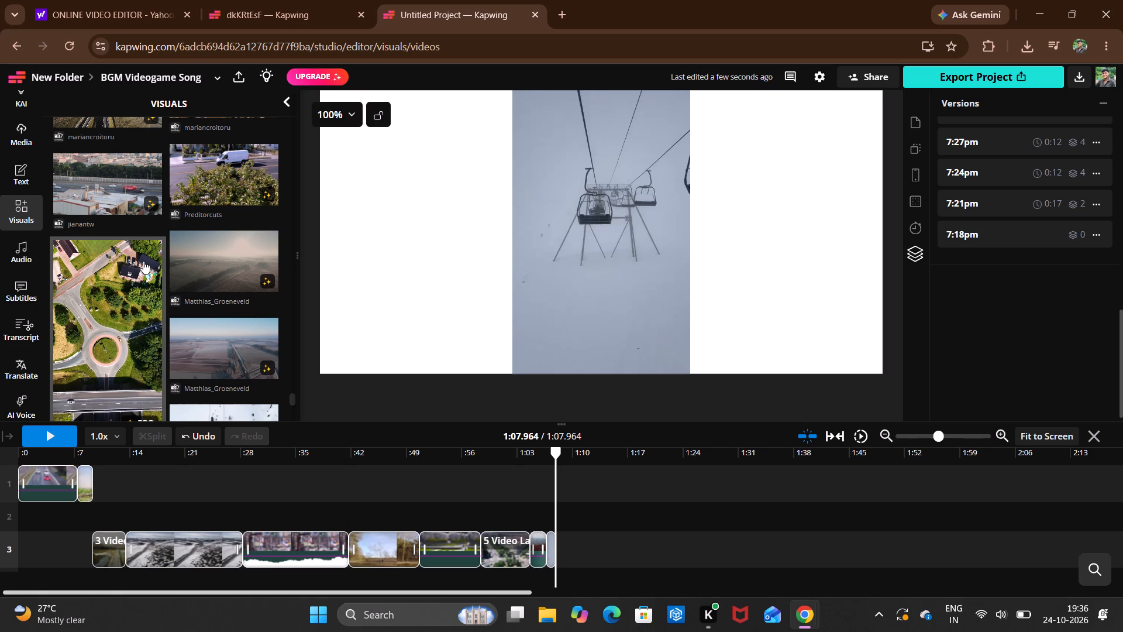
scroll(143, 261, "down", 1)
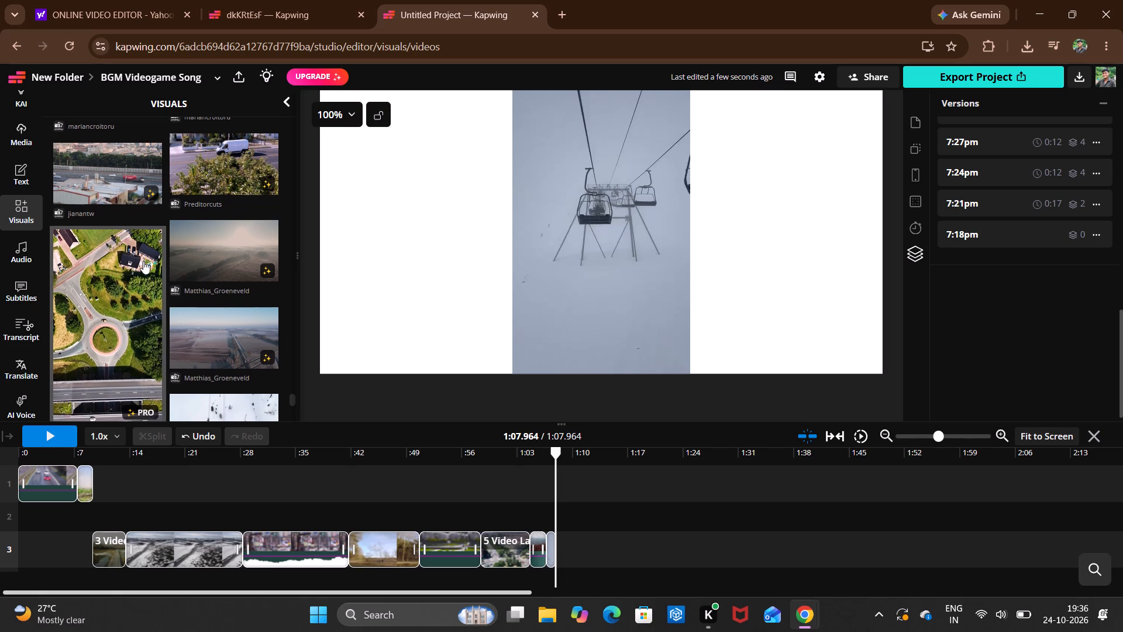
scroll(143, 261, "down", 3)
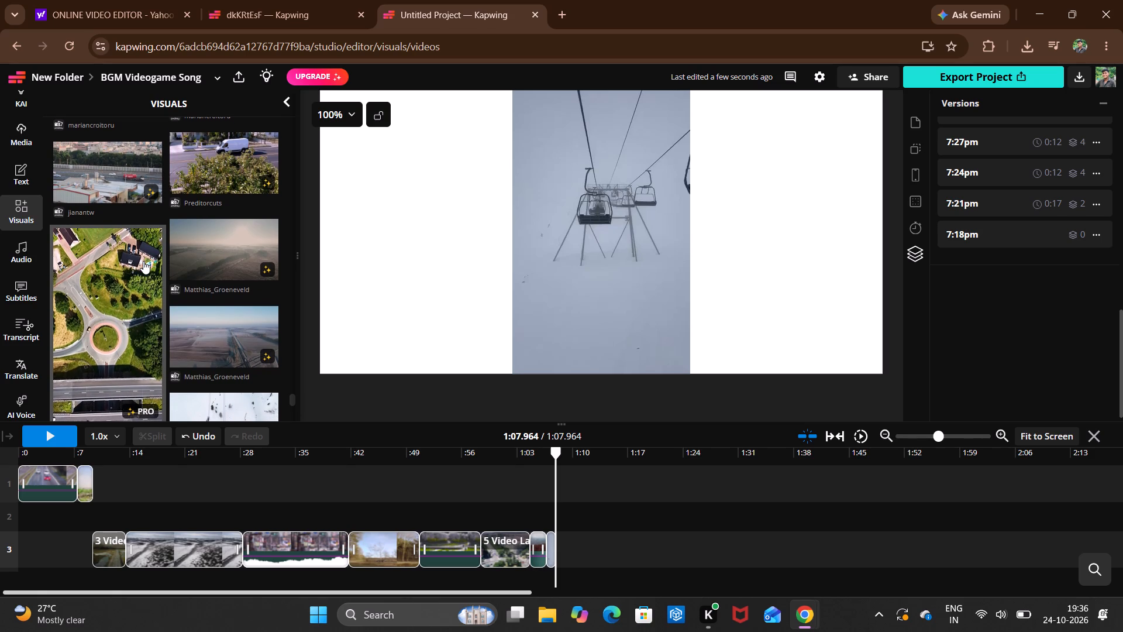
scroll(143, 261, "down", 3)
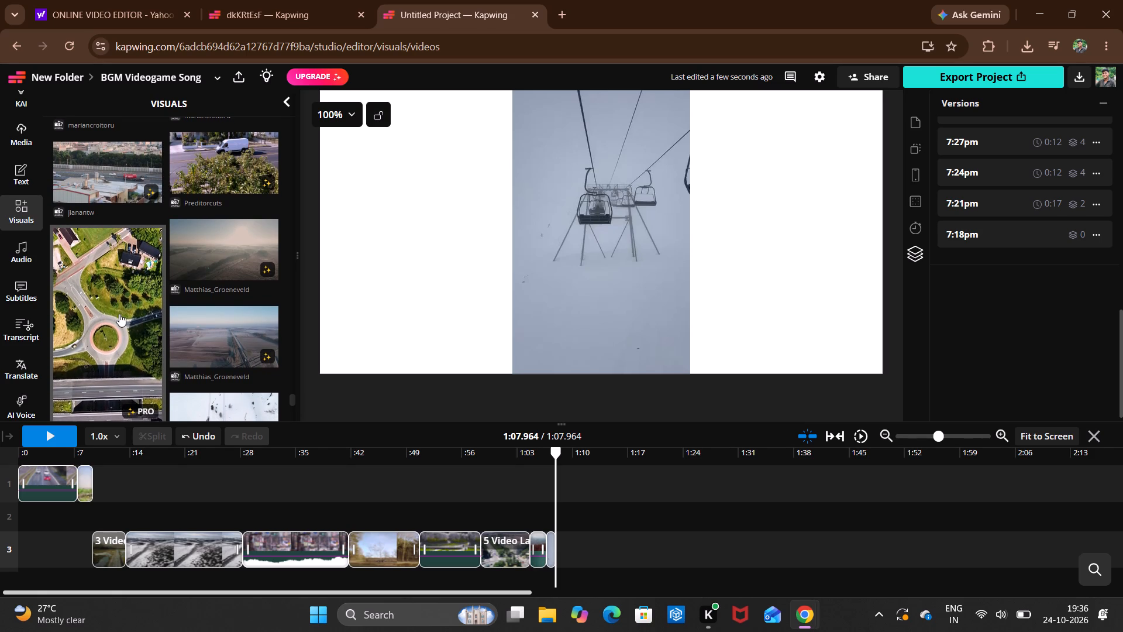
scroll(142, 293, "down", 1)
left_click(142, 293)
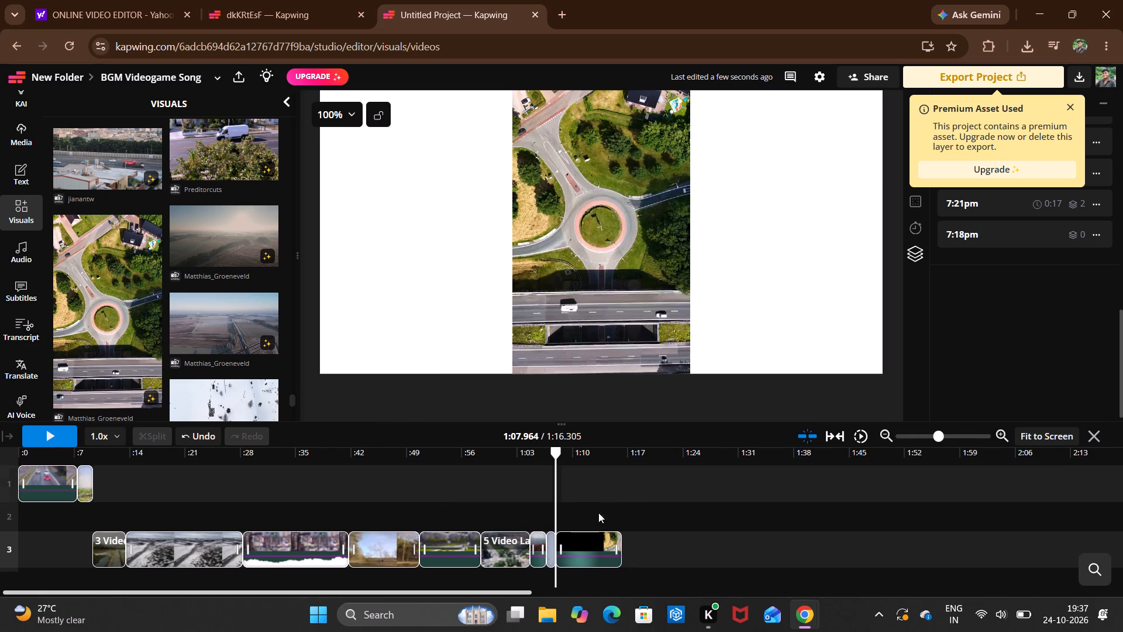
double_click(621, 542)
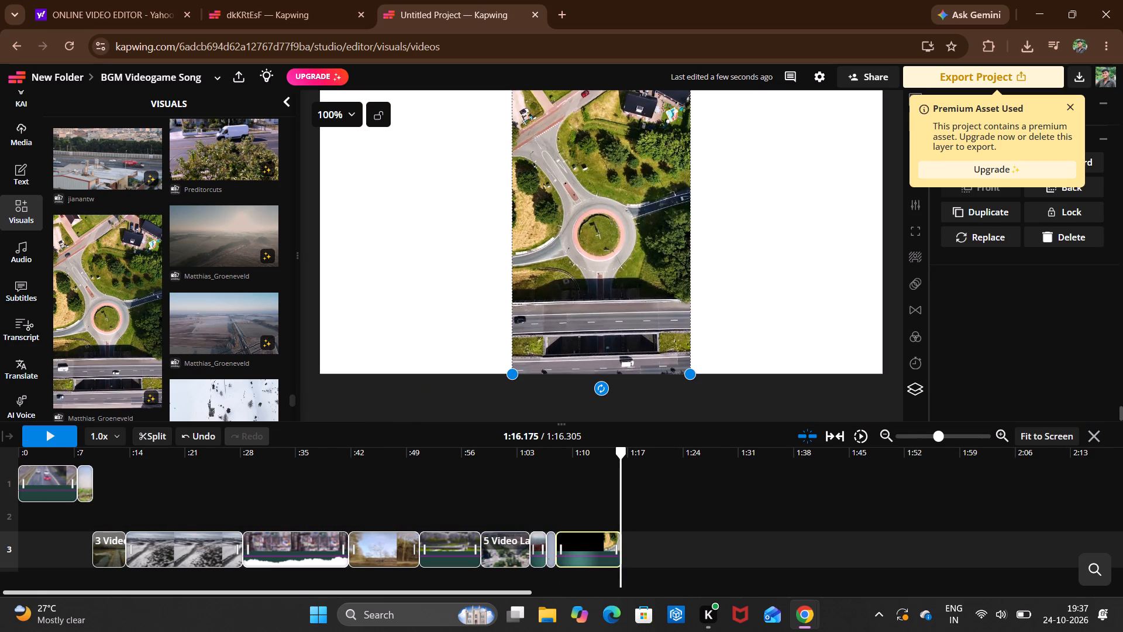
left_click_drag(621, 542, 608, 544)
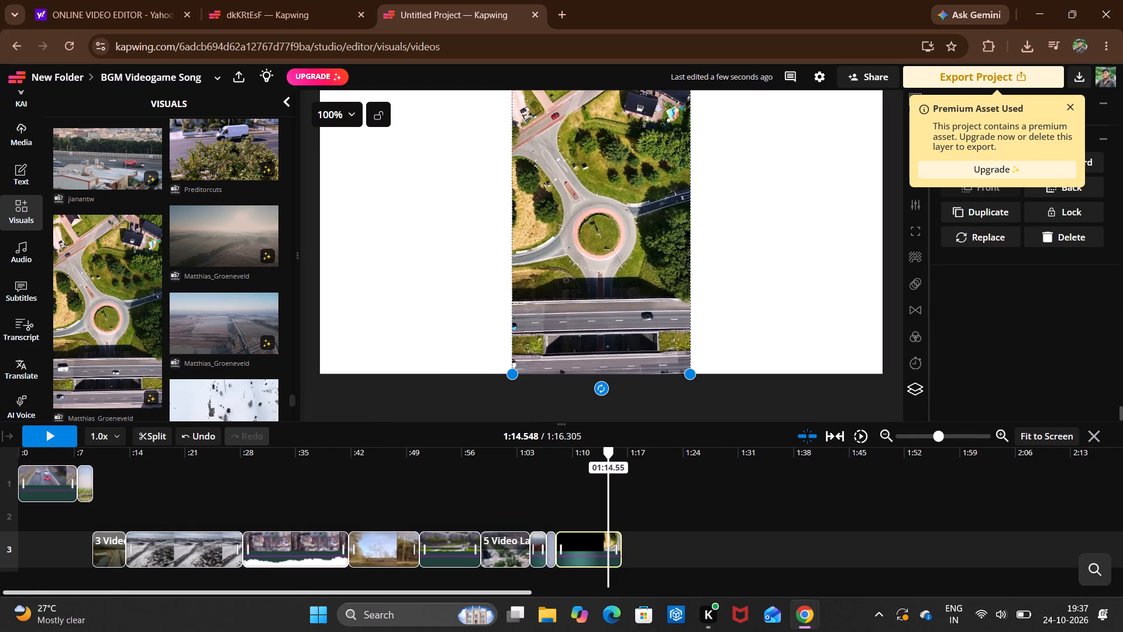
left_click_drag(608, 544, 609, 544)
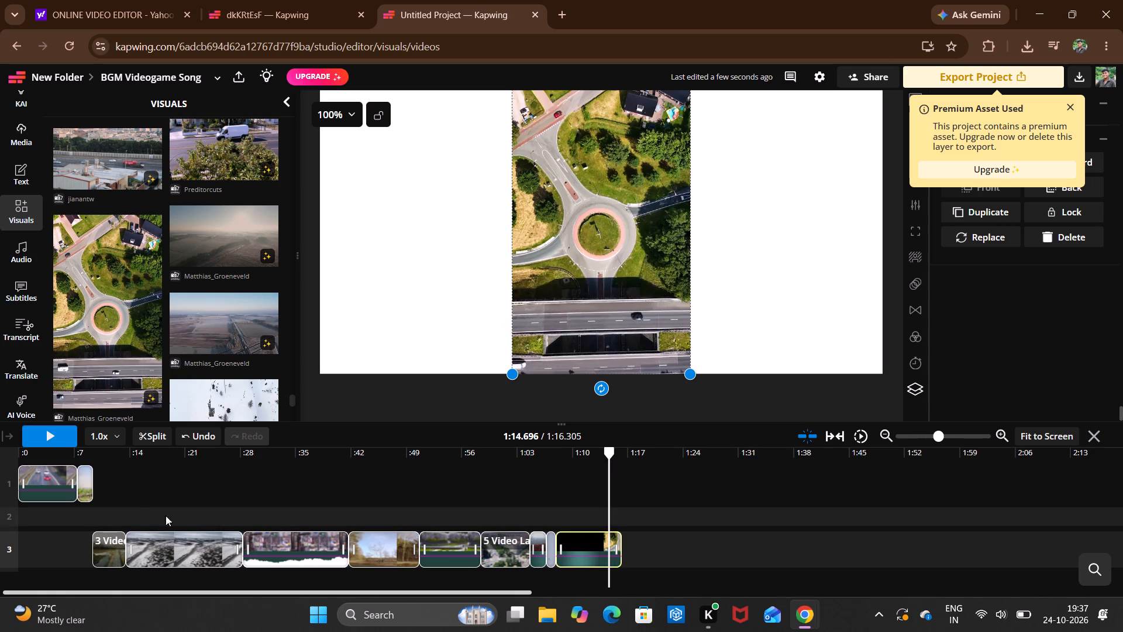
Add a Serif-style text layer at the start of the timeline and make it read "EVERY BOYS SECERT LOVE".
double_click(15, 554)
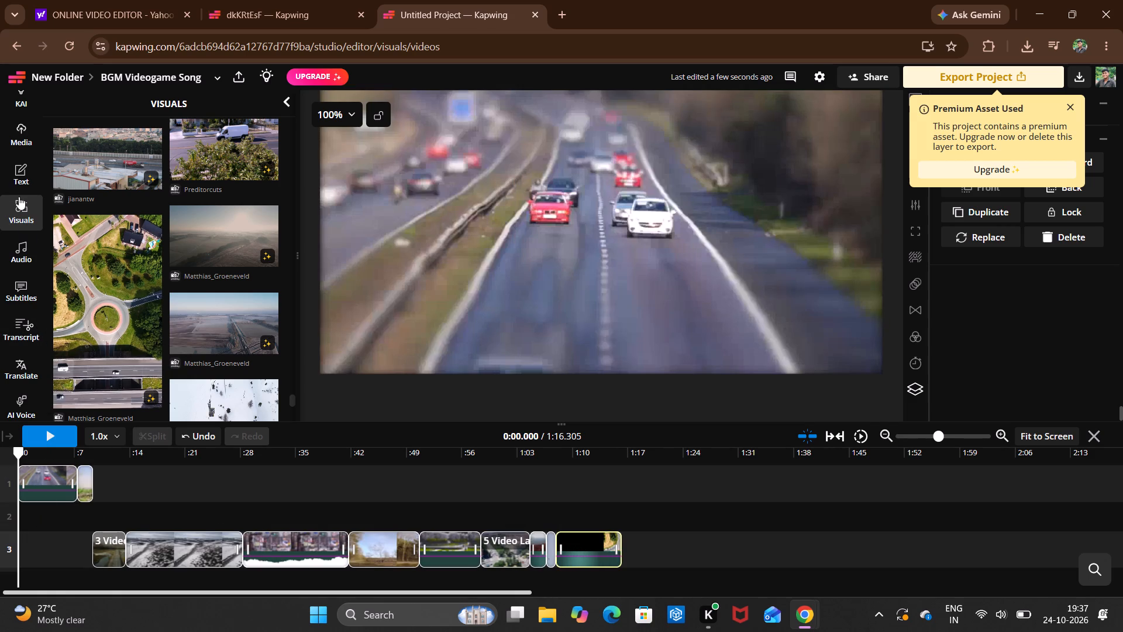
left_click(22, 173)
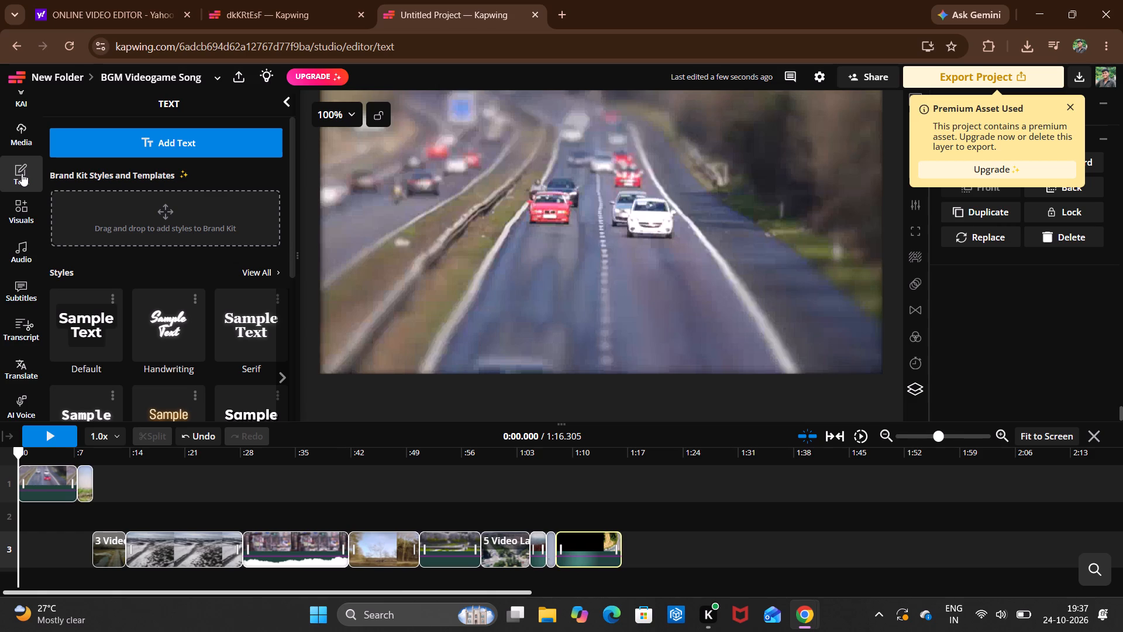
scroll(207, 277, "down", 1)
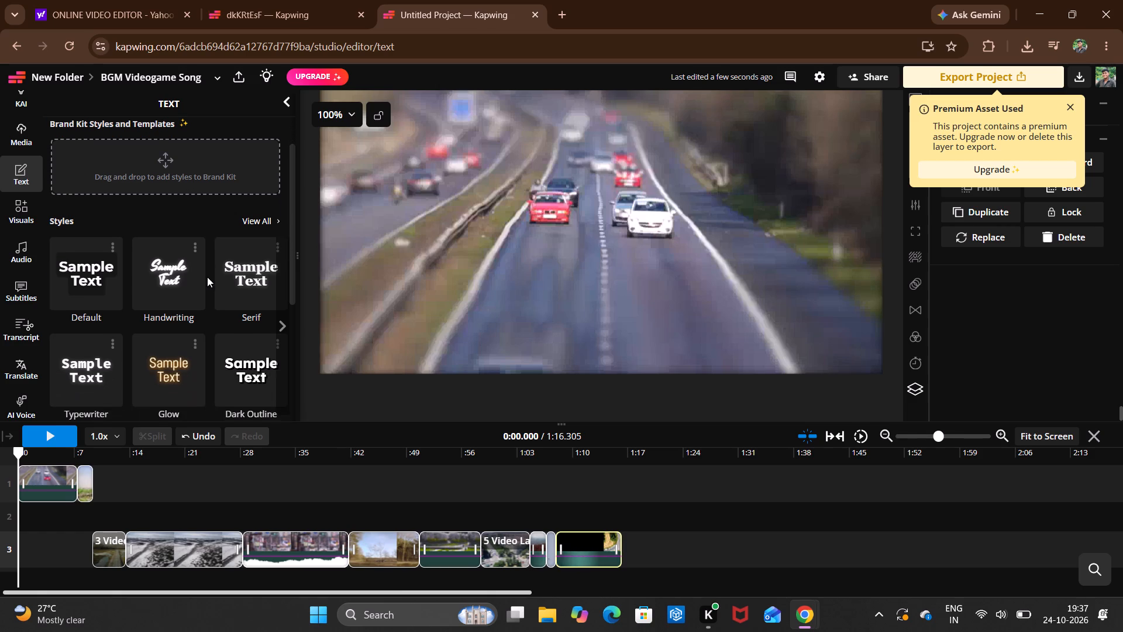
left_click(239, 275)
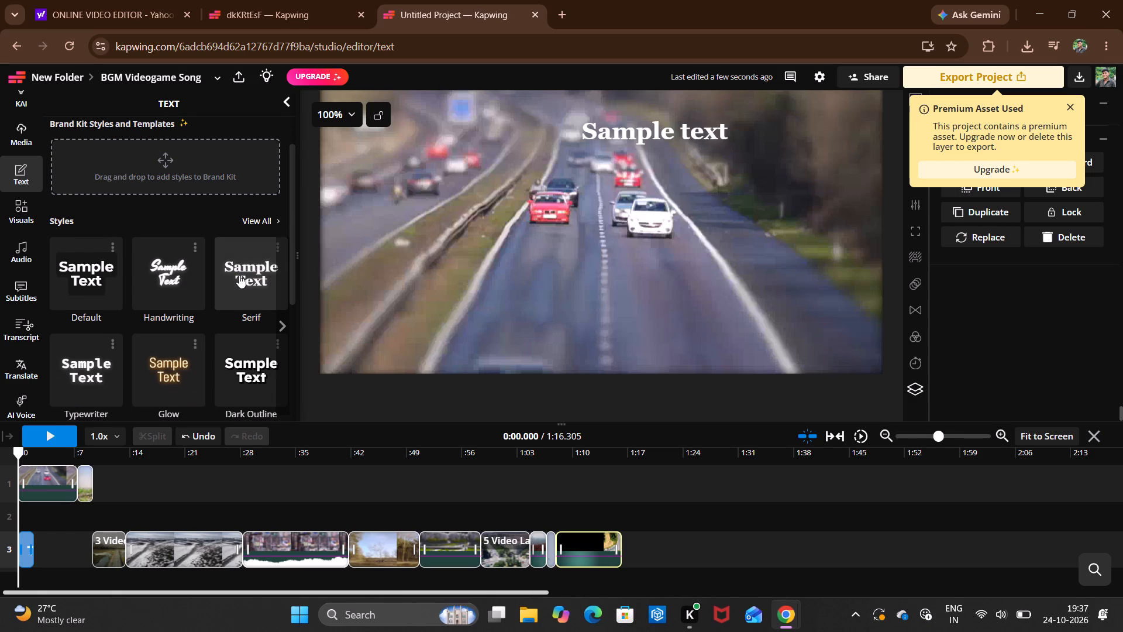
key("BackSpace")
key("BackSpace")
key("BackSpace")
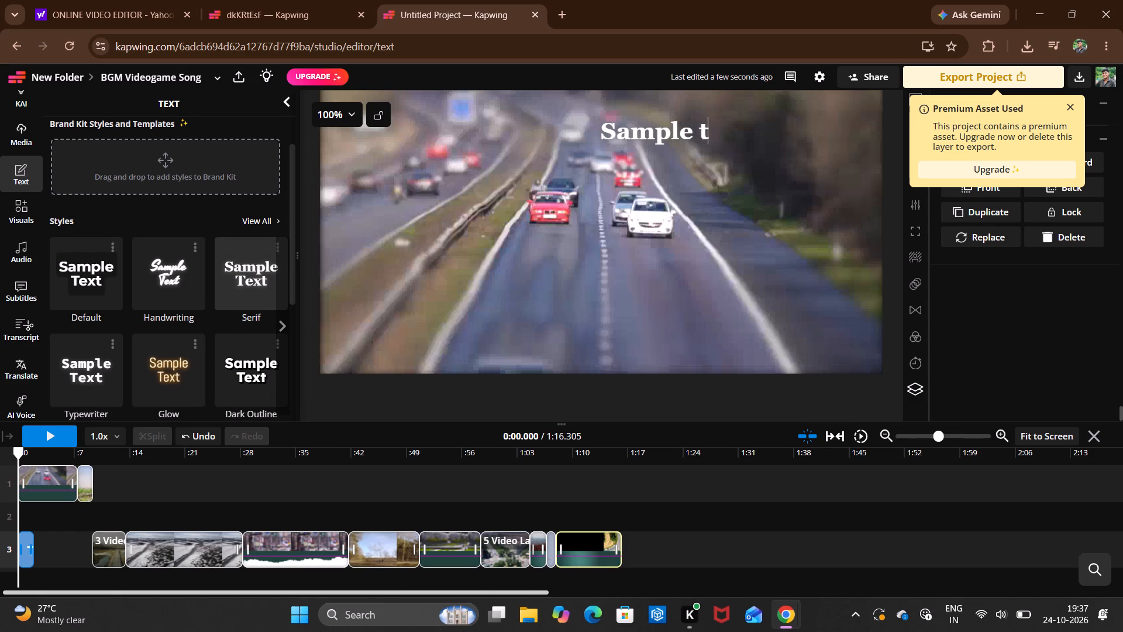
key("BackSpace")
key("BackSpace")
key("BackSpace")
key("BackSpace")
key("BackSpace")
key("BackSpace")
key("BackSpace")
key("BackSpace")
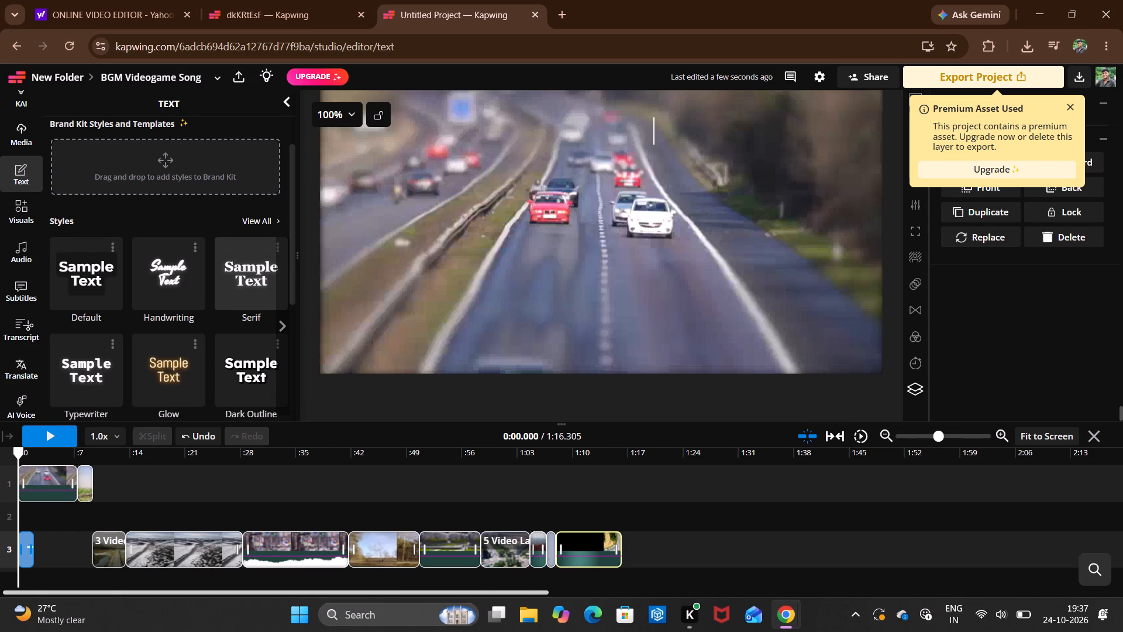
type("EVERY BOYS")
key("space")
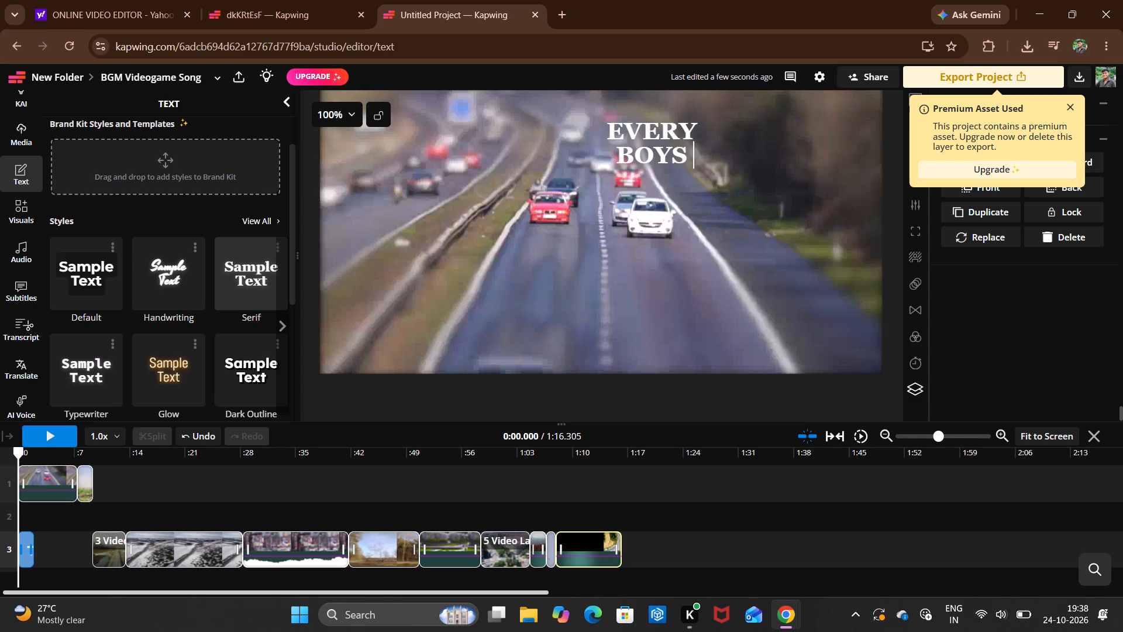
type("SECERT LOVE")
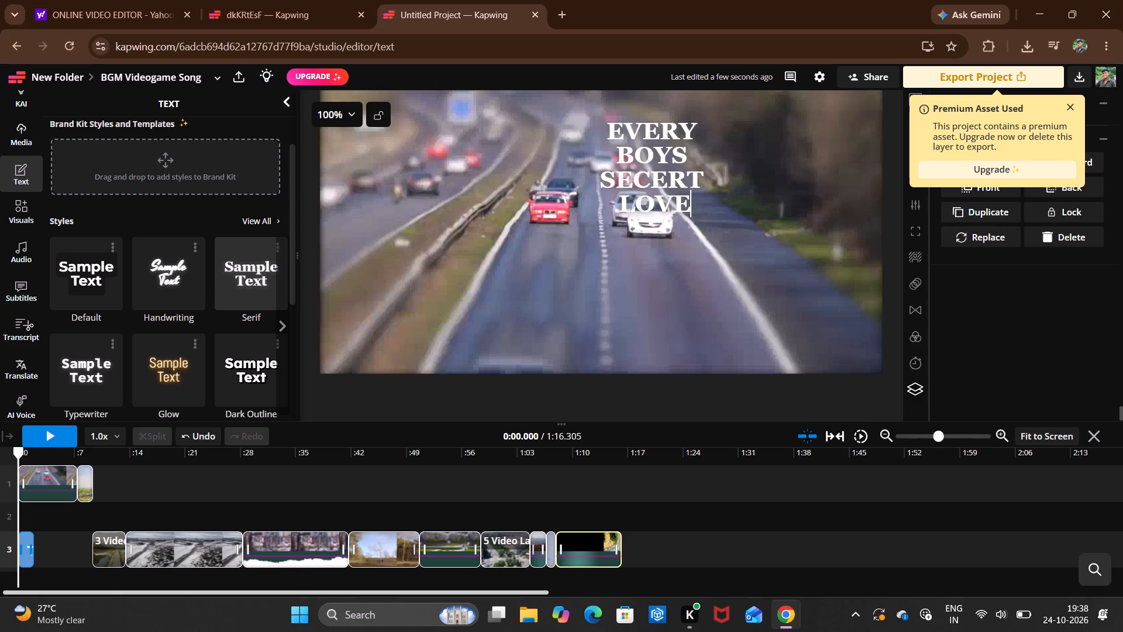
Move the title text toward the middle of the frame and enlarge it to about 60% of the frame width.
left_click(619, 161)
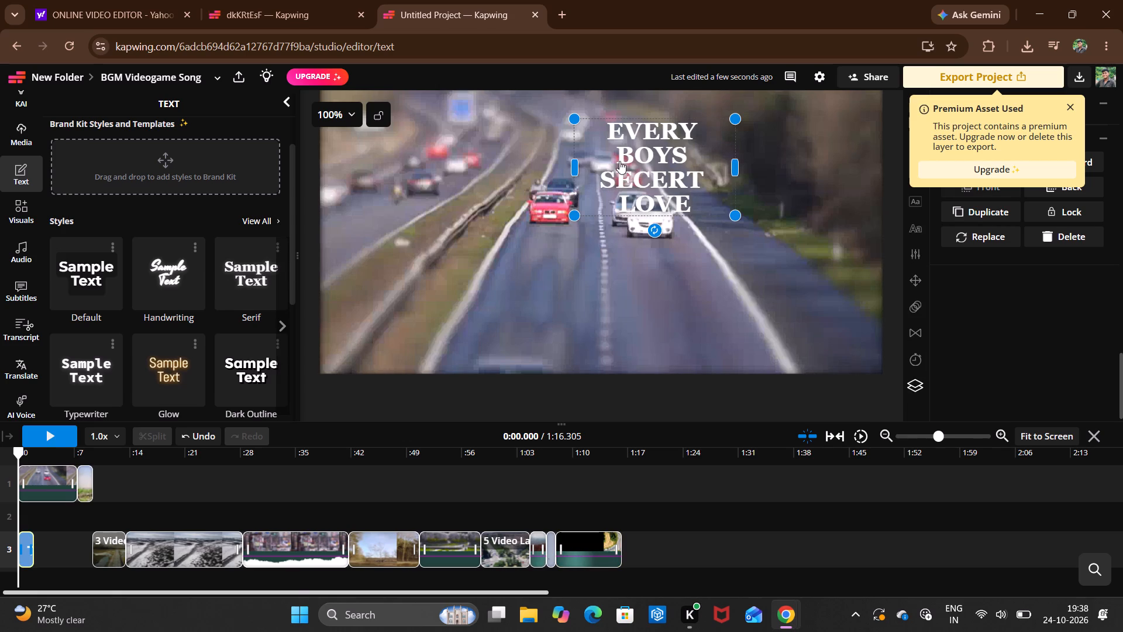
left_click_drag(613, 166, 570, 205)
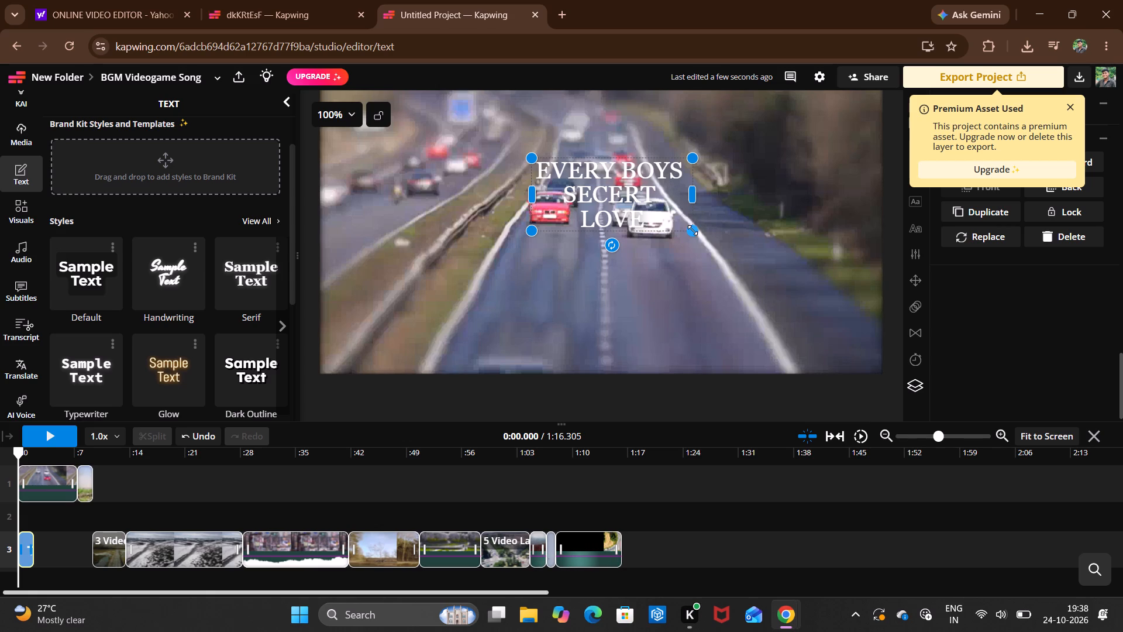
left_click_drag(693, 230, 740, 324)
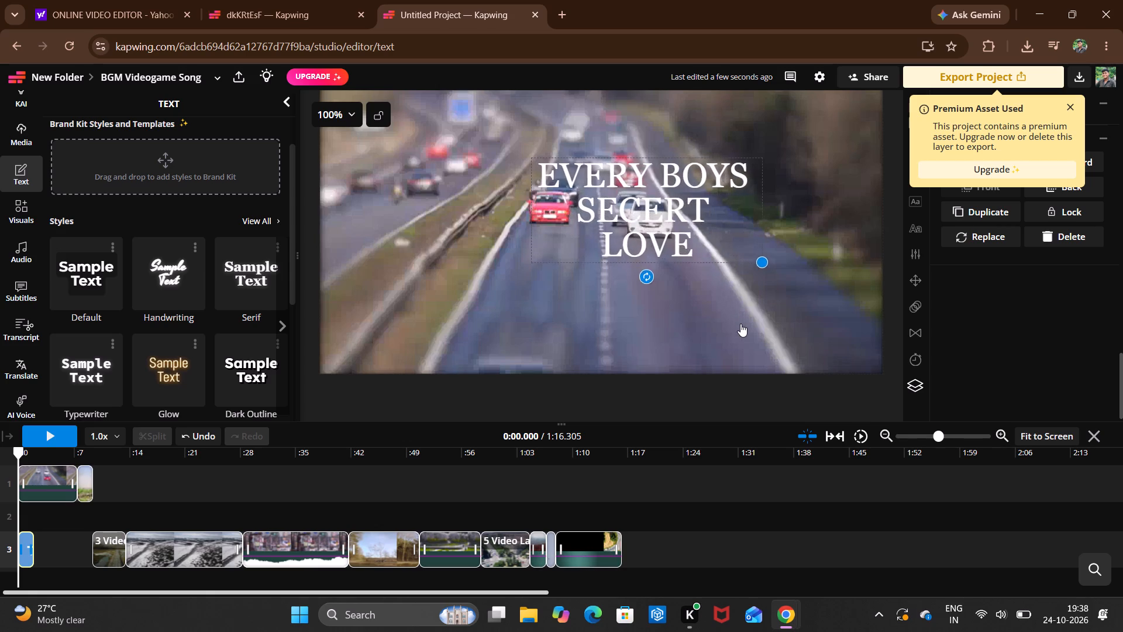
left_click_drag(740, 324, 742, 347)
left_click_drag(532, 159, 427, 138)
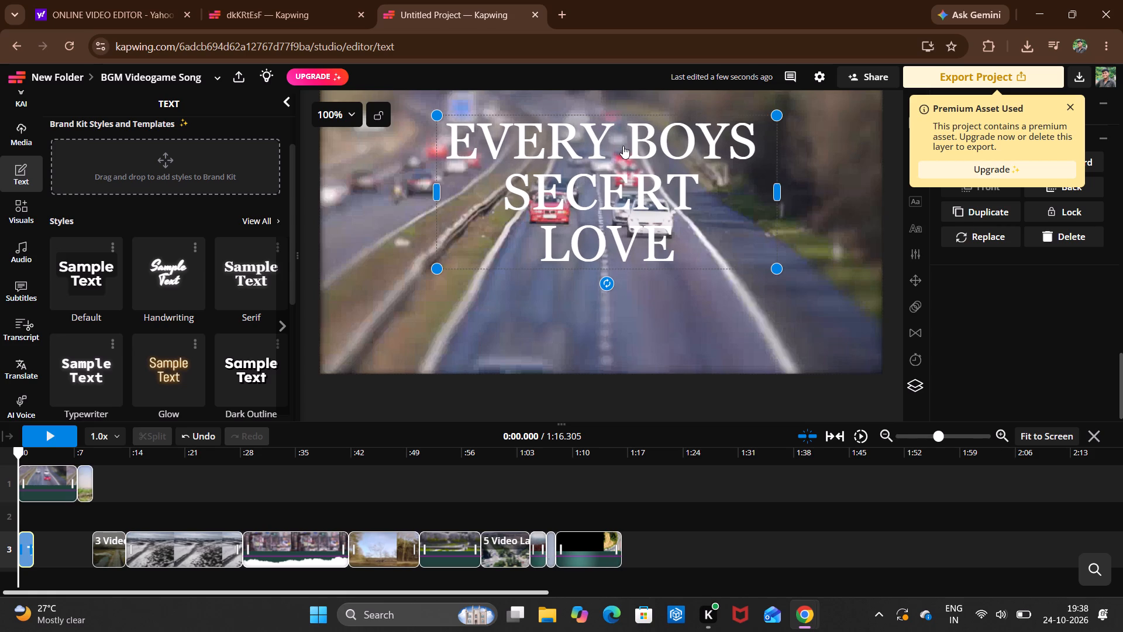
Move the title text down to the vertical middle of the frame, slightly right of centre, and enlarge it to about 63% of the frame width.
scroll(623, 146, "up", 2)
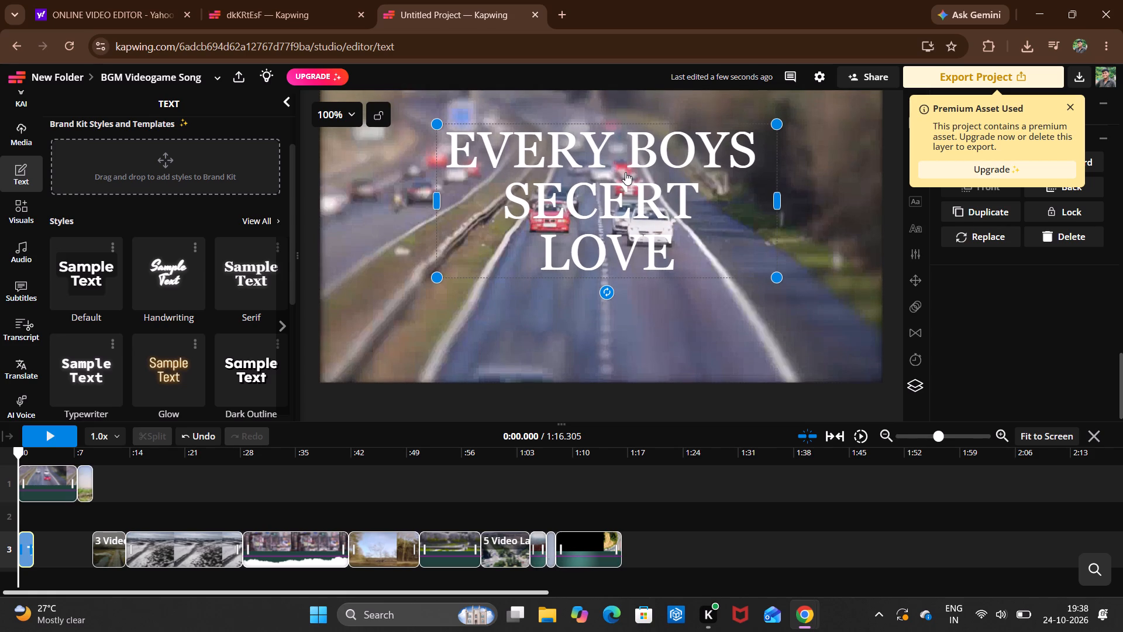
scroll(625, 172, "up", 1)
left_click(627, 174)
left_click_drag(627, 174, 616, 199)
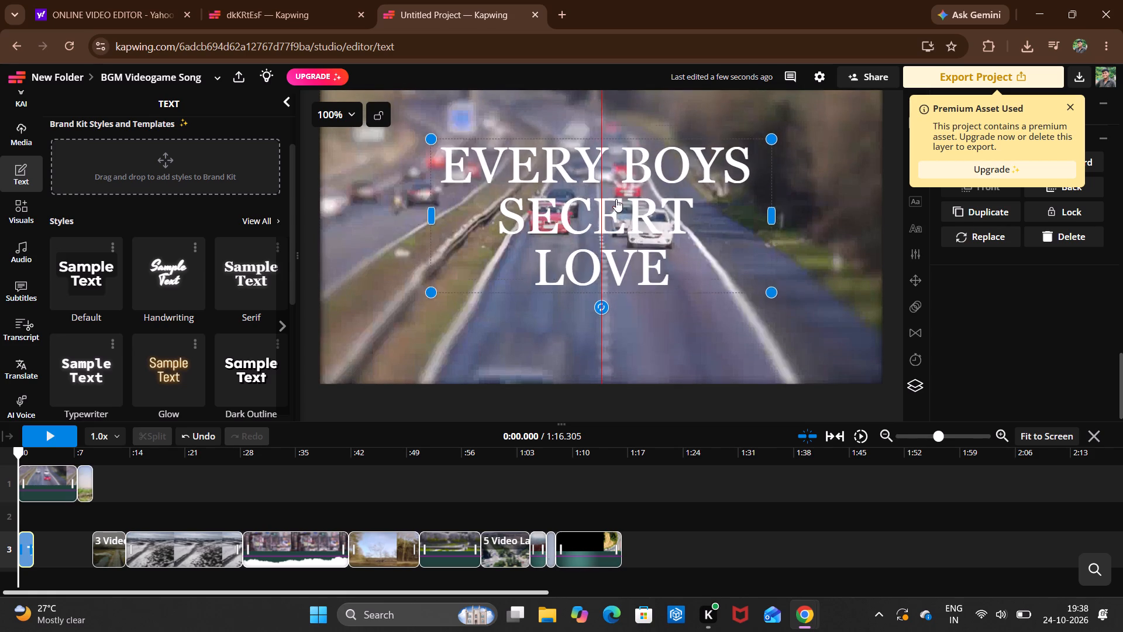
left_click_drag(616, 199, 638, 193)
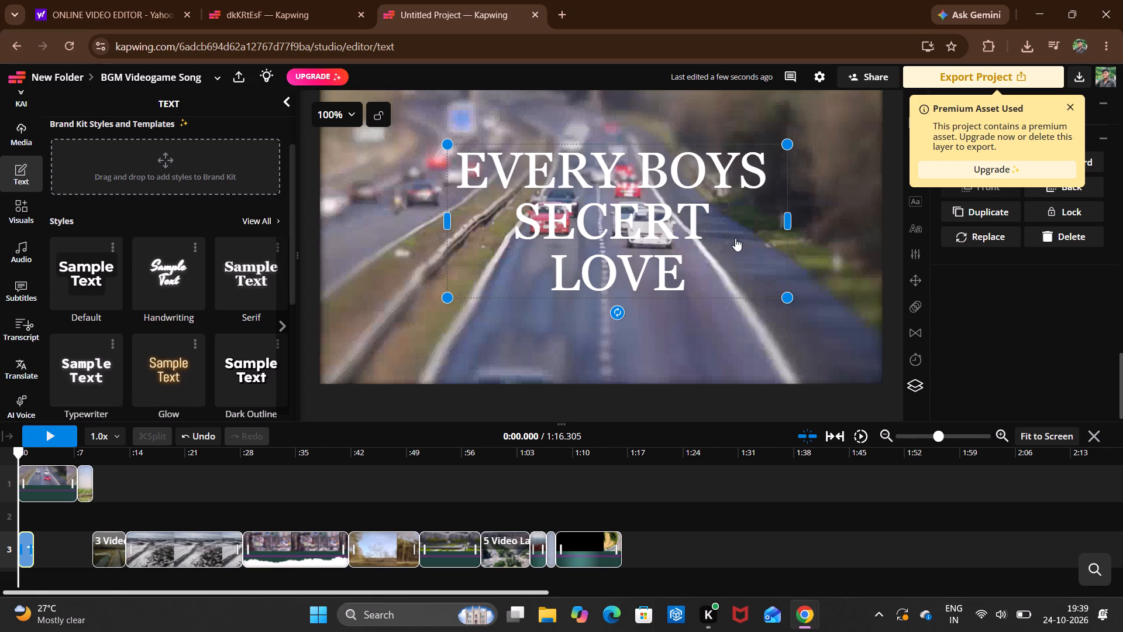
left_click_drag(787, 301, 790, 305)
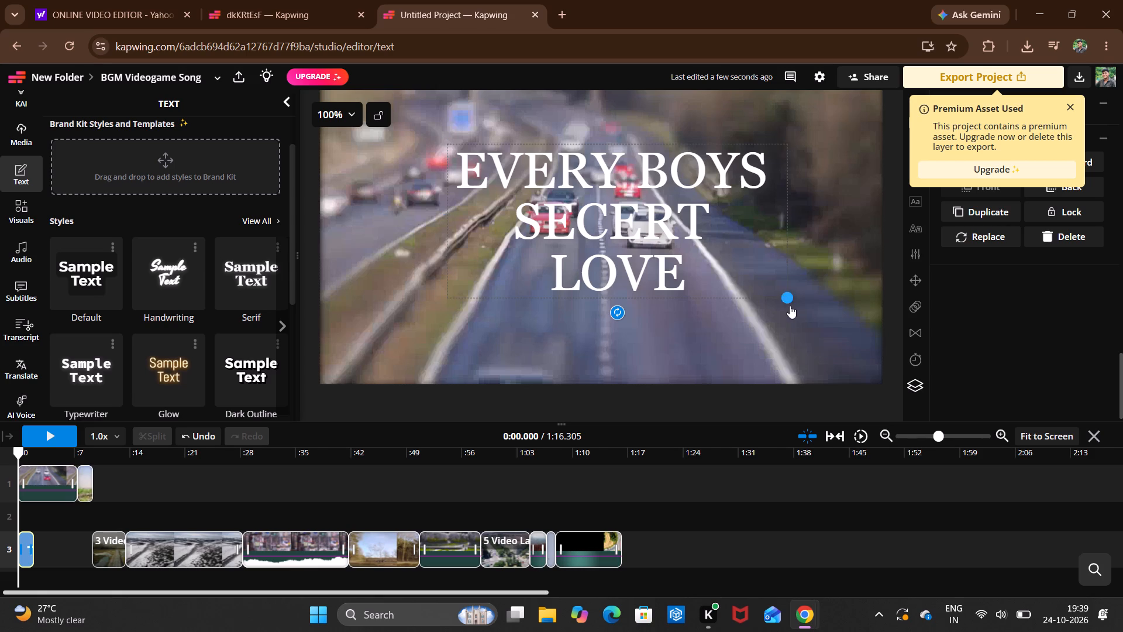
left_click_drag(790, 305, 798, 316)
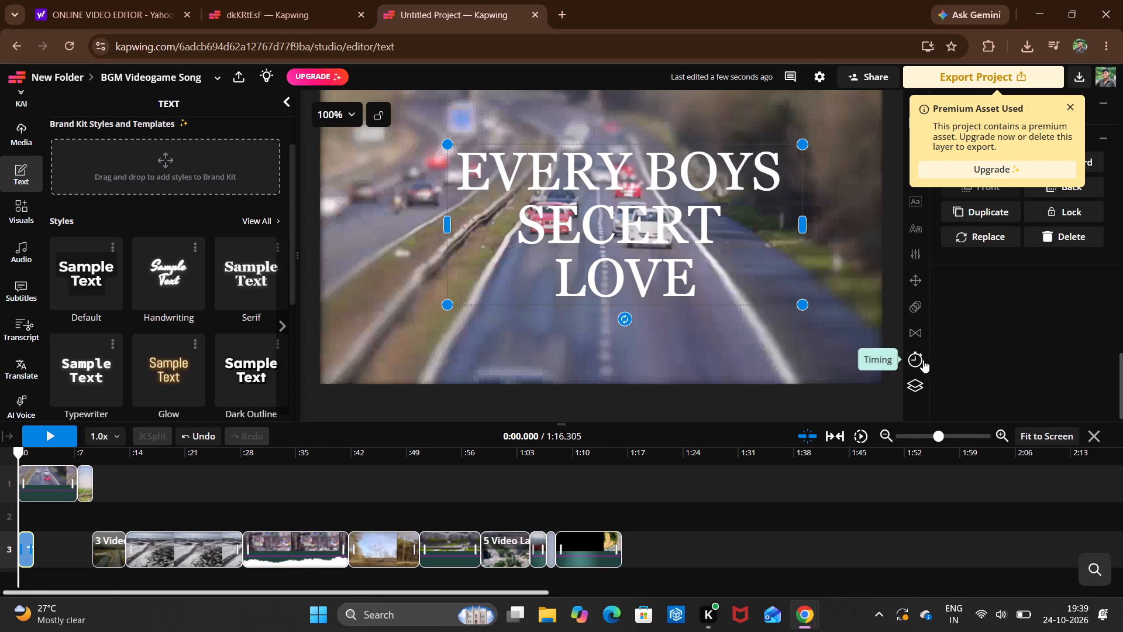
View the workspace upgrade plans for premium assets, close them and dismiss the premium asset notice.
left_click(923, 360)
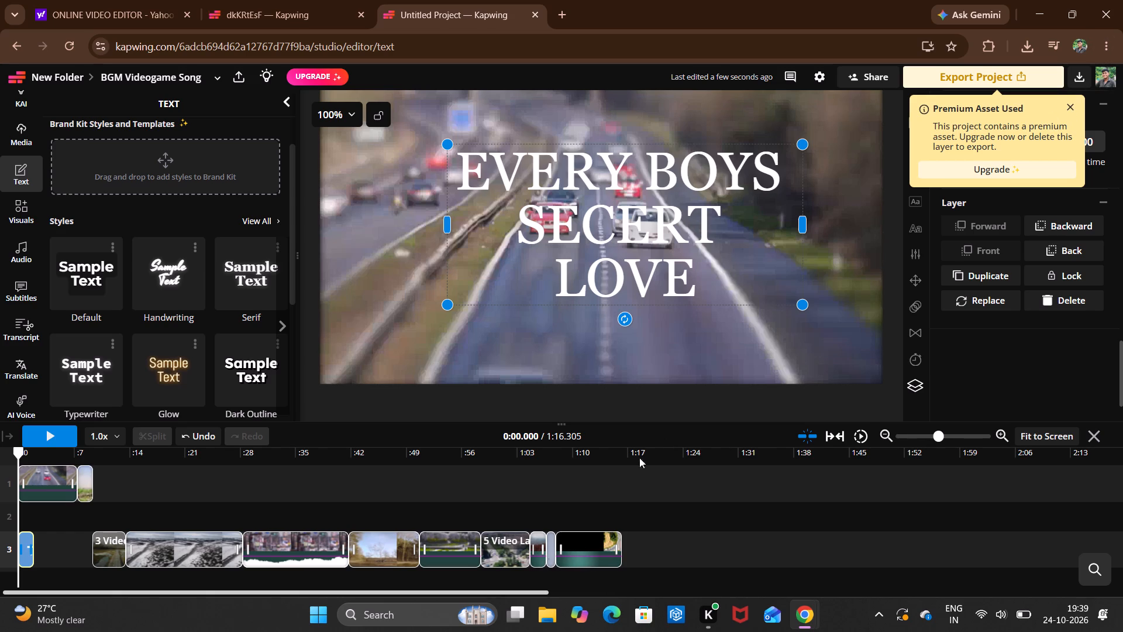
left_click(591, 556)
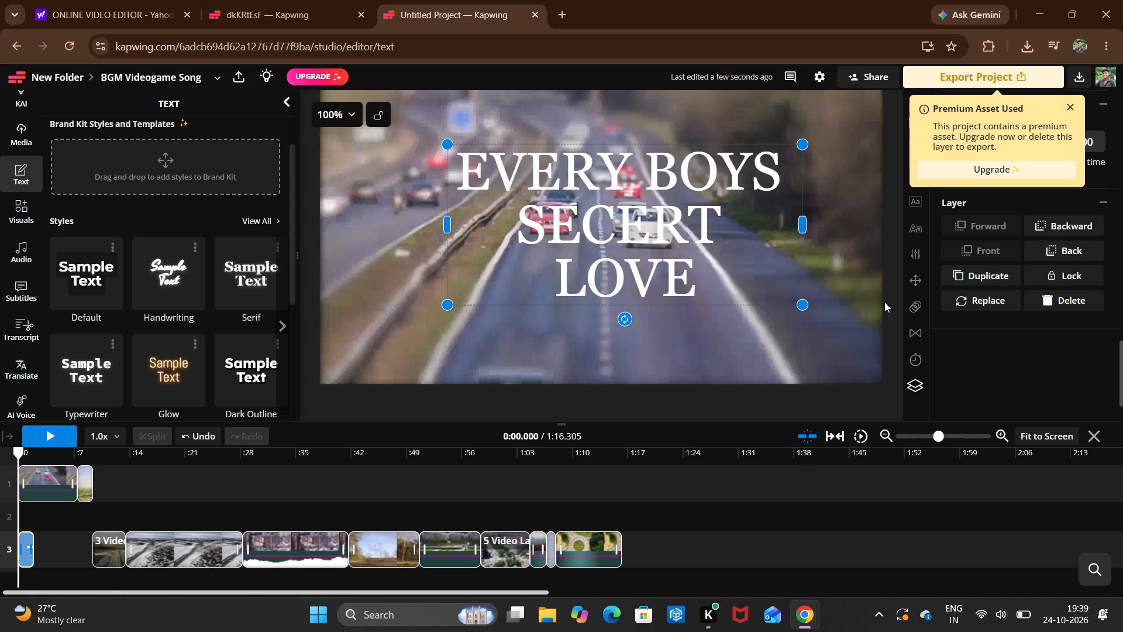
left_click(1008, 162)
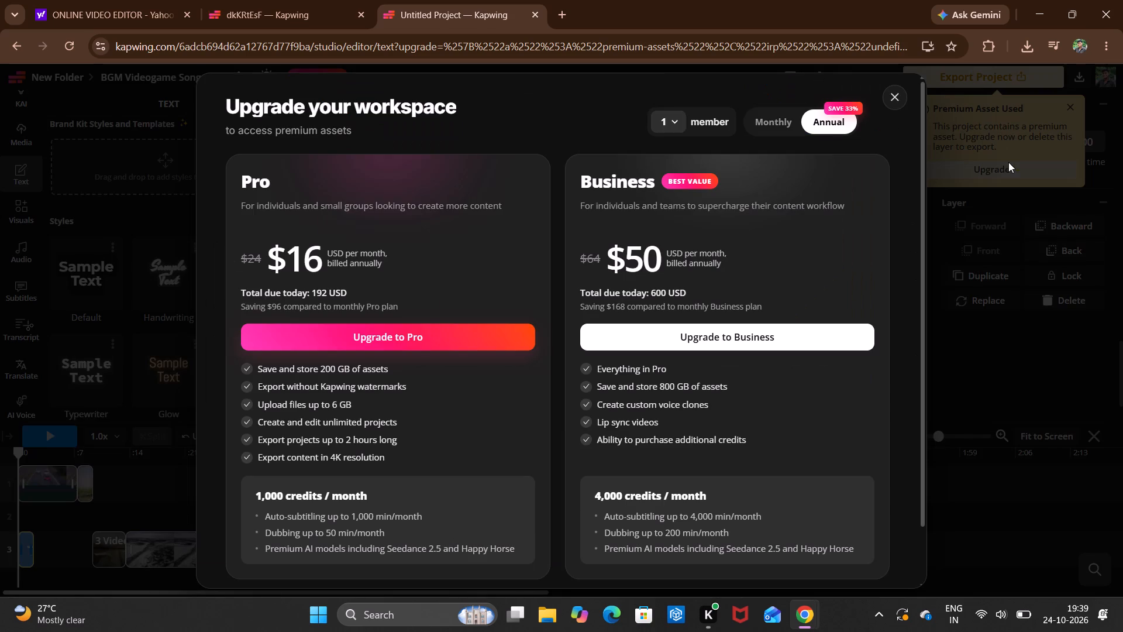
left_click(899, 95)
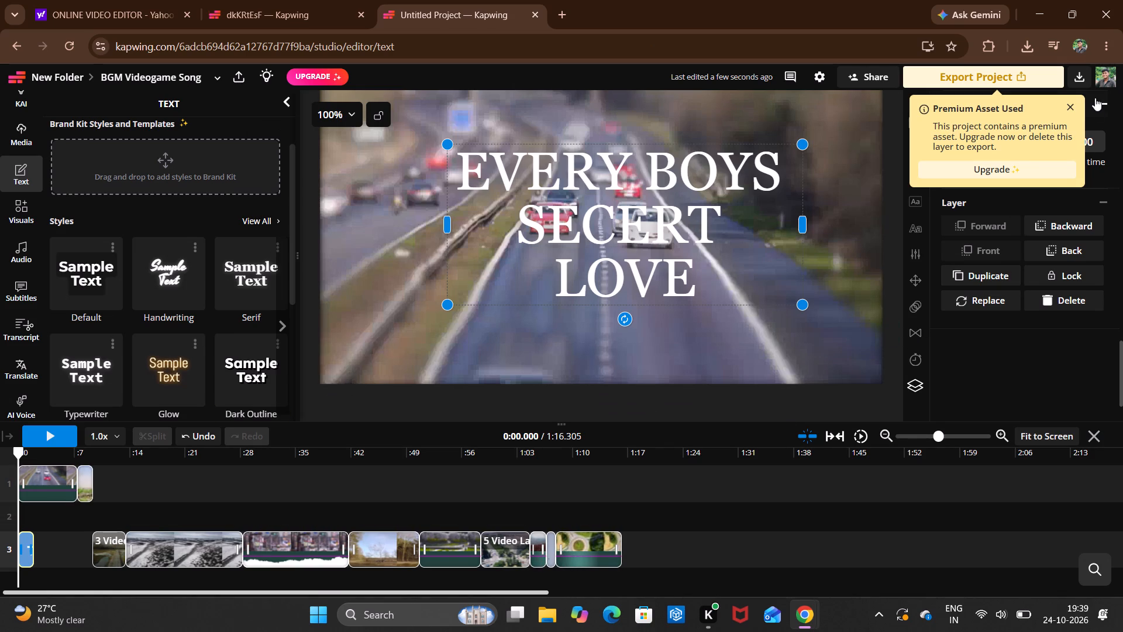
left_click(1066, 103)
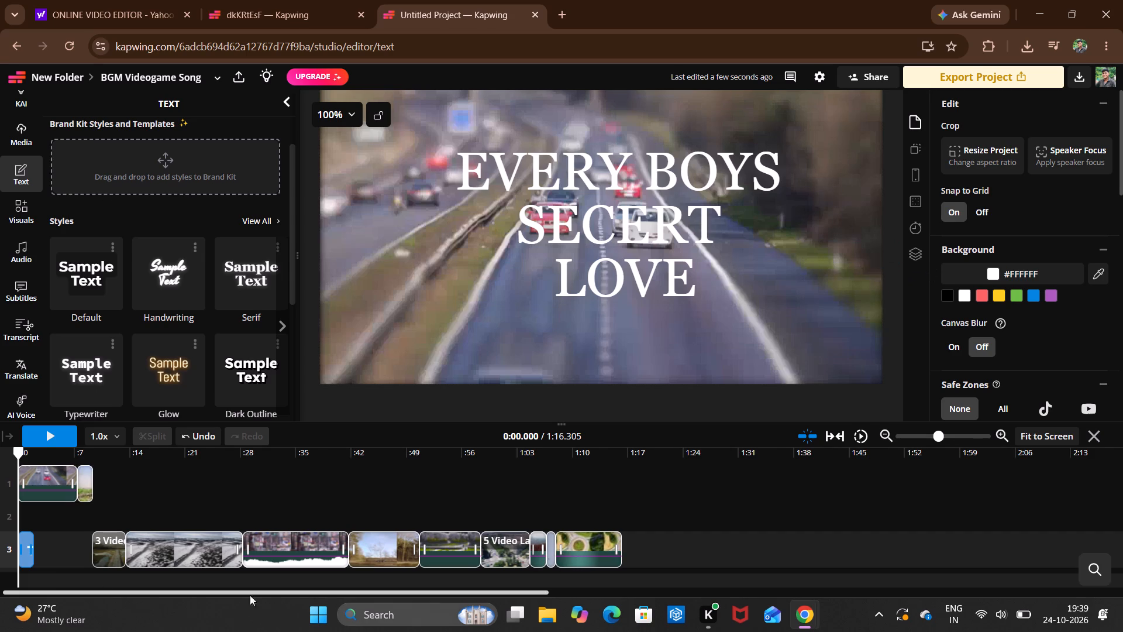
Try the Flicker transition on the opening title text and replace it with the Drop transition.
double_click(32, 548)
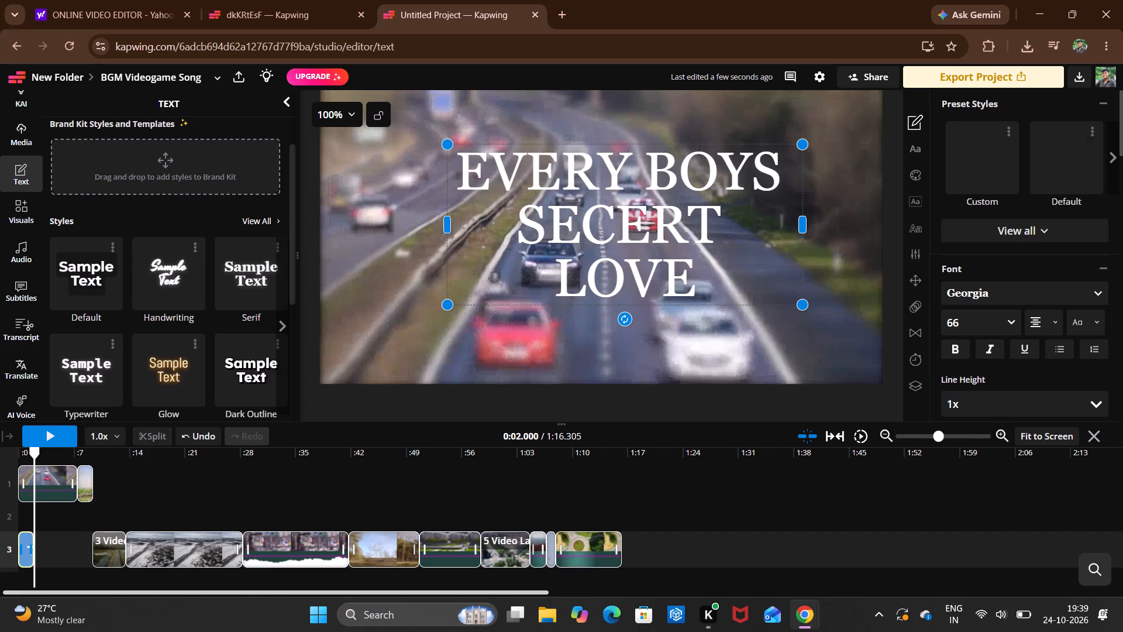
left_click(917, 385)
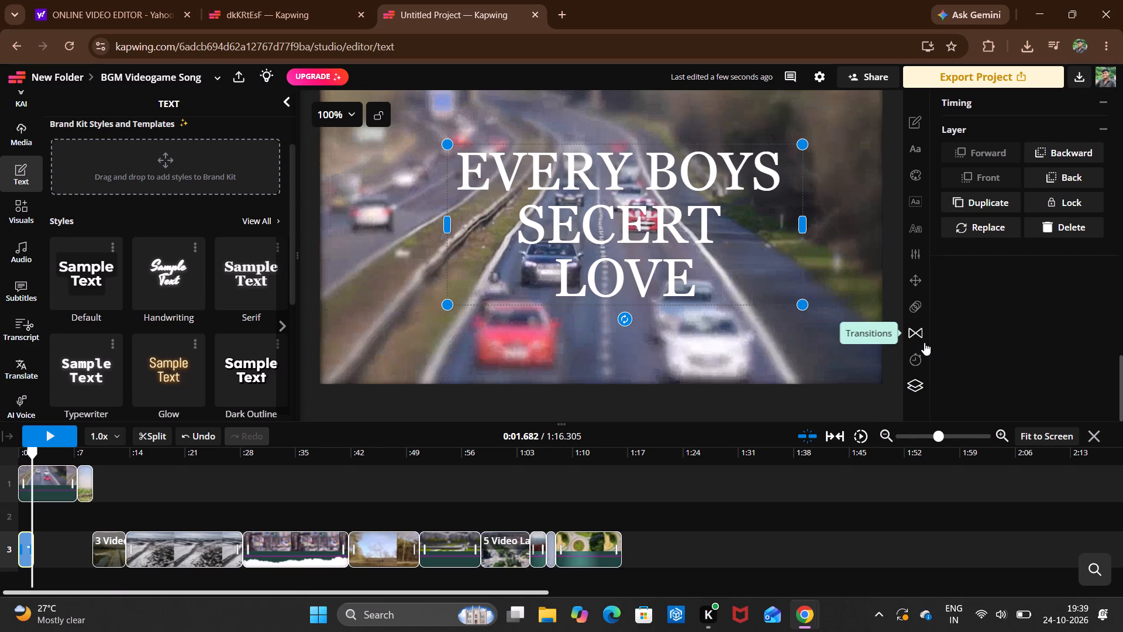
left_click(914, 353)
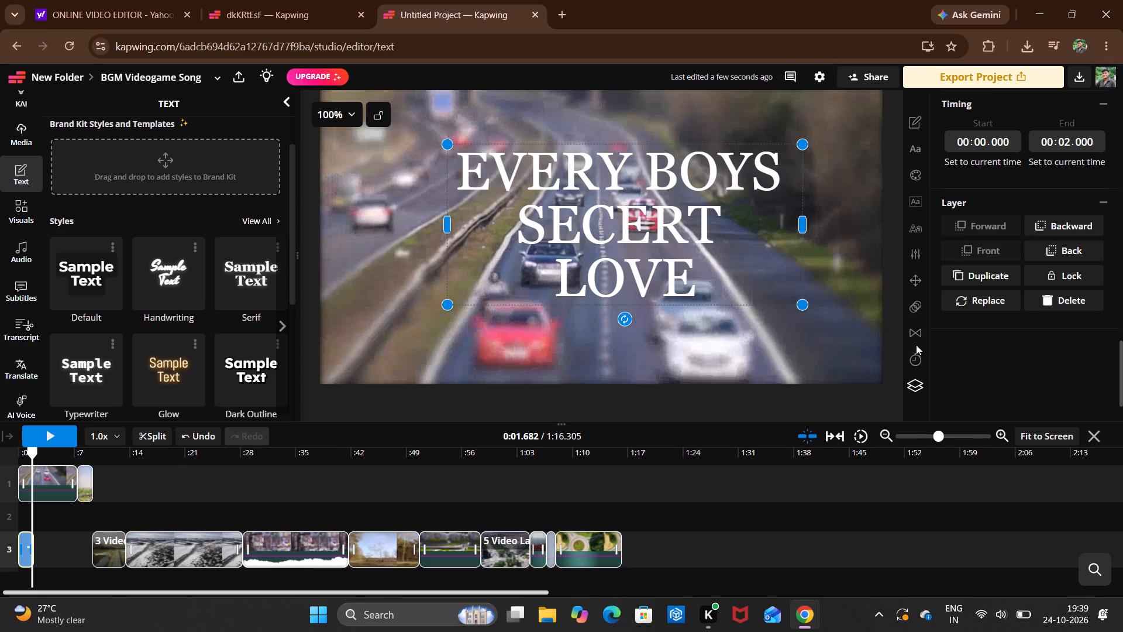
left_click(915, 334)
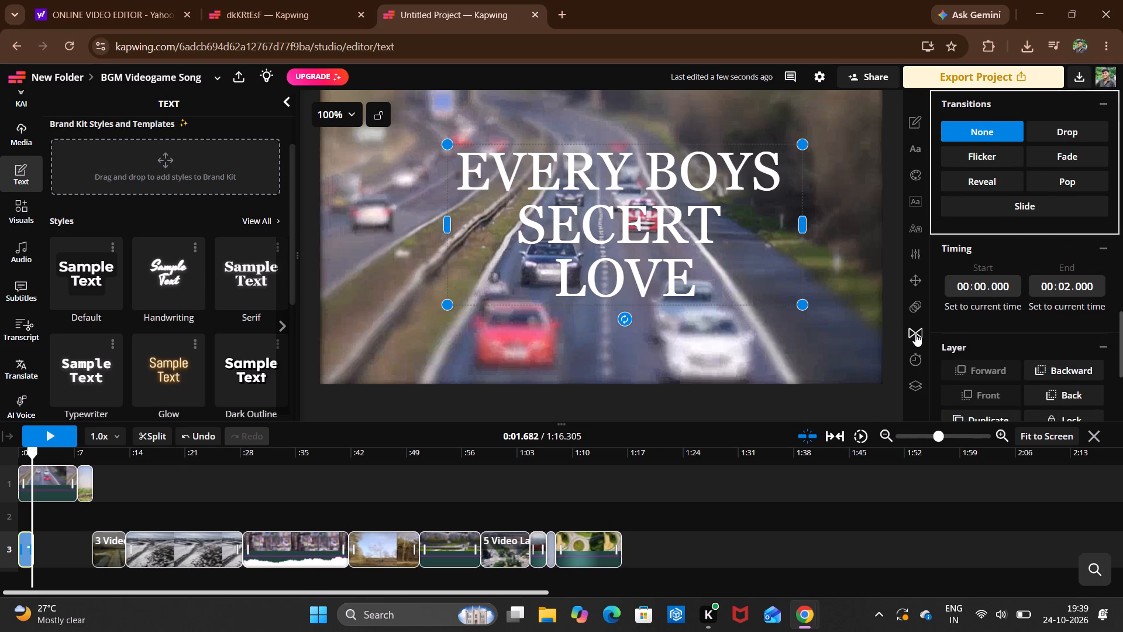
left_click(991, 157)
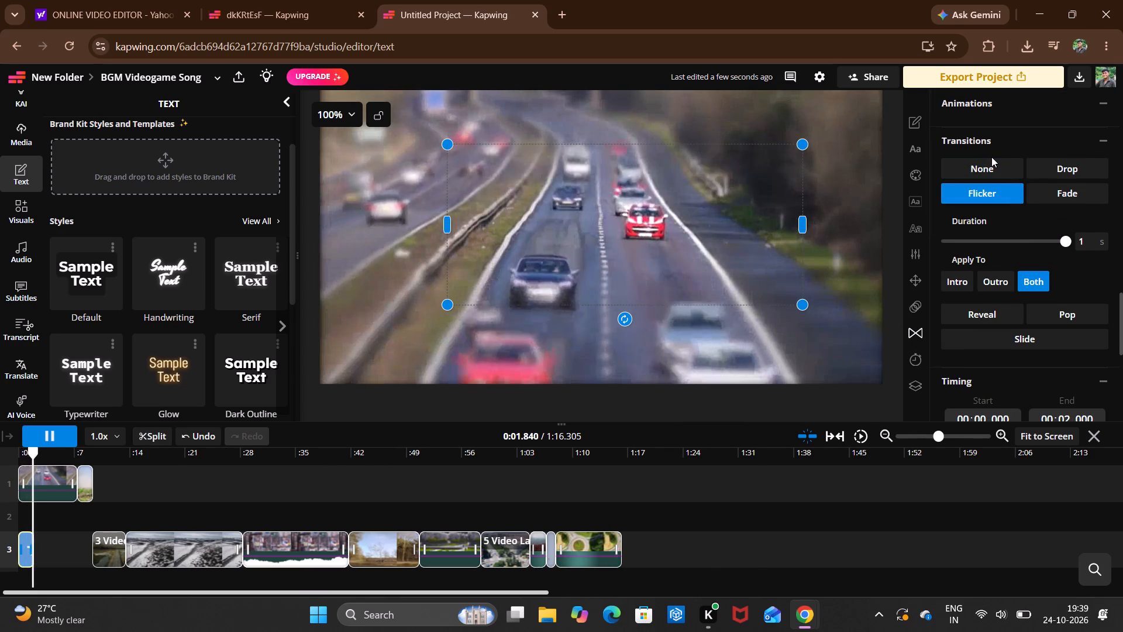
left_click(1078, 162)
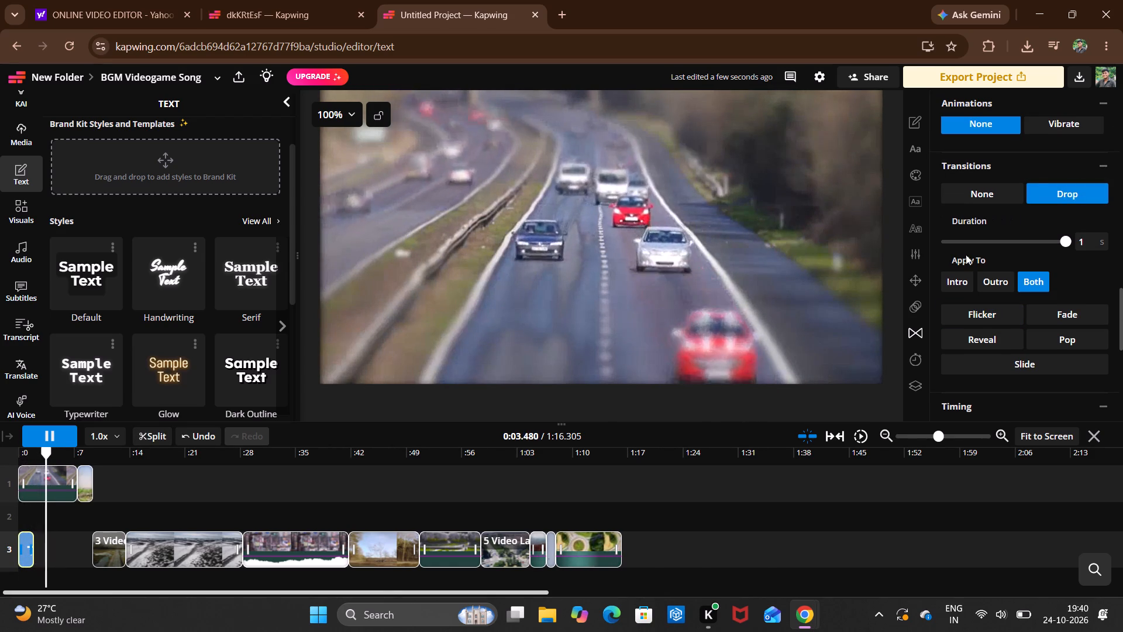
Apply the Vibrate animation to the opening title text.
left_click(922, 307)
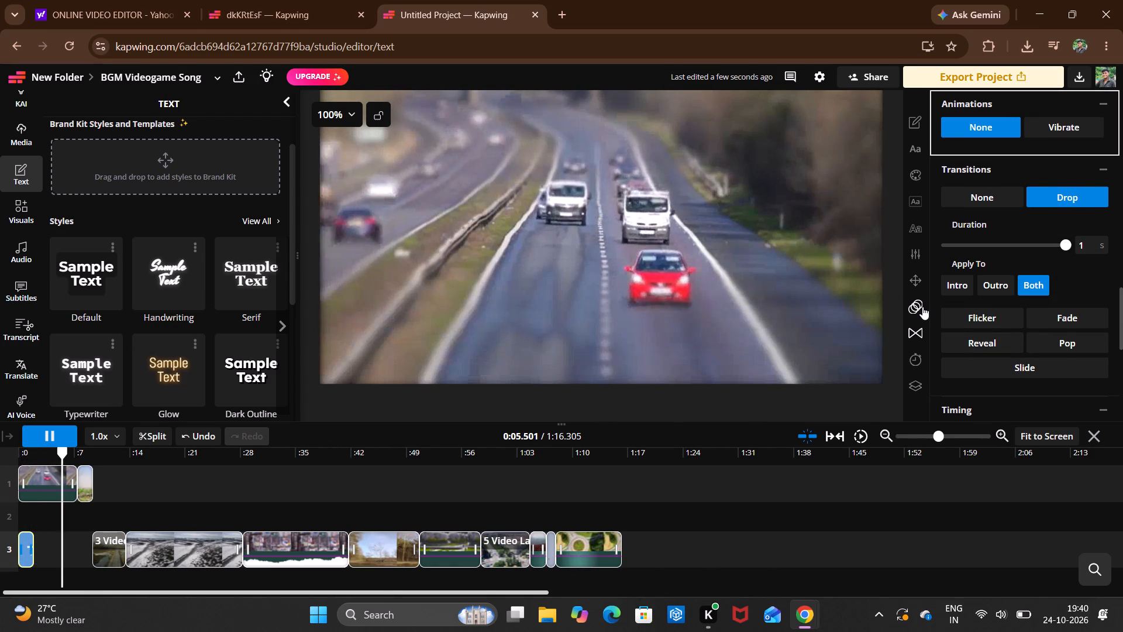
left_click(1043, 136)
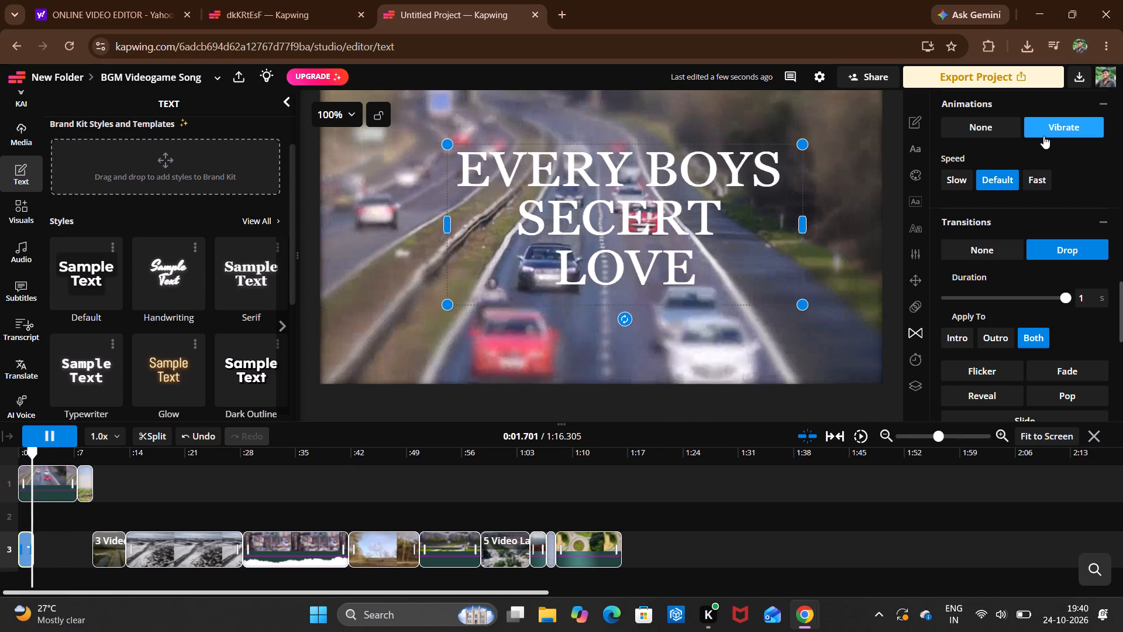
Look through the title's animation, position, adjustment, border, background, text colour, font and preset style settings.
left_click(919, 307)
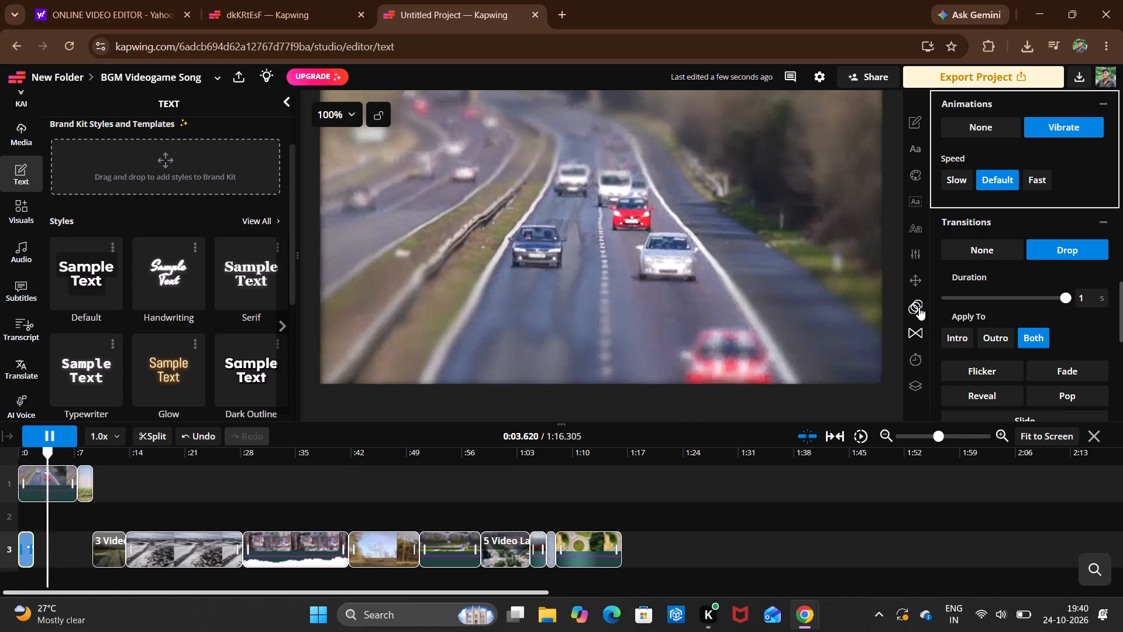
left_click(917, 276)
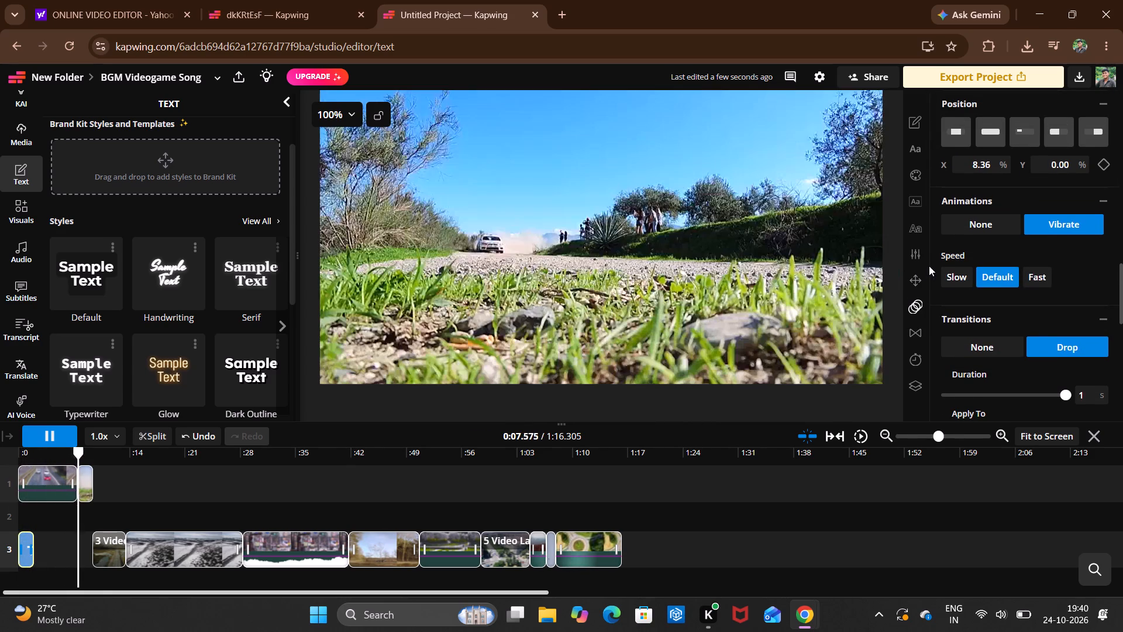
left_click(924, 272)
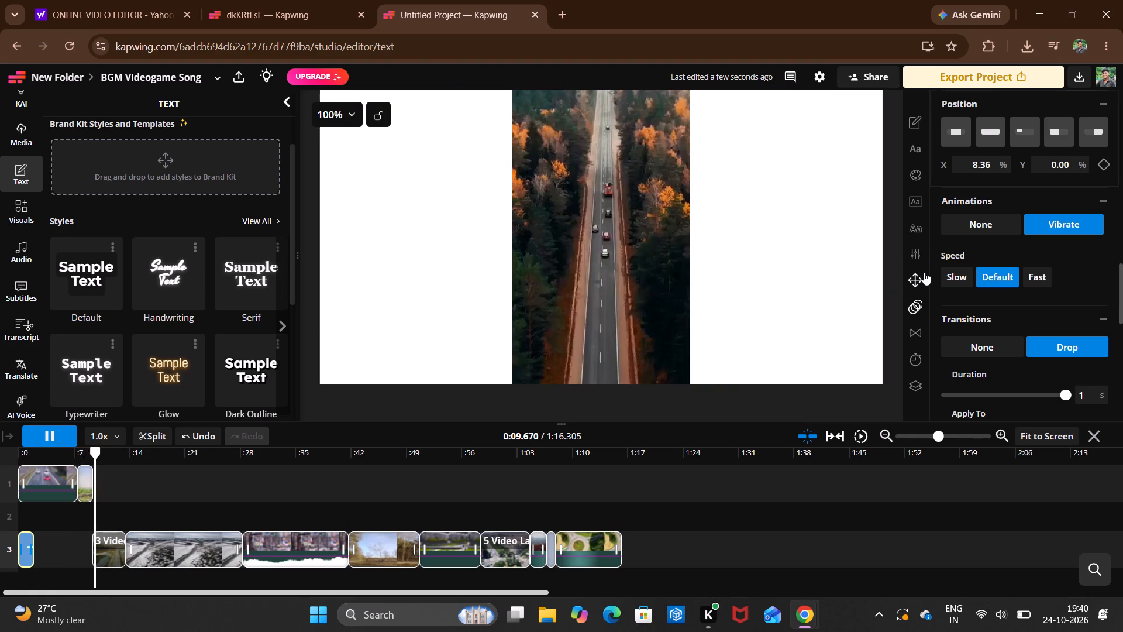
left_click(921, 253)
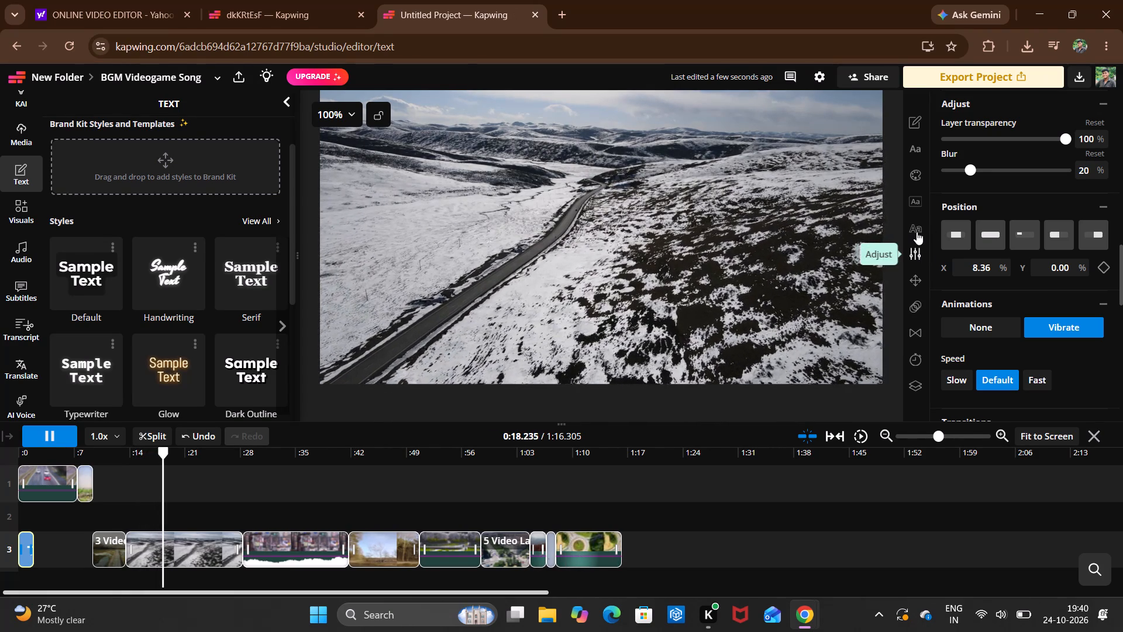
left_click(916, 230)
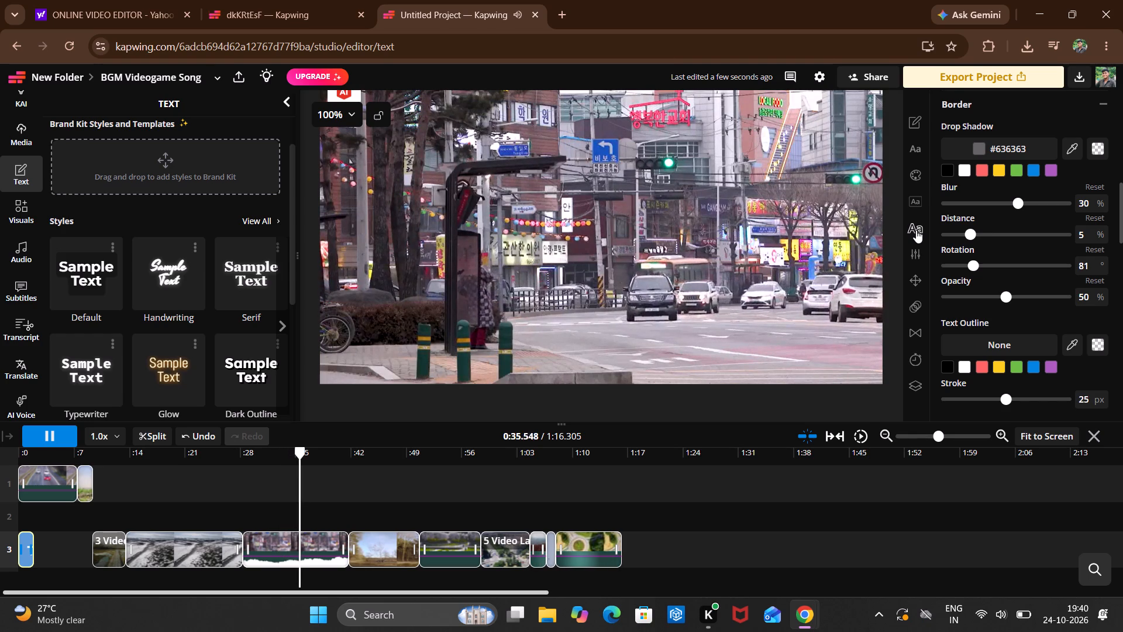
left_click(913, 215)
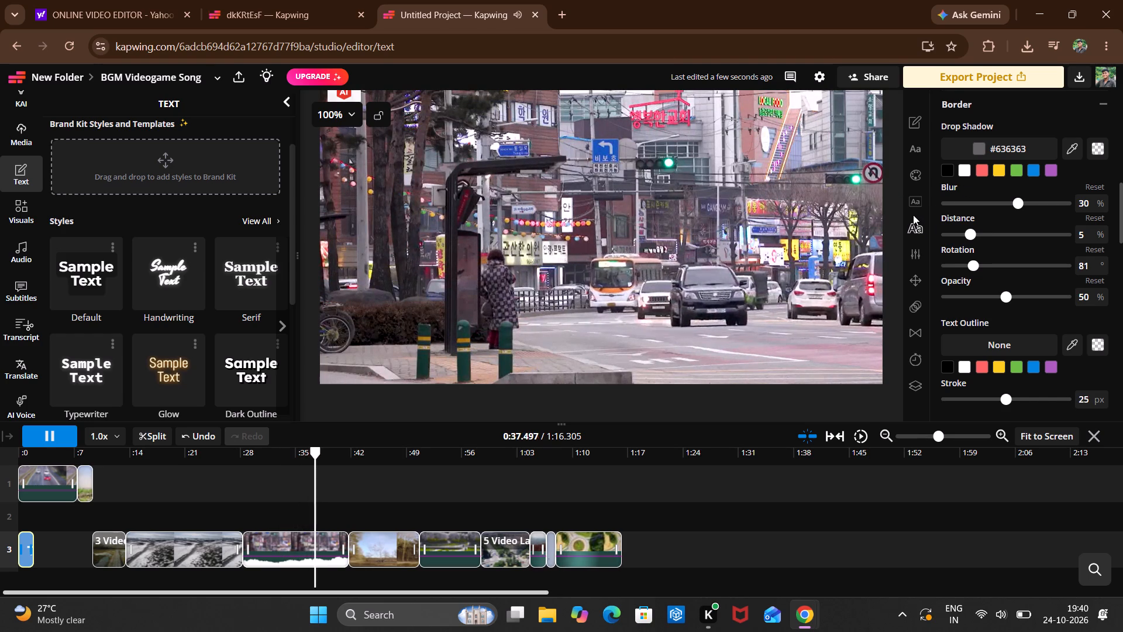
left_click(918, 207)
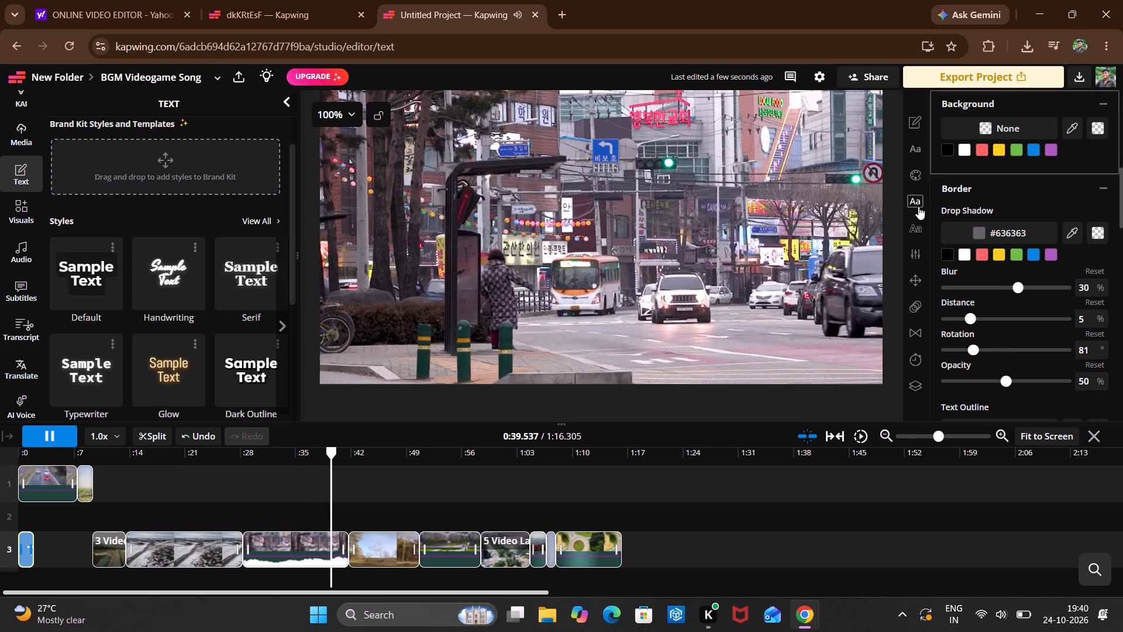
left_click(919, 176)
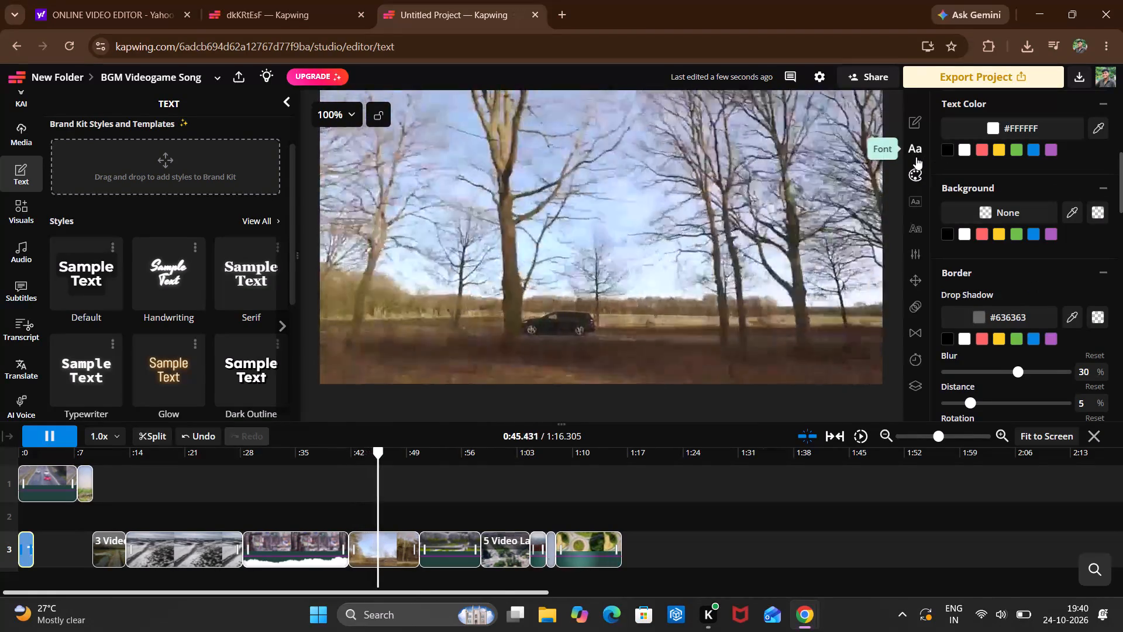
left_click(916, 157)
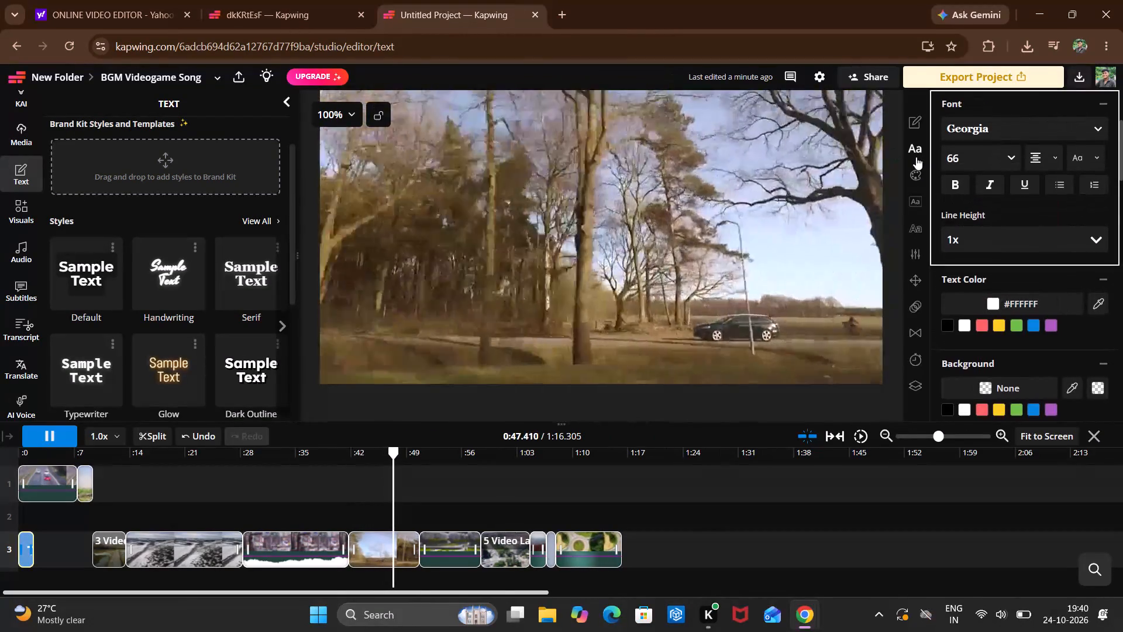
left_click(911, 116)
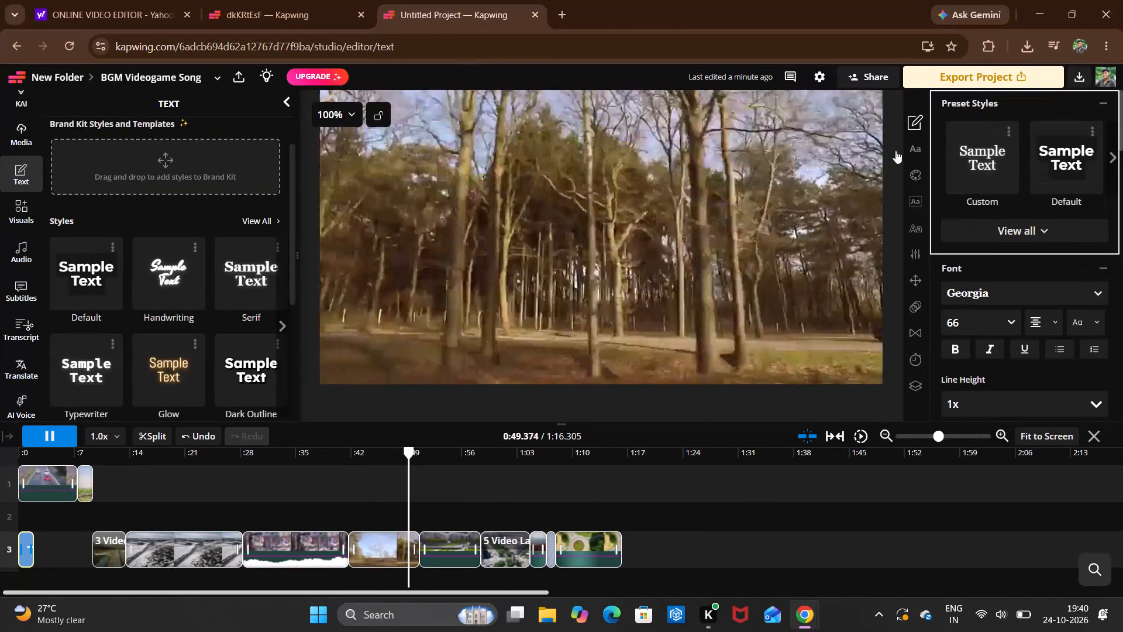
Add a Serif-style text layer over the roundabout clip near the end of the timeline, starting at about 1:14.6.
double_click(613, 530)
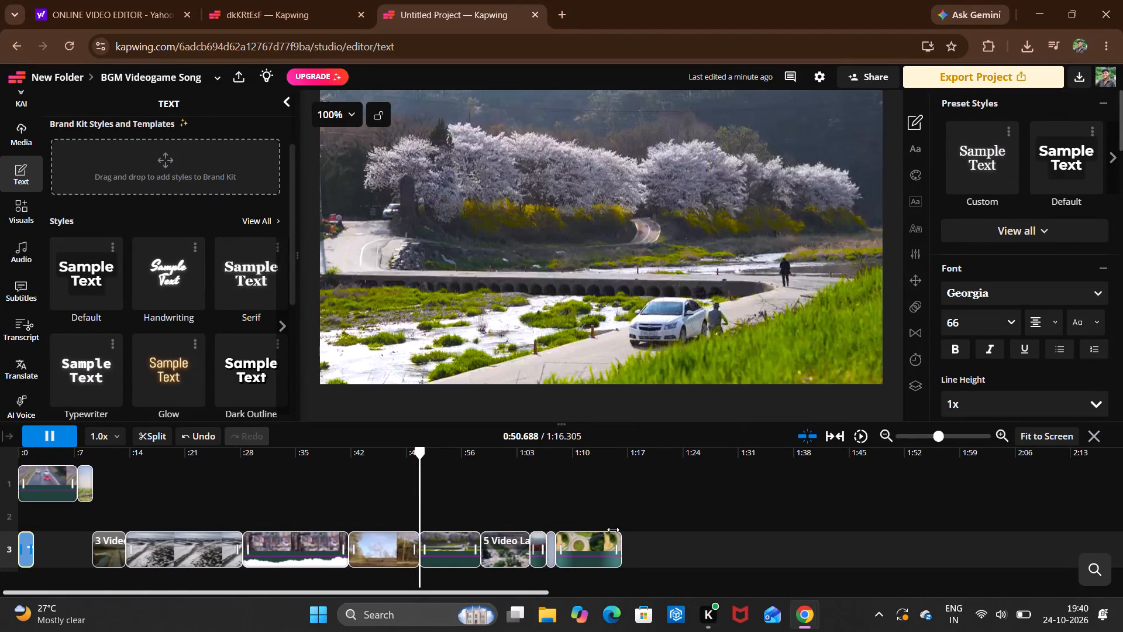
double_click(616, 520)
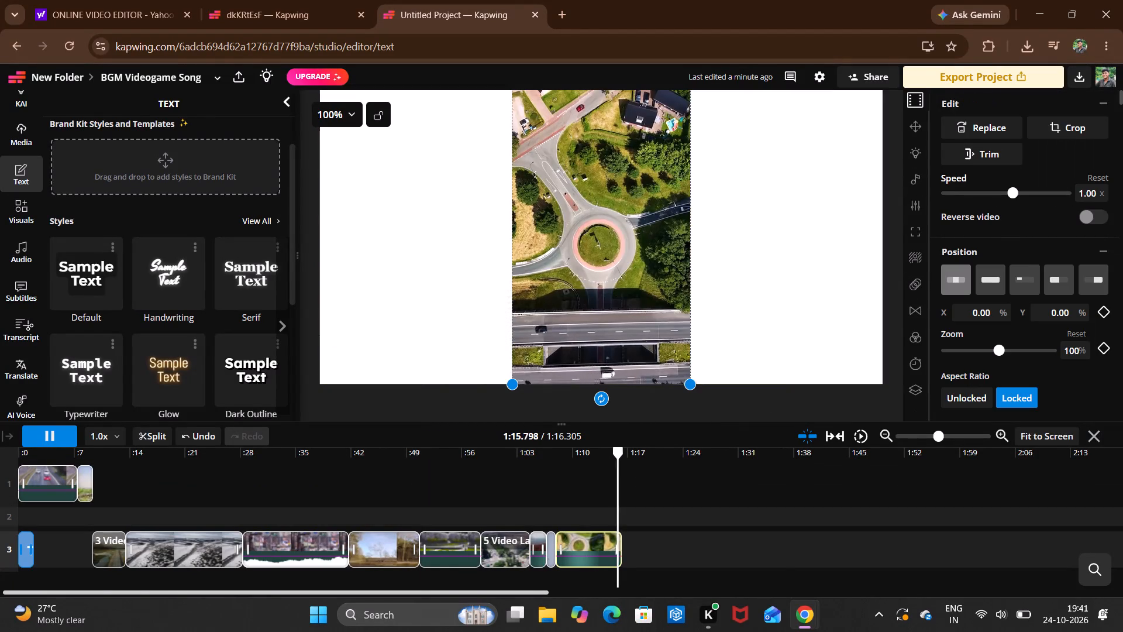
double_click(608, 514)
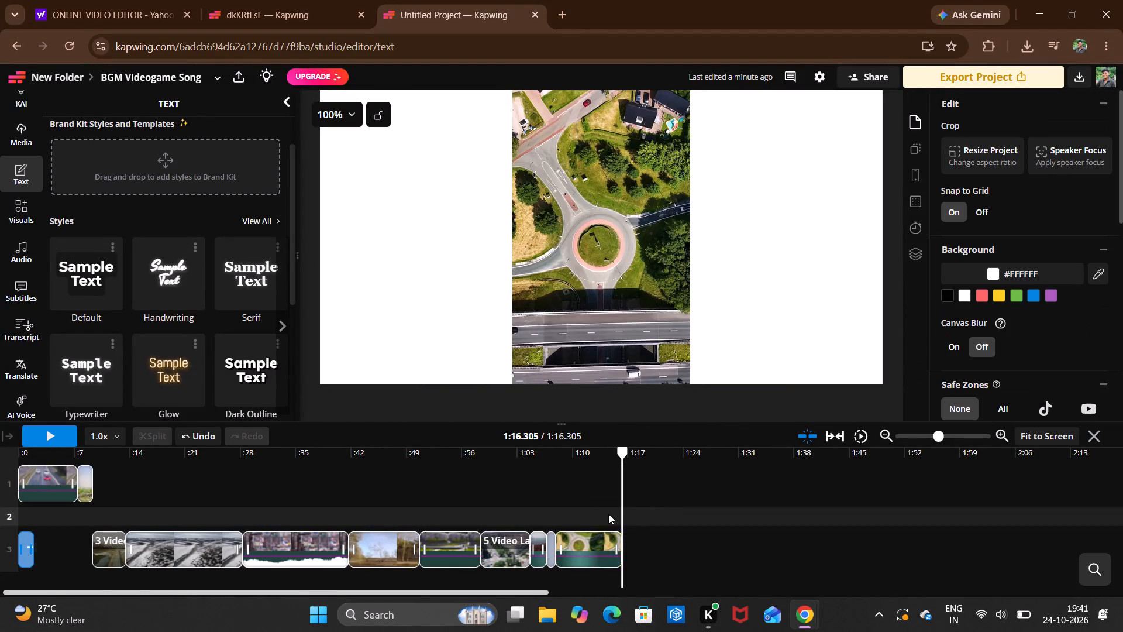
left_click(242, 288)
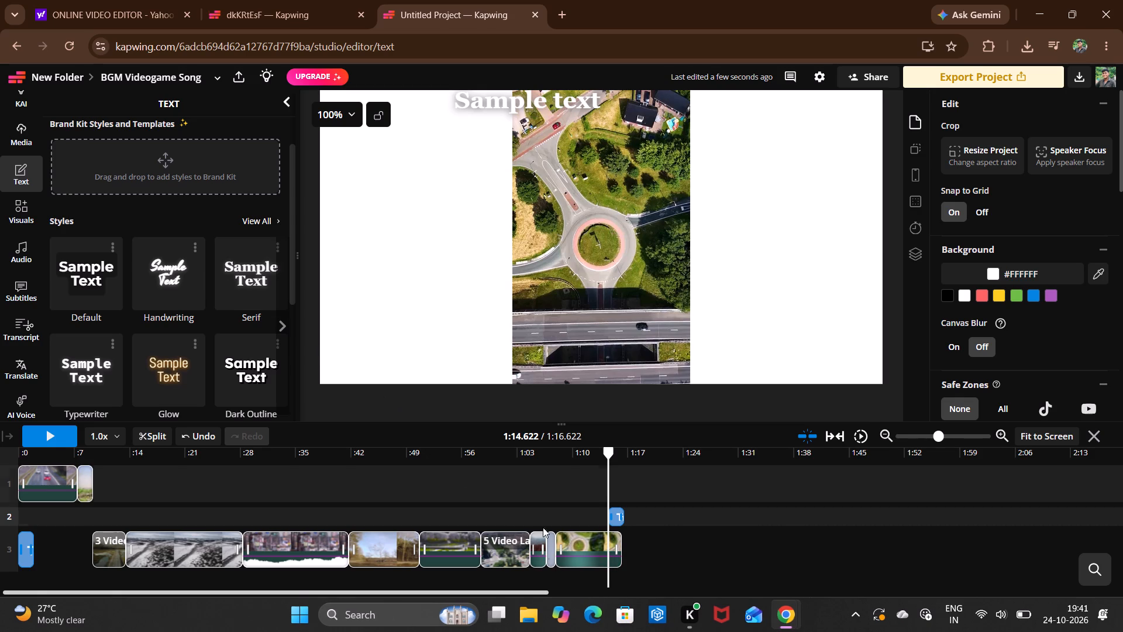
Delete the sample text layer that overhangs the end of the roundabout clip.
left_click(612, 555)
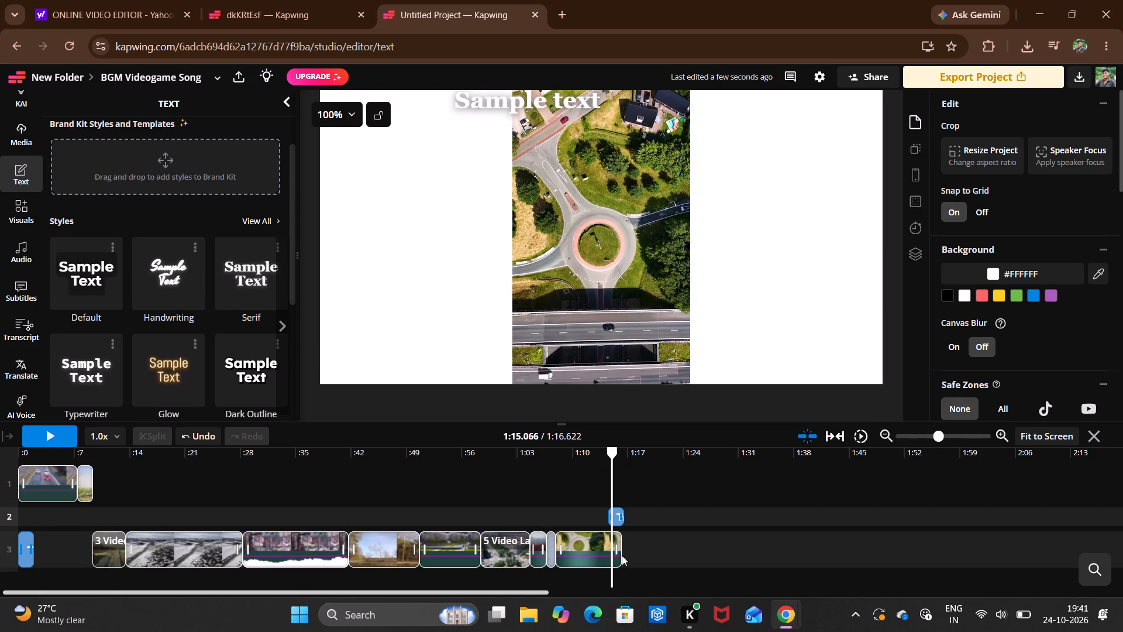
left_click(613, 520)
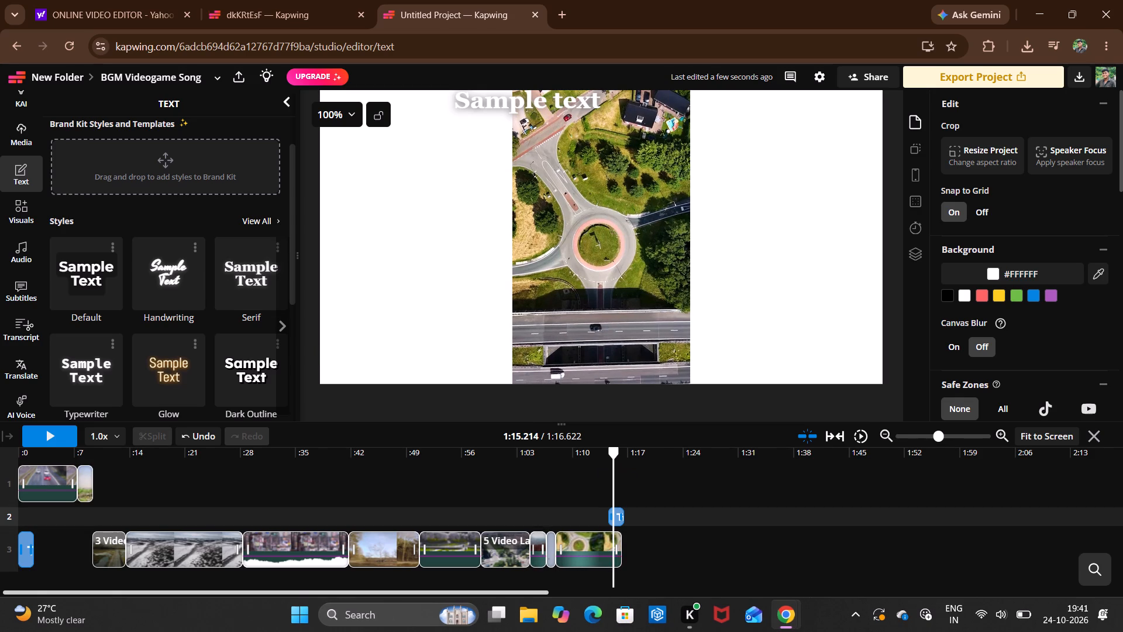
double_click(619, 520)
double_click(612, 517)
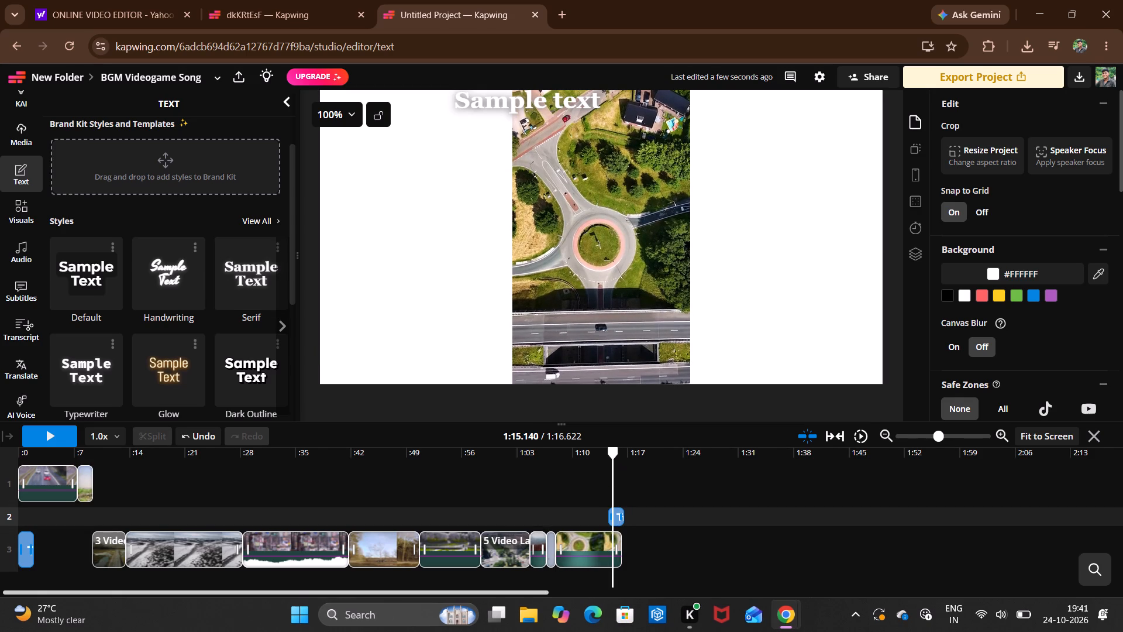
left_click(566, 508)
left_click_drag(566, 508, 623, 522)
double_click(623, 522)
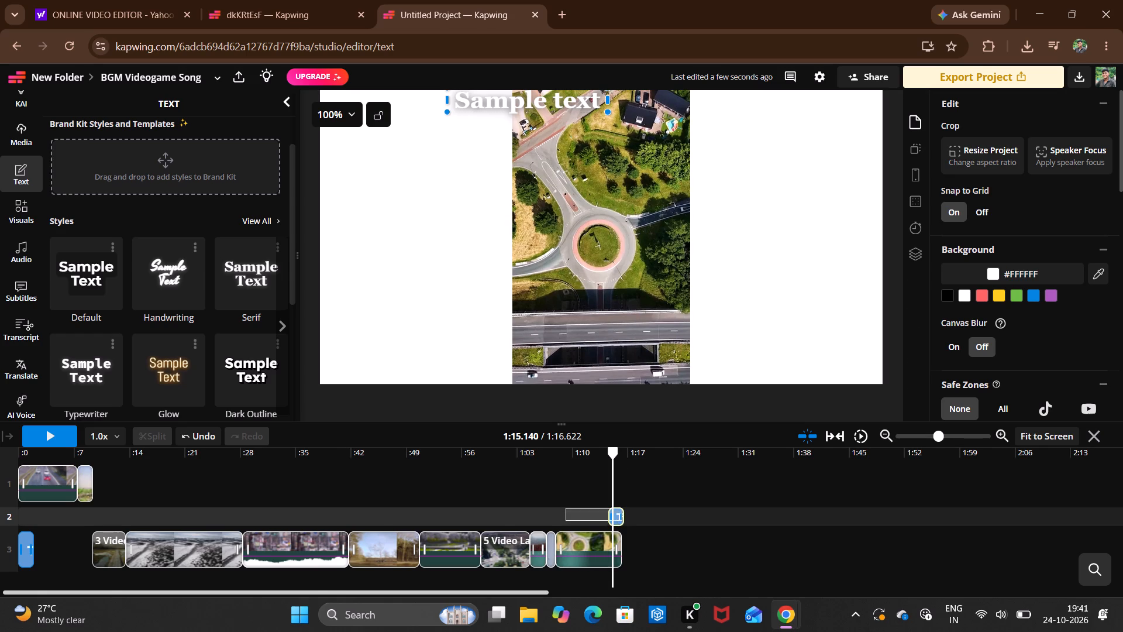
left_click(915, 377)
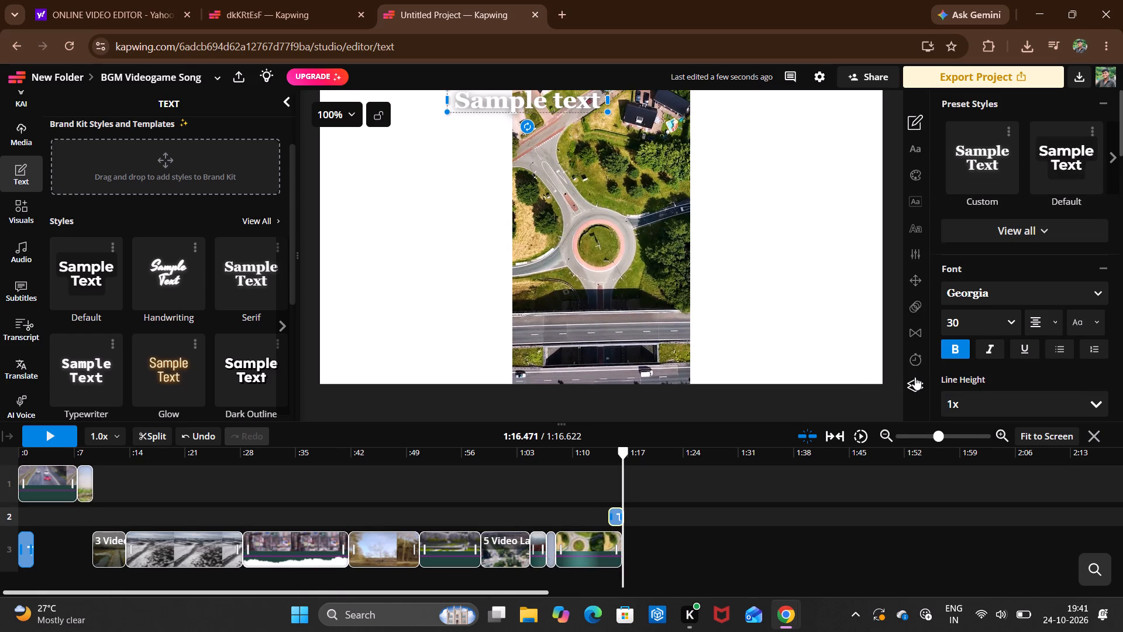
left_click(1074, 219)
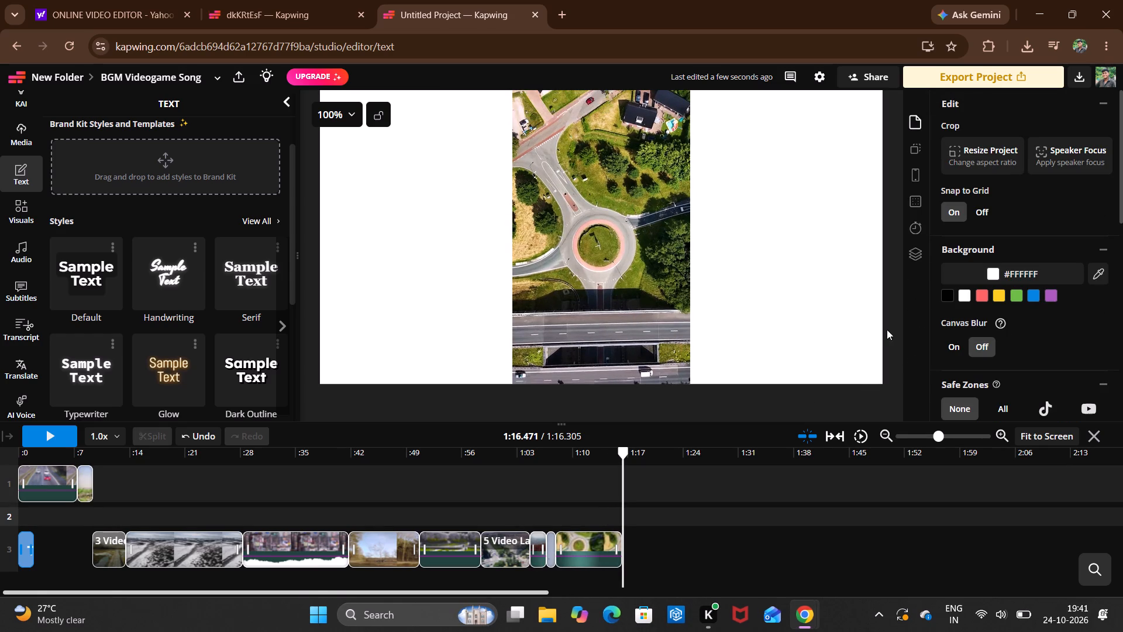
Split the roundabout clip at about 1:14.77 and delete the short leftover piece at its end.
left_click(620, 551)
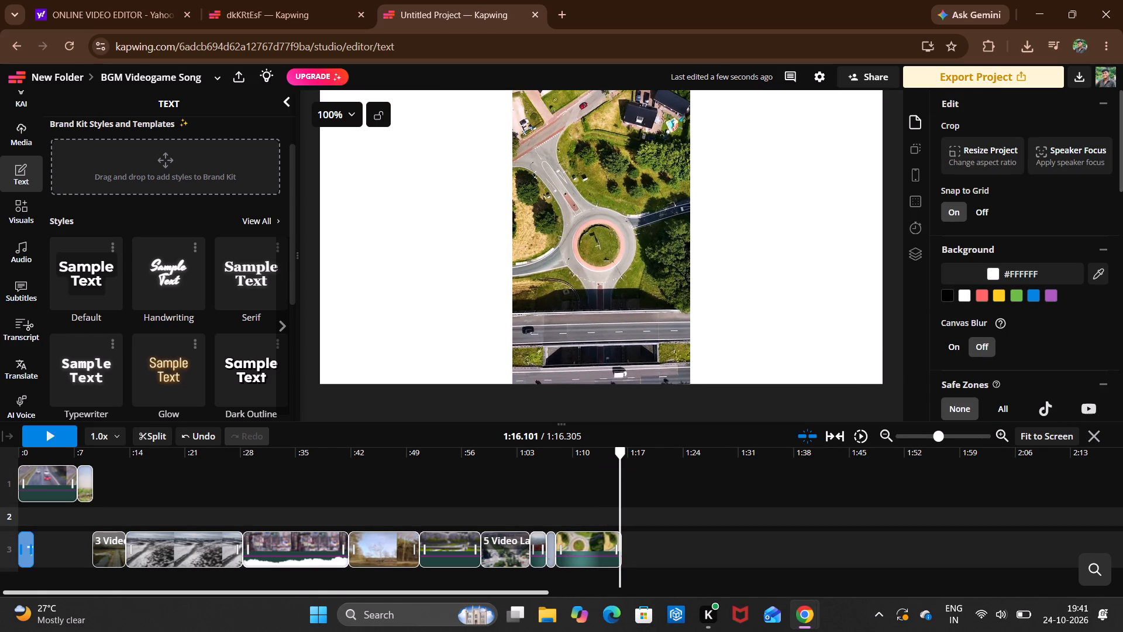
left_click_drag(620, 551, 609, 551)
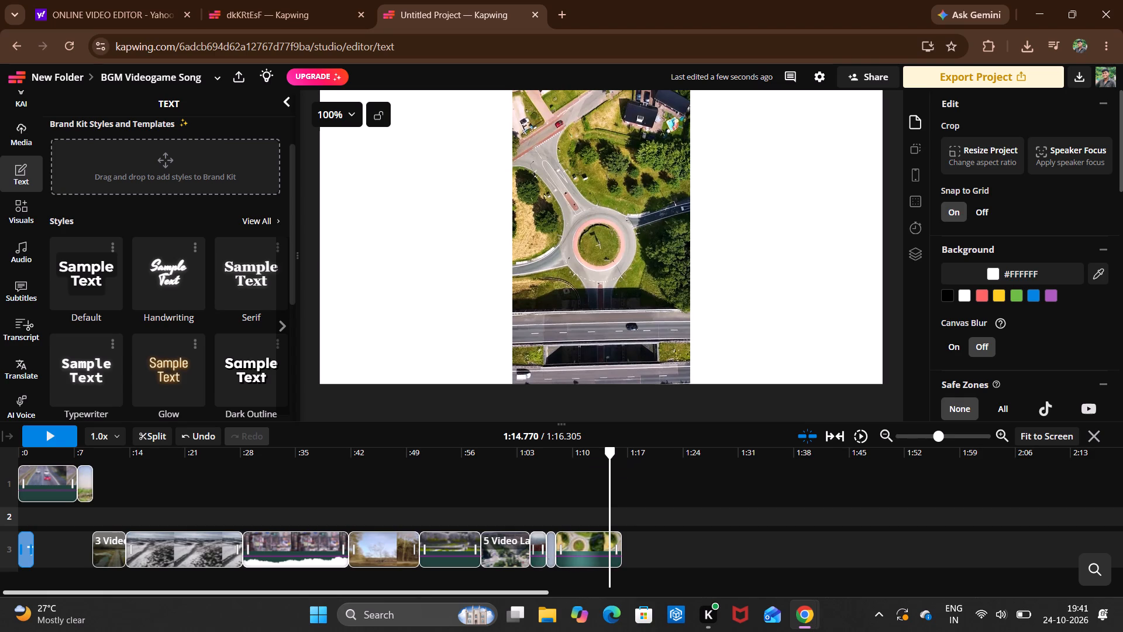
left_click(156, 433)
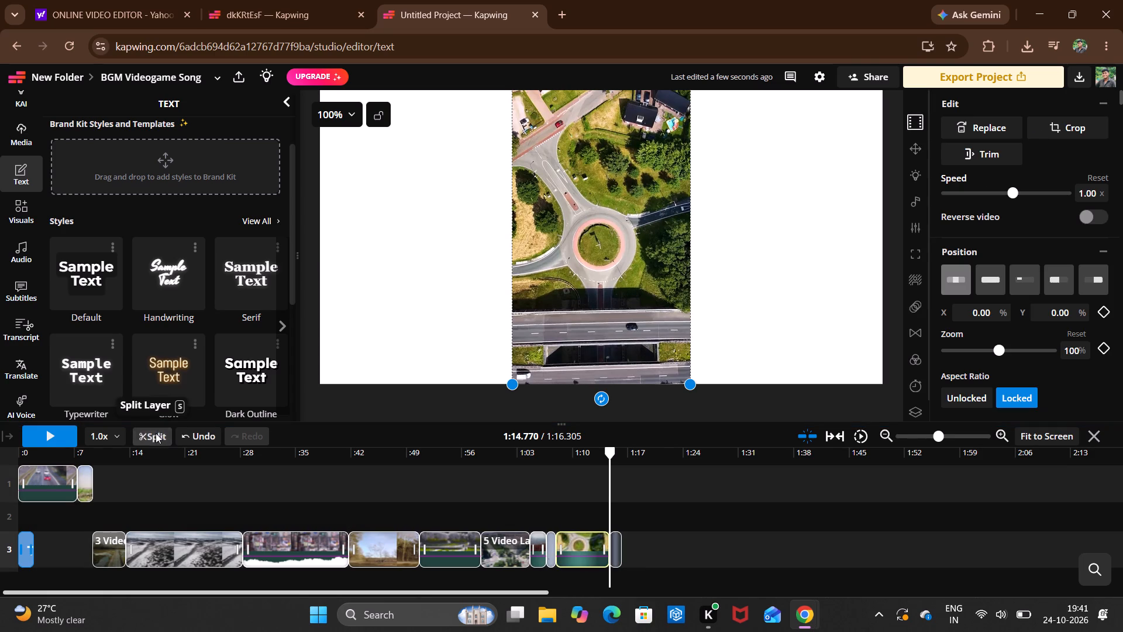
left_click(618, 554)
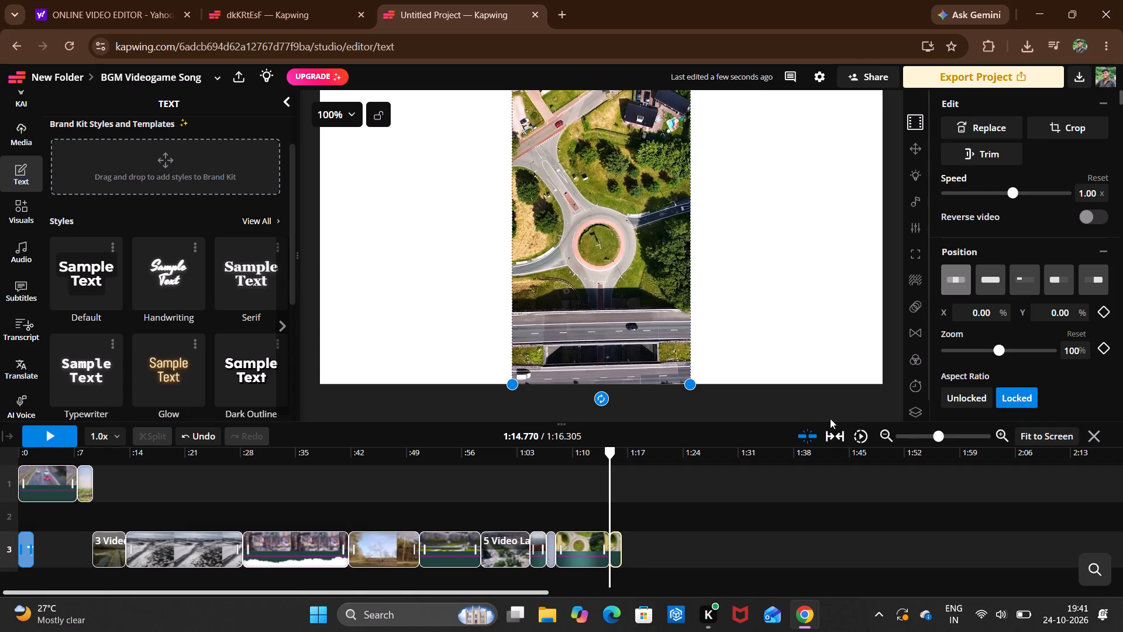
left_click(916, 410)
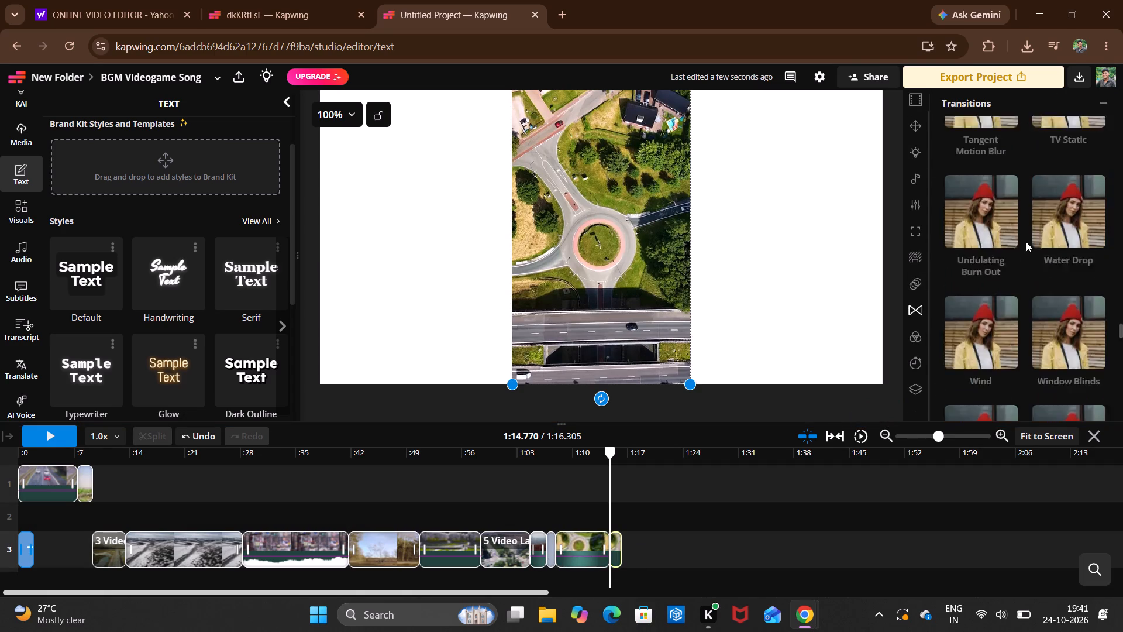
left_click(1065, 227)
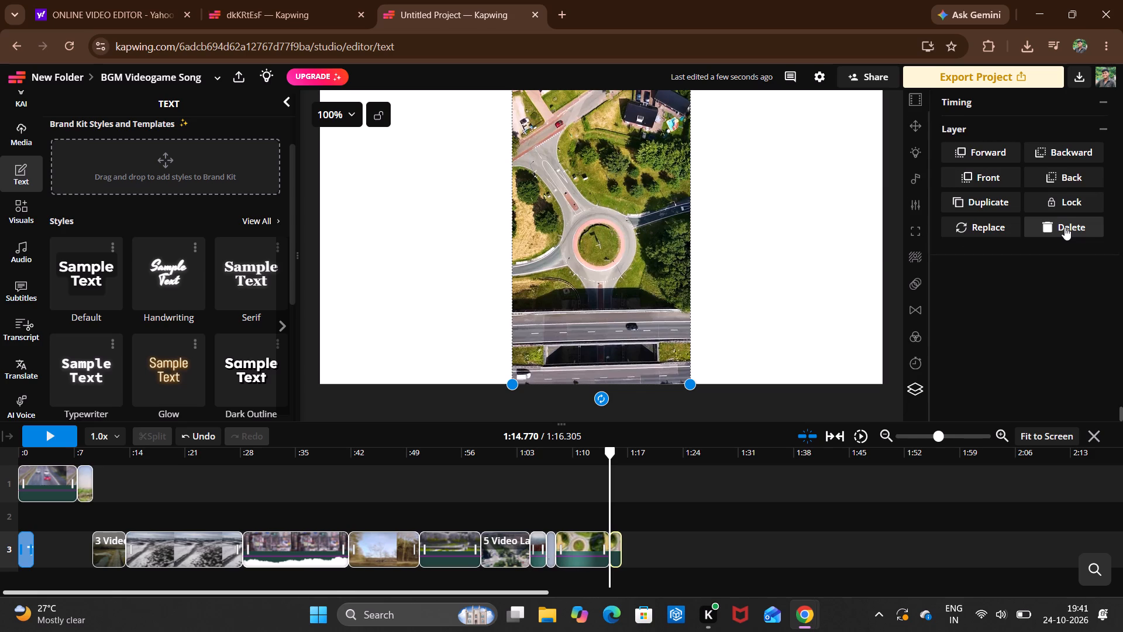
Add a Serif-style text layer starting at about 1:12.7 and place it across the middle of the roundabout clip.
double_click(593, 521)
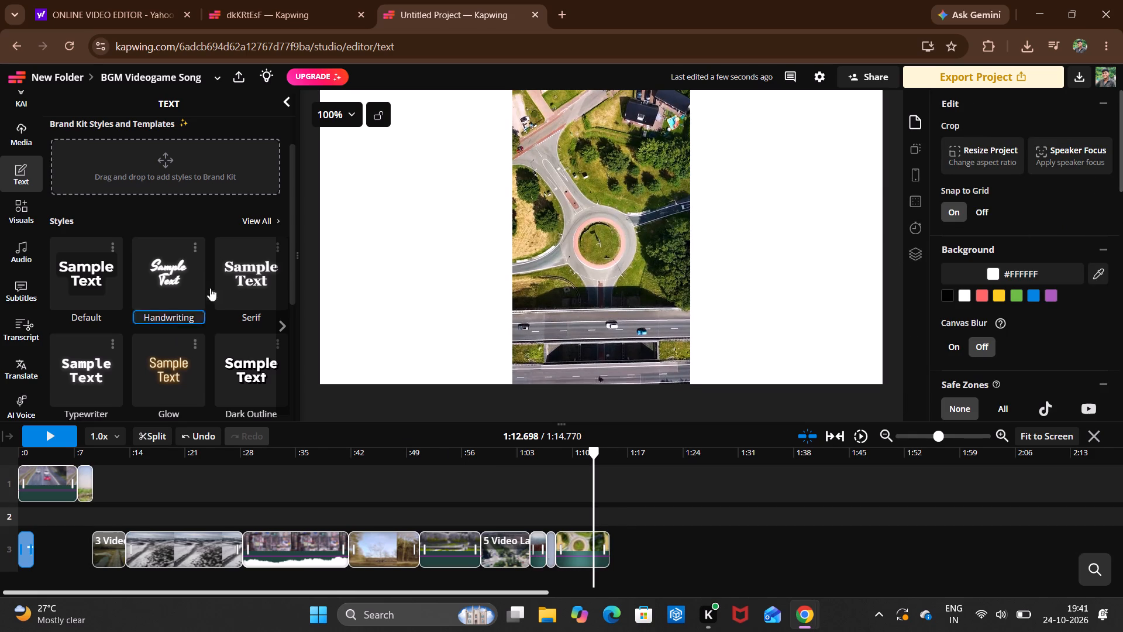
left_click(245, 288)
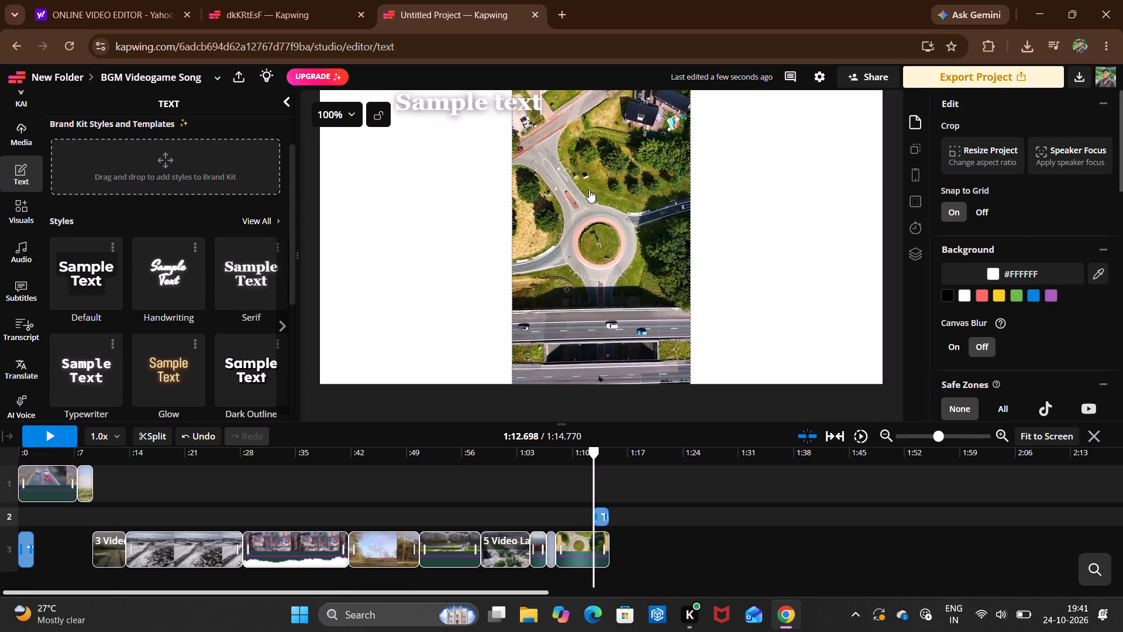
left_click(526, 98)
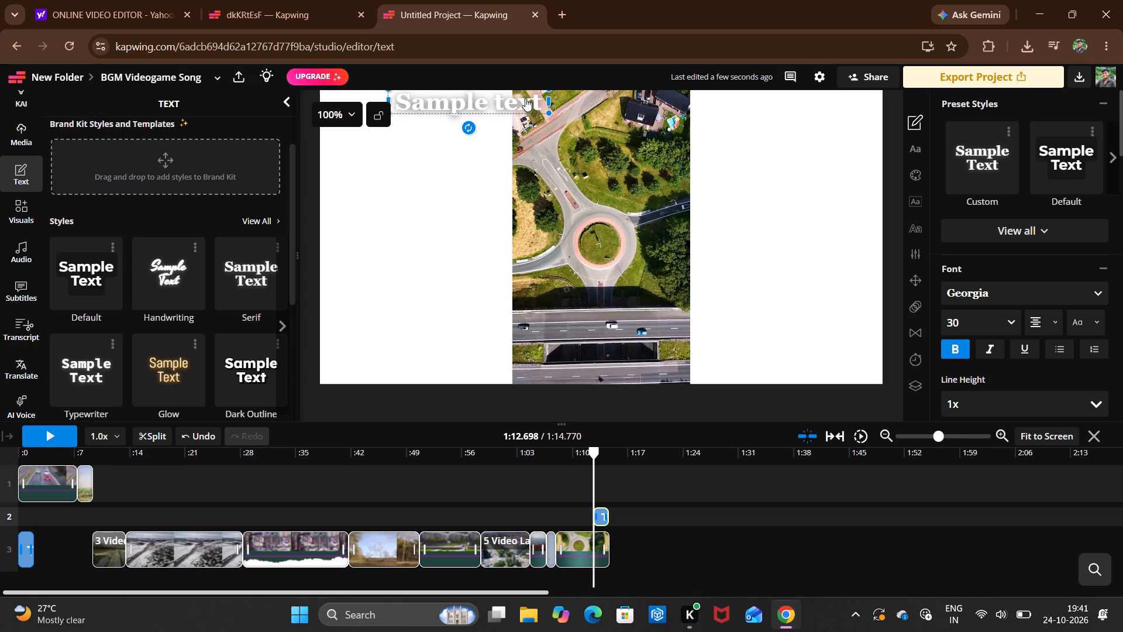
left_click_drag(524, 98, 667, 229)
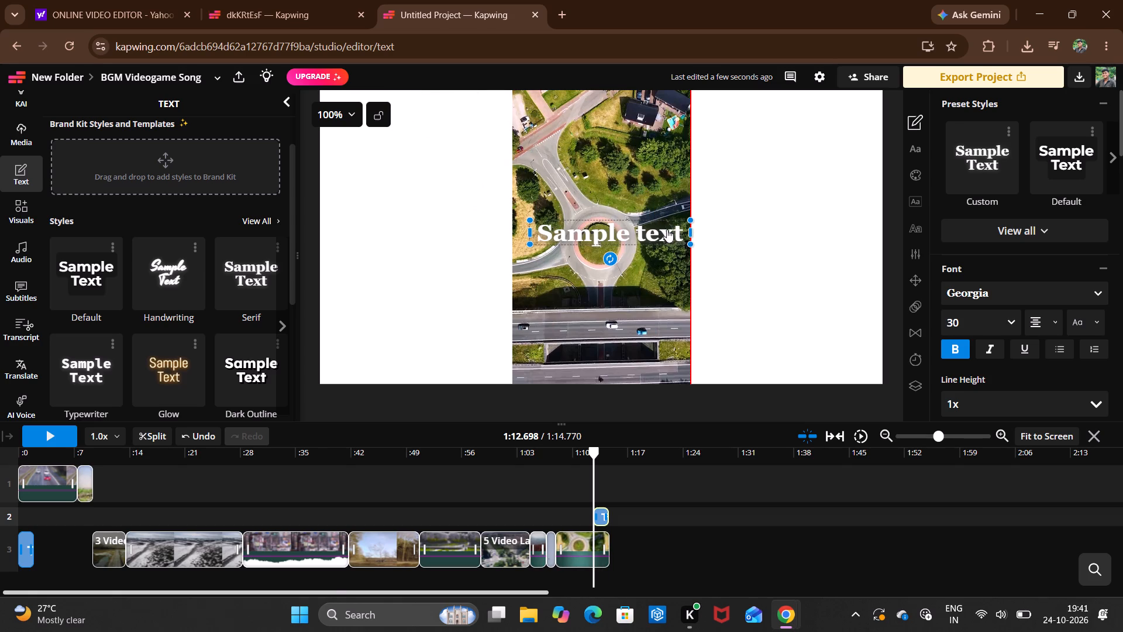
left_click_drag(667, 229, 654, 227)
Replace the new text layer's sample wording with "THANKYOU".
double_click(664, 227)
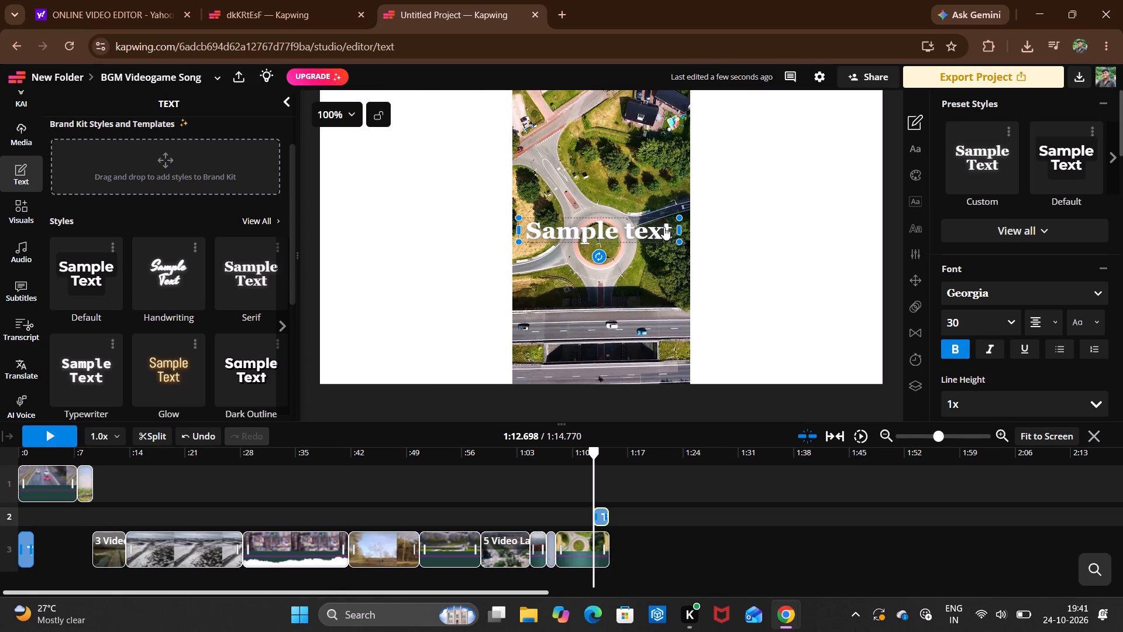
key("BackSpace")
key("BackSpace")
key("BackSpace")
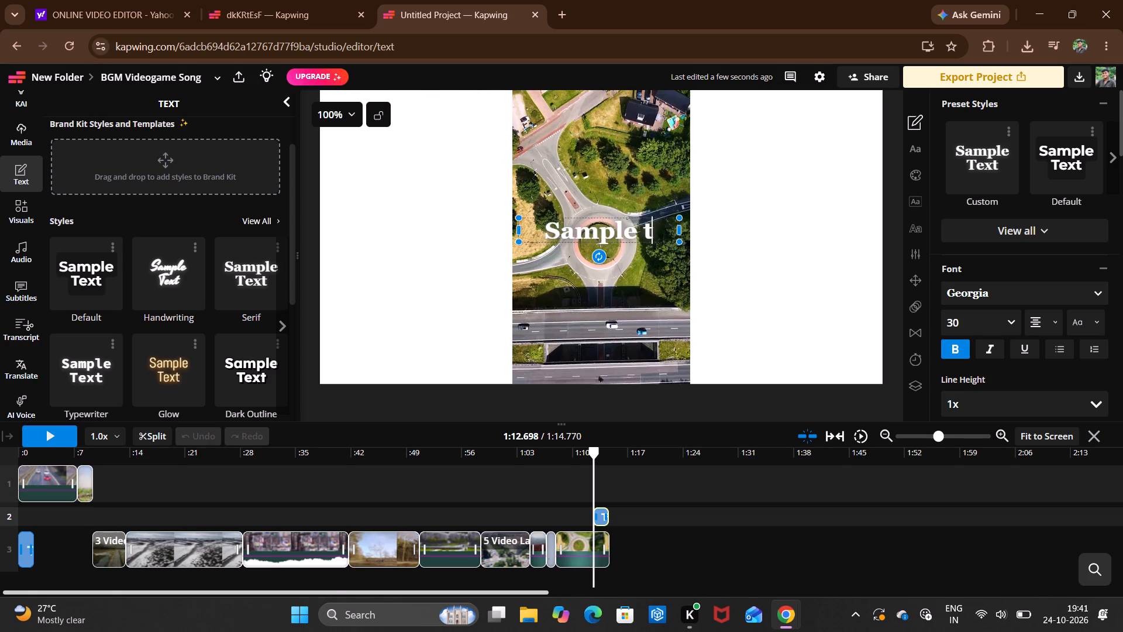
key("BackSpace")
key("BackSpace")
key("BackSpace")
key("BackSpace")
key("BackSpace")
key("BackSpace")
key("BackSpace")
key("BackSpace")
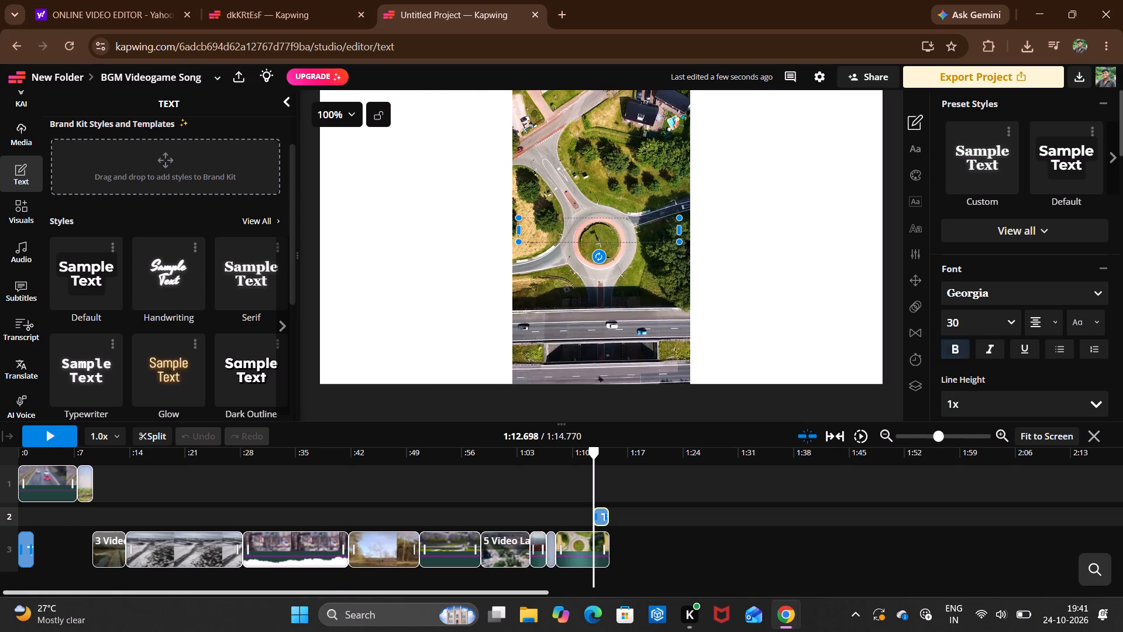
type("THANKYOU")
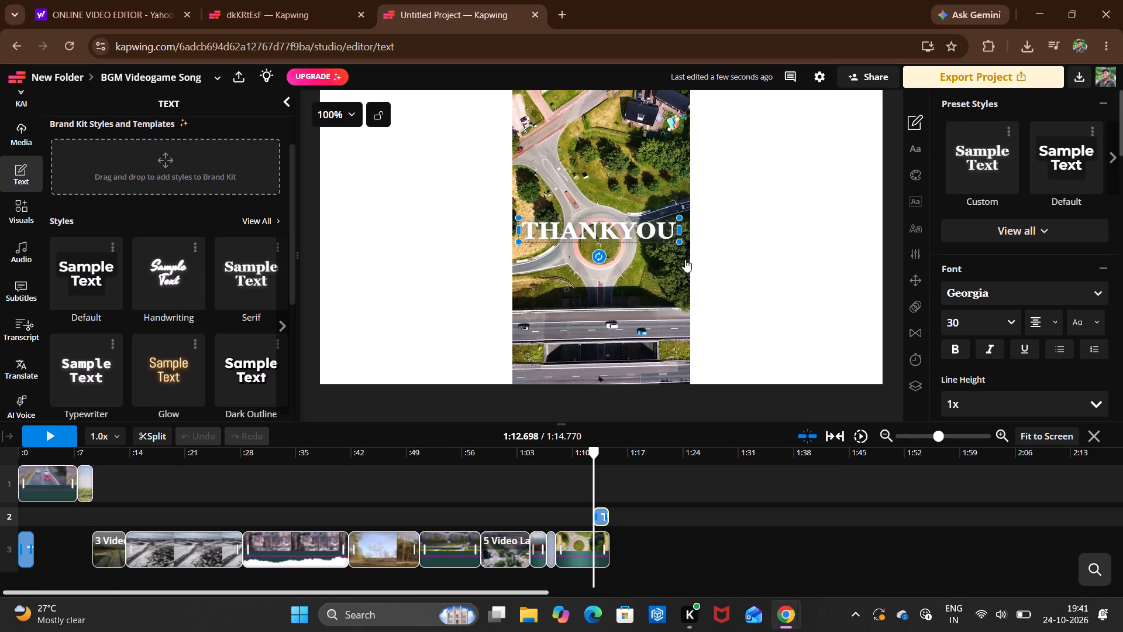
Enlarge the THANKYOU text slightly to font size 31, keeping it within the roundabout clip's width.
left_click_drag(678, 240, 691, 274)
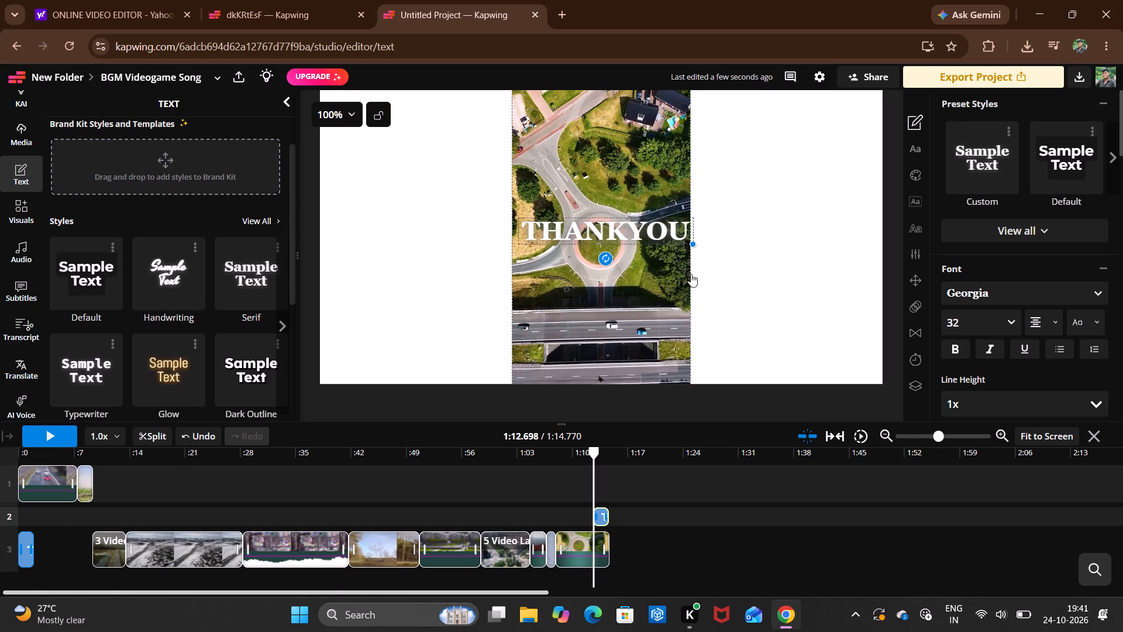
left_click_drag(691, 274, 685, 256)
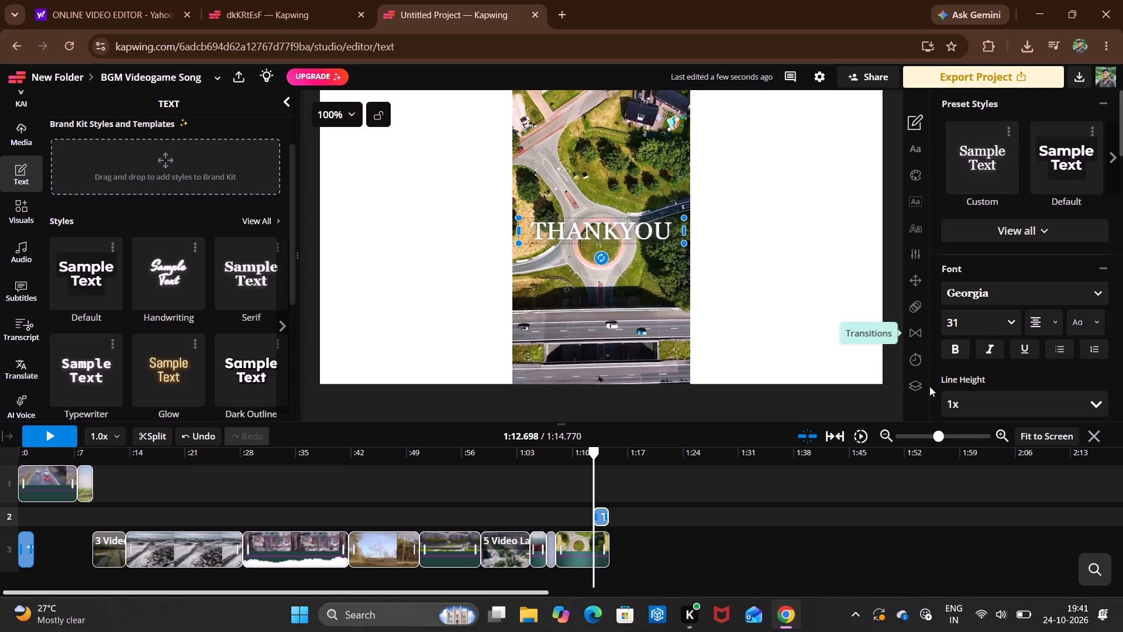
Apply the Fade transition to the THANKYOU text.
double_click(917, 387)
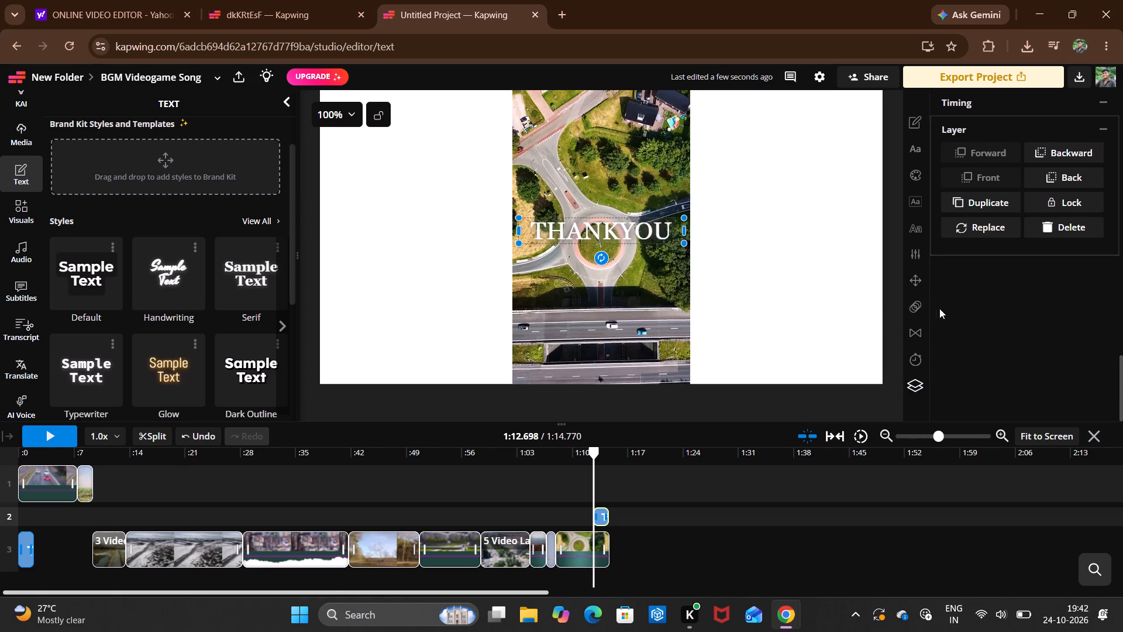
left_click(914, 355)
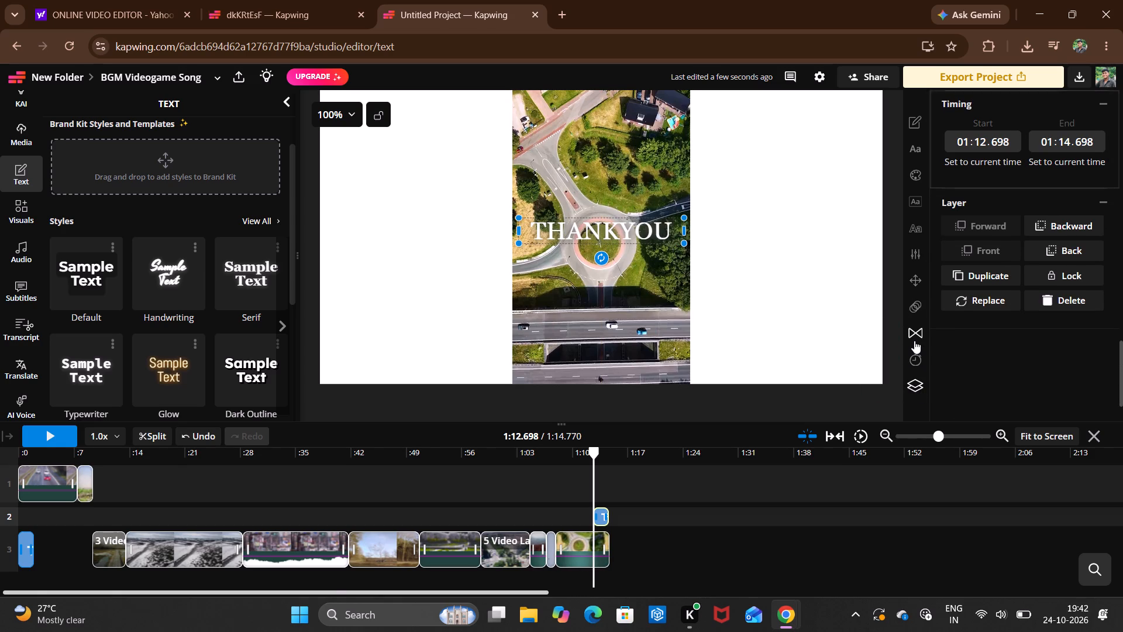
left_click(914, 341)
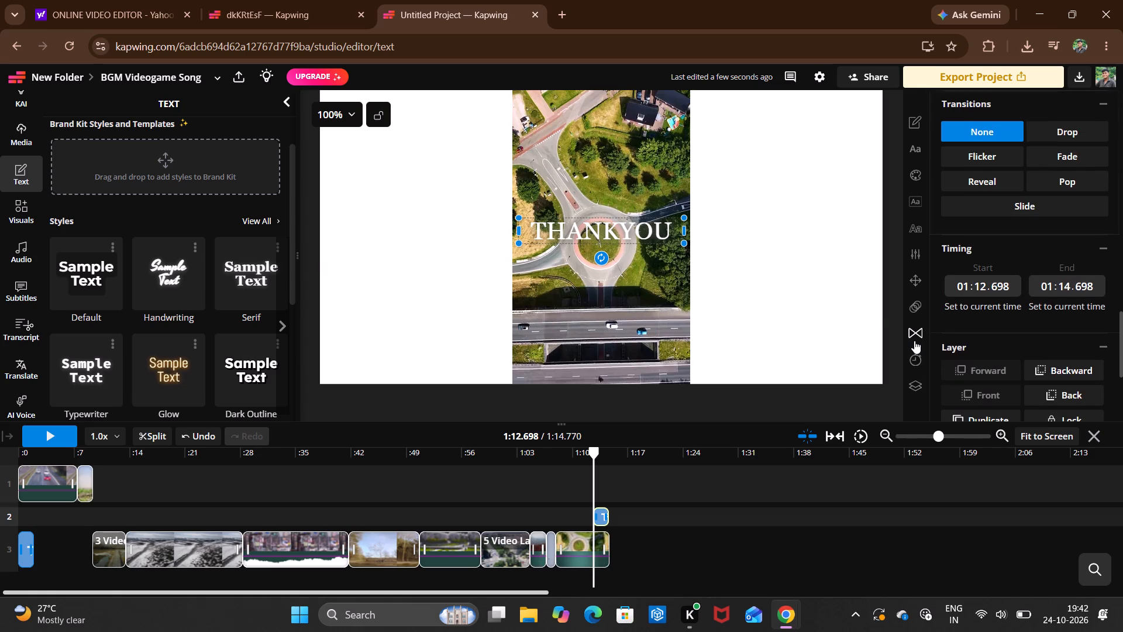
left_click(1060, 150)
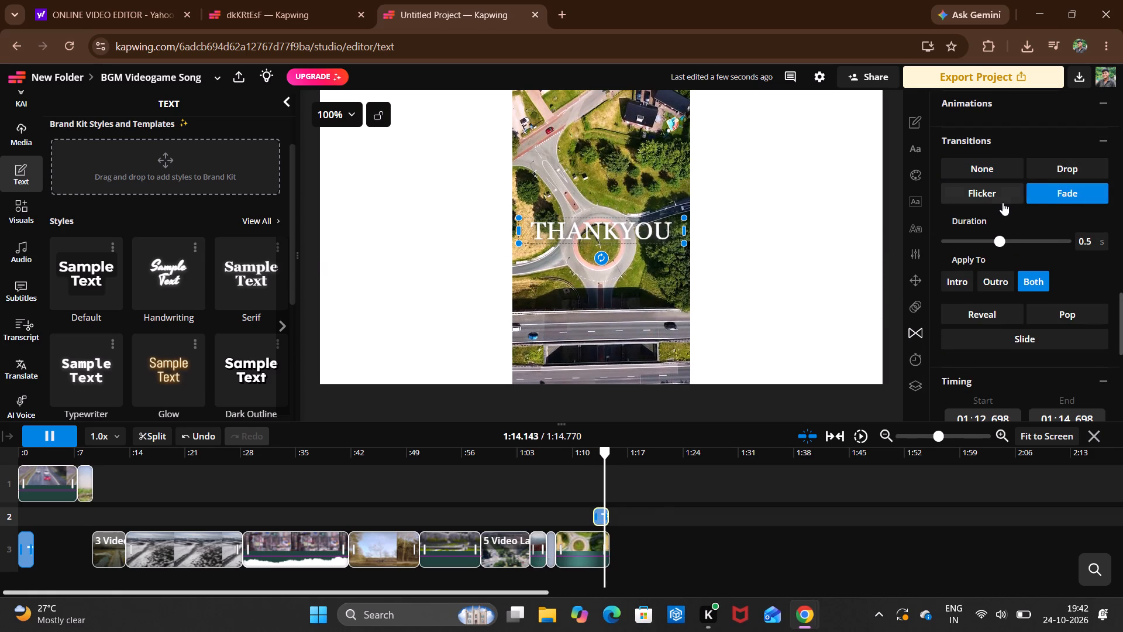
Apply the Vibrate animation to the THANKYOU text.
left_click(914, 312)
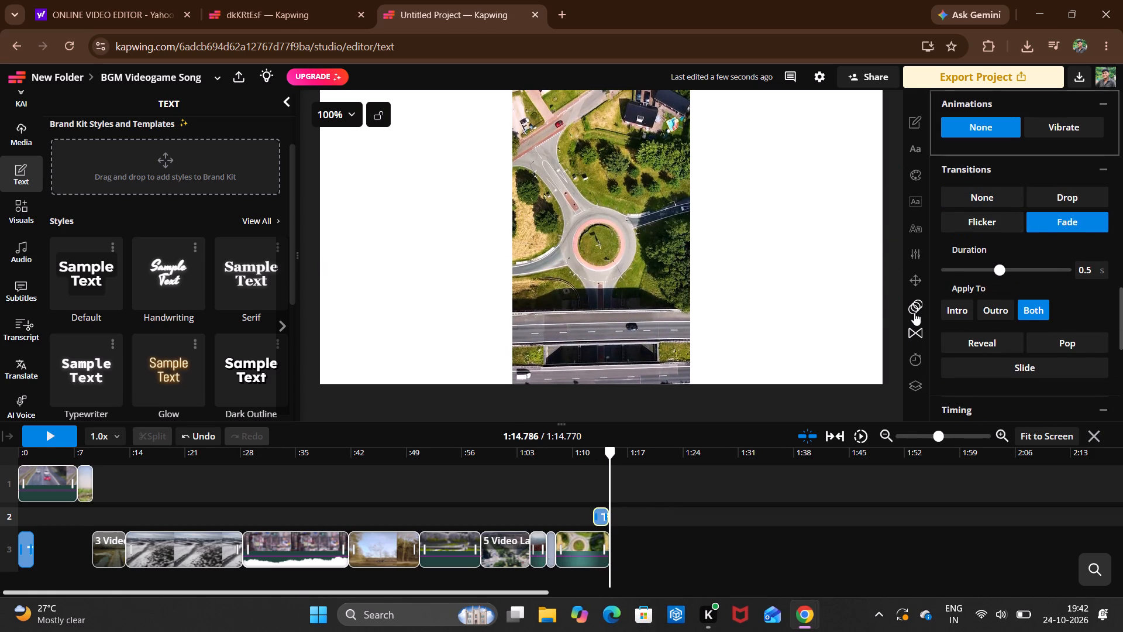
left_click(1043, 134)
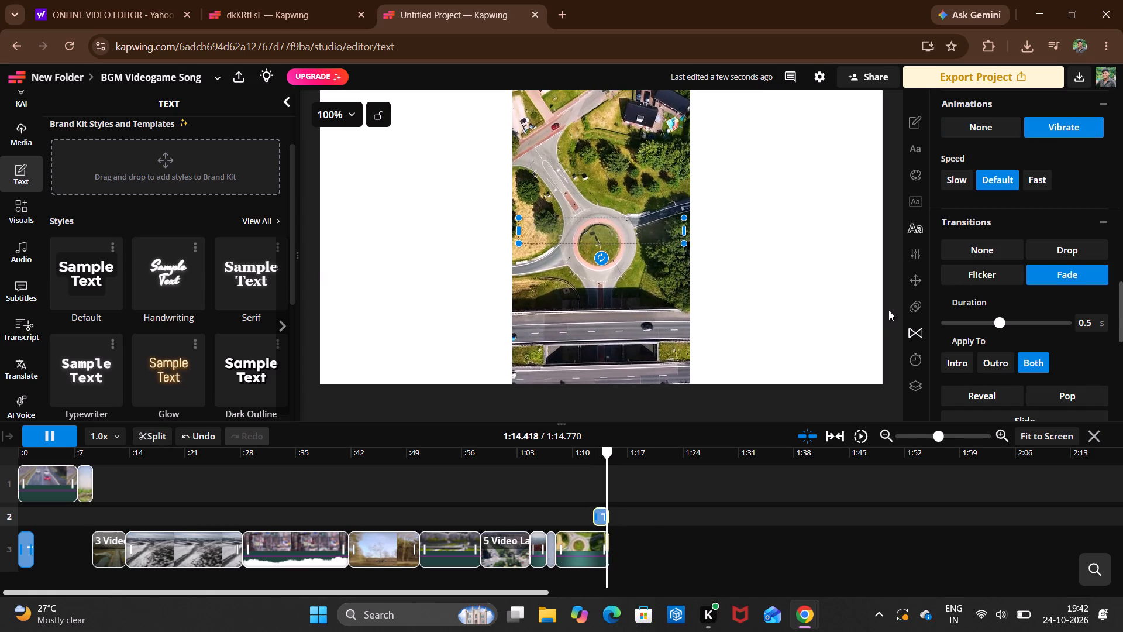
Set the THANKYOU text's drop shadow colour to black (#000000) and deselect the layer.
left_click(915, 311)
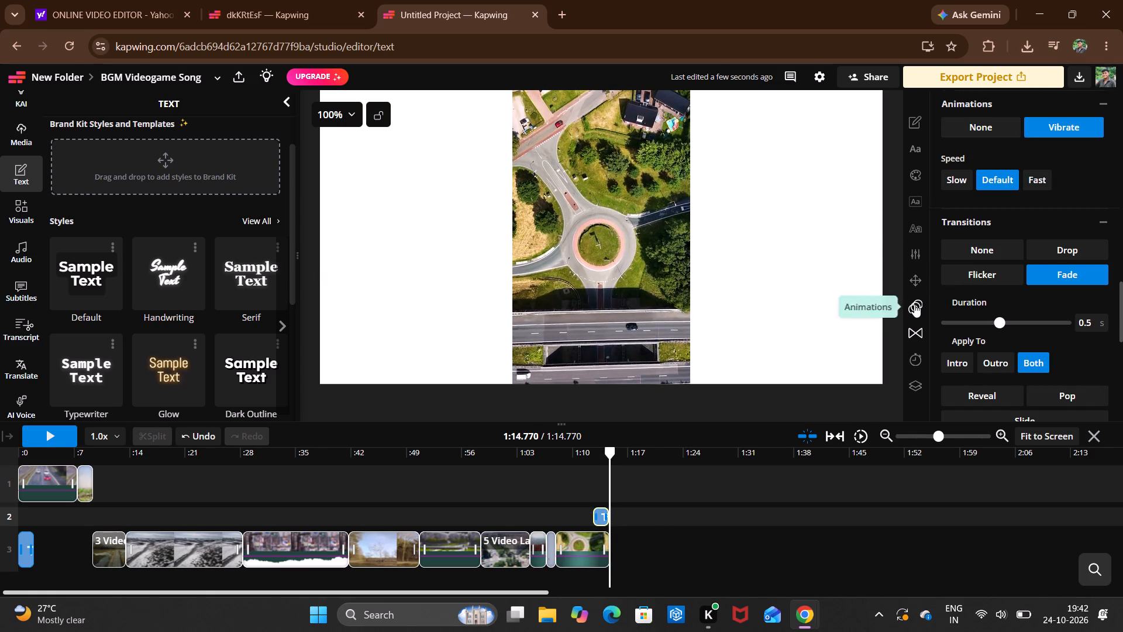
left_click(914, 304)
left_click(918, 288)
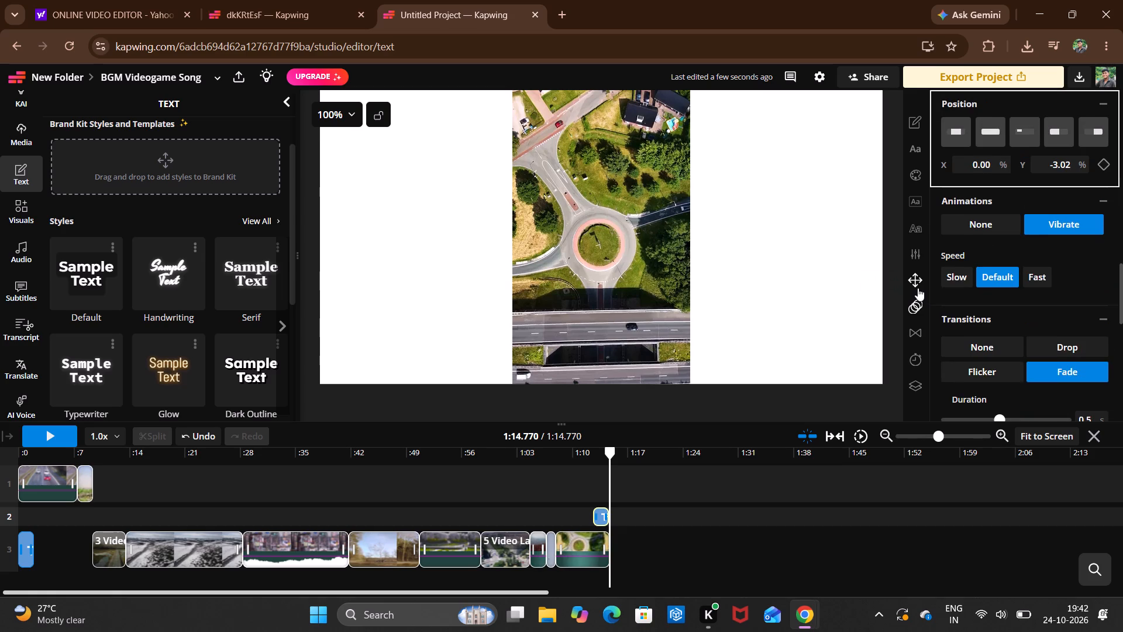
left_click(923, 253)
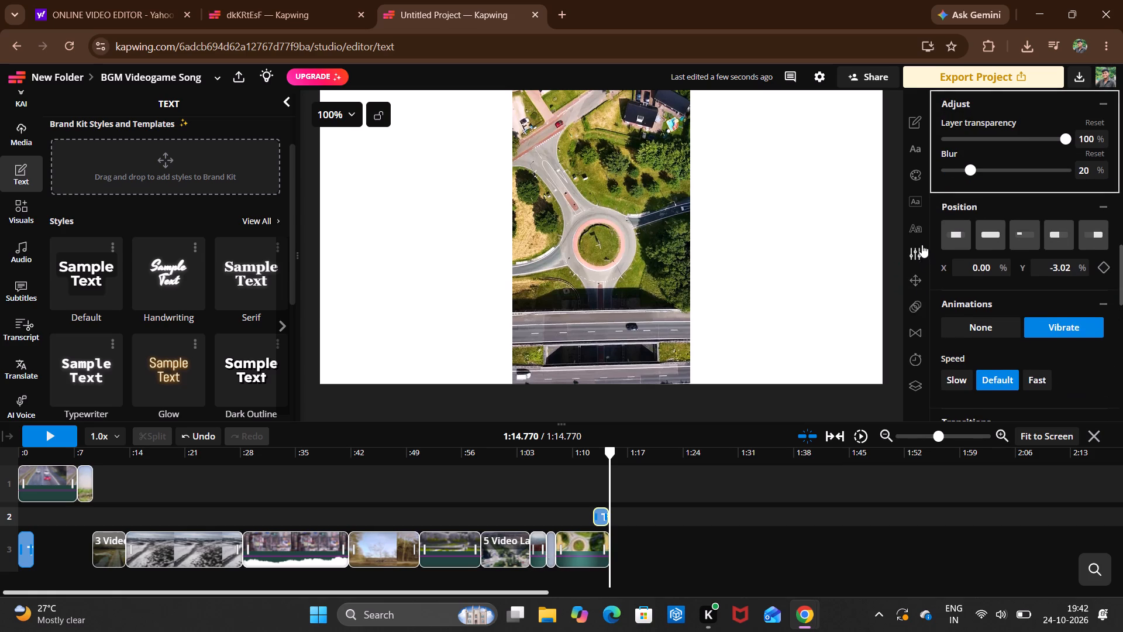
left_click(921, 236)
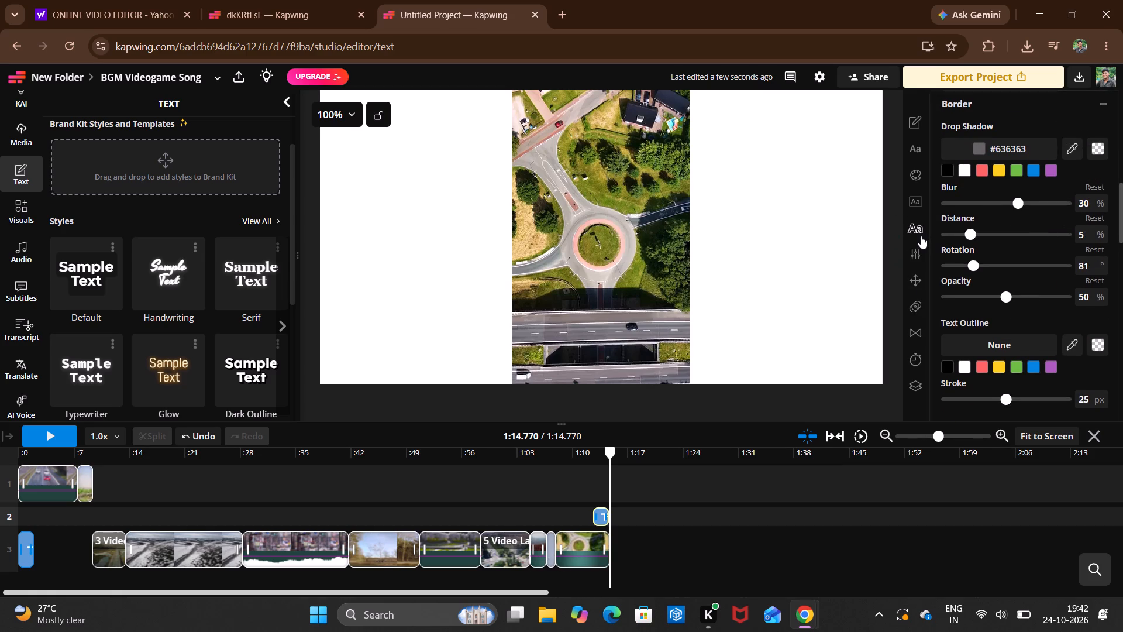
left_click(942, 174)
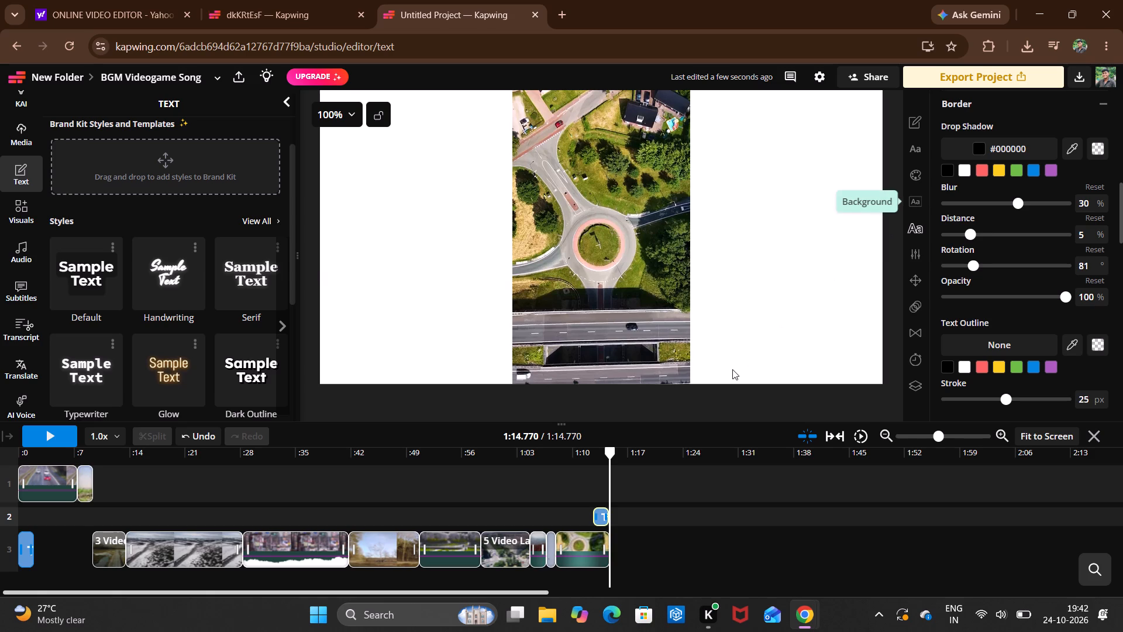
left_click(946, 173)
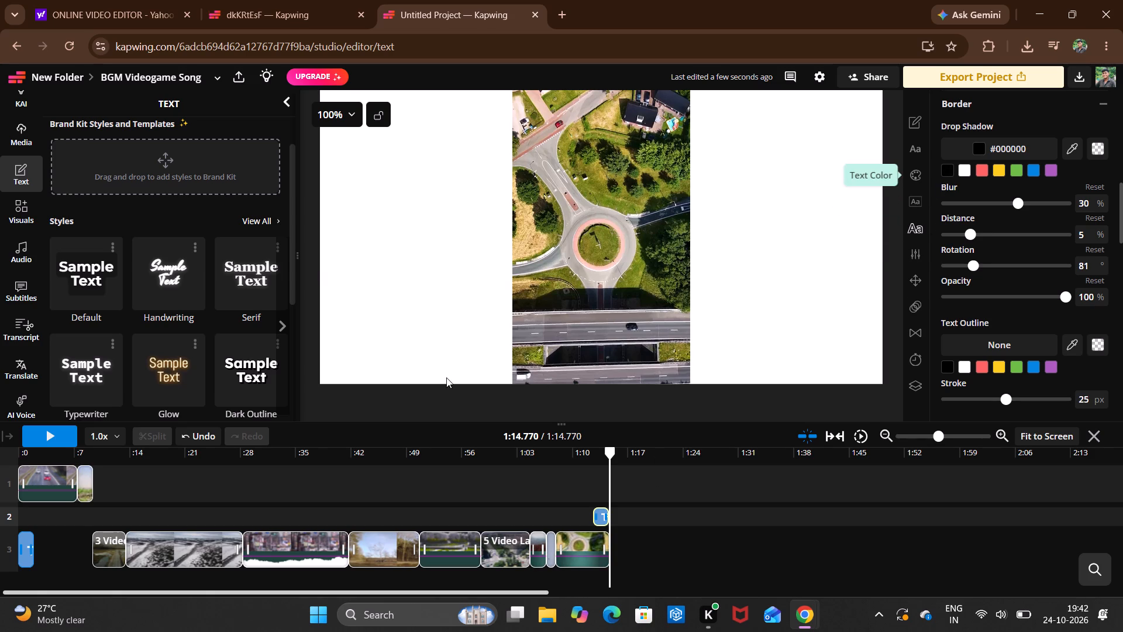
double_click(511, 490)
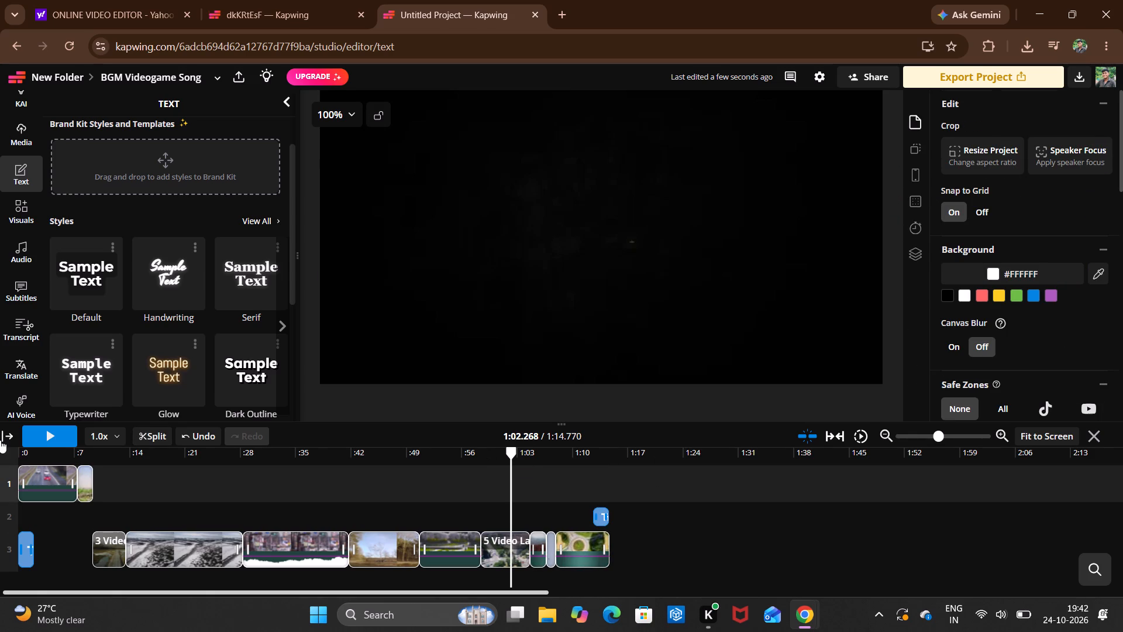
Play the video from about 1:02 through to the closing THANKYOU text to preview the ending.
left_click(34, 432)
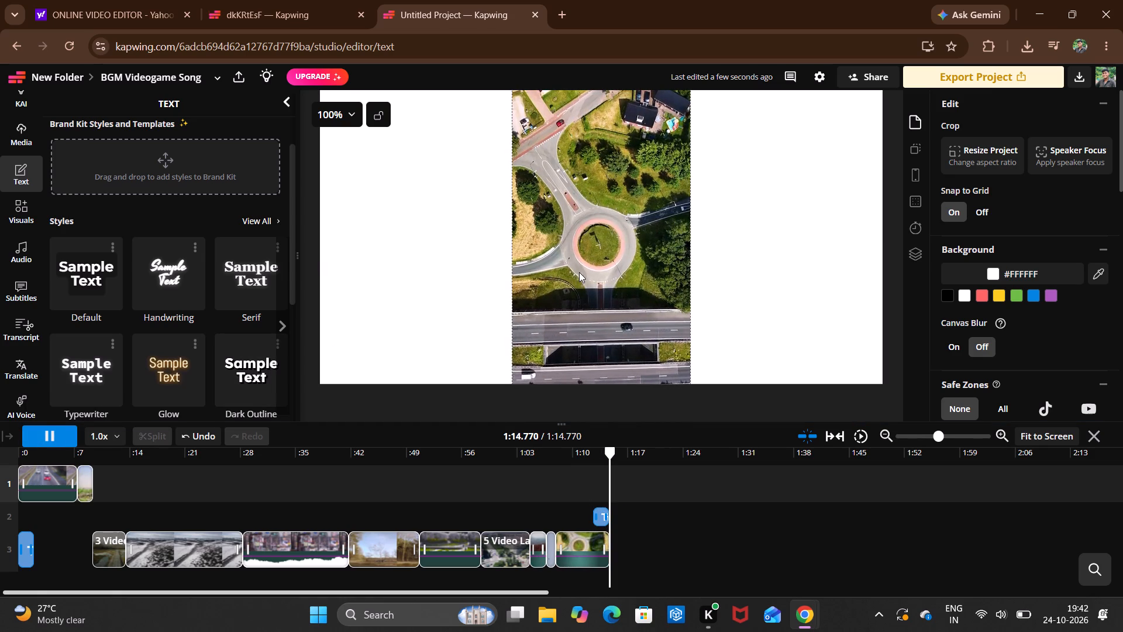
Select the THANKYOU text and review its position, adjustment, border, background, text colour, font and preset style settings.
double_click(598, 518)
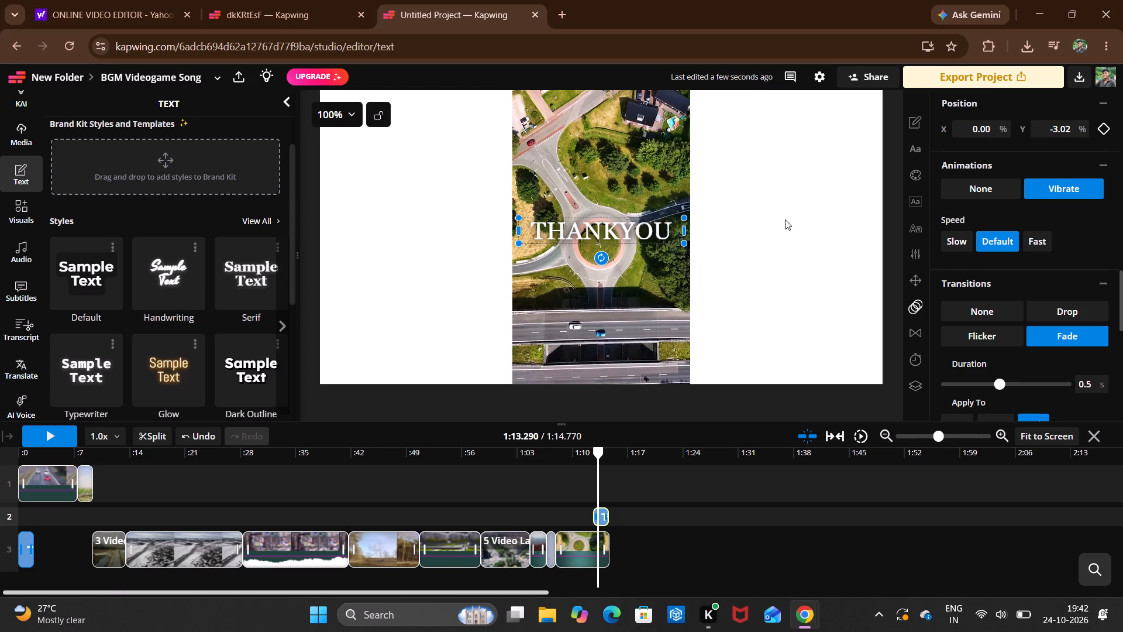
left_click(910, 276)
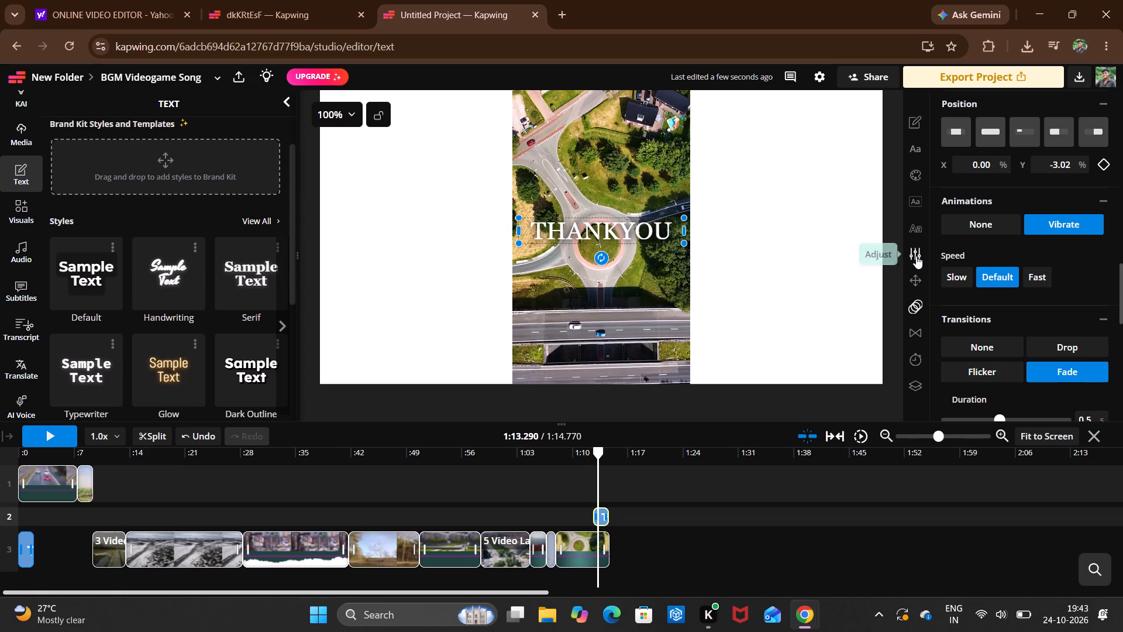
left_click(916, 256)
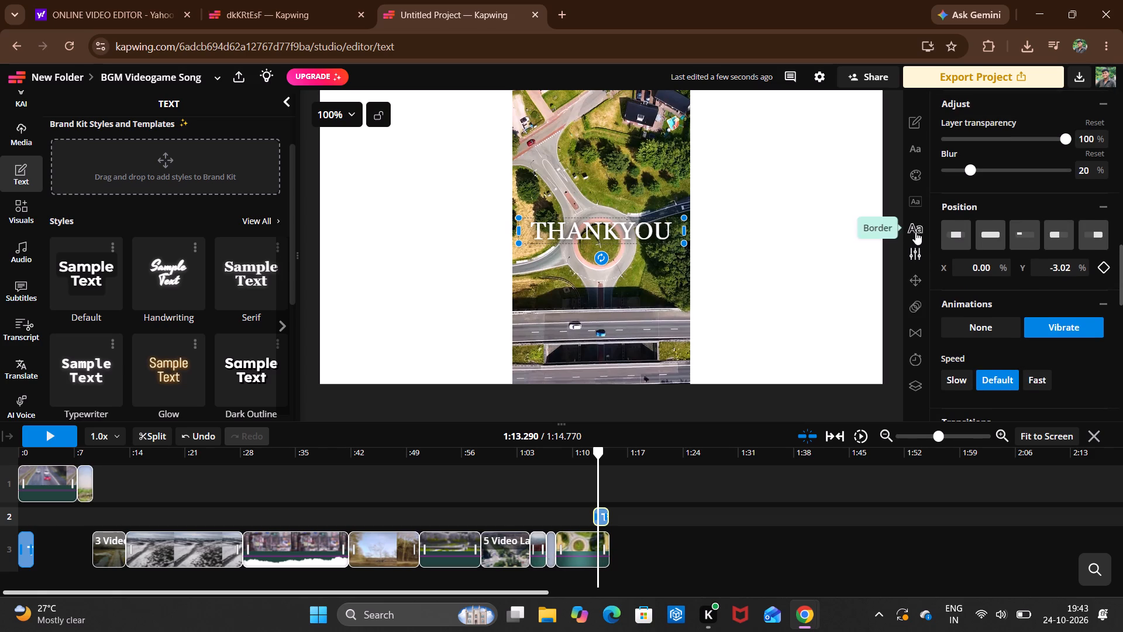
left_click(915, 232)
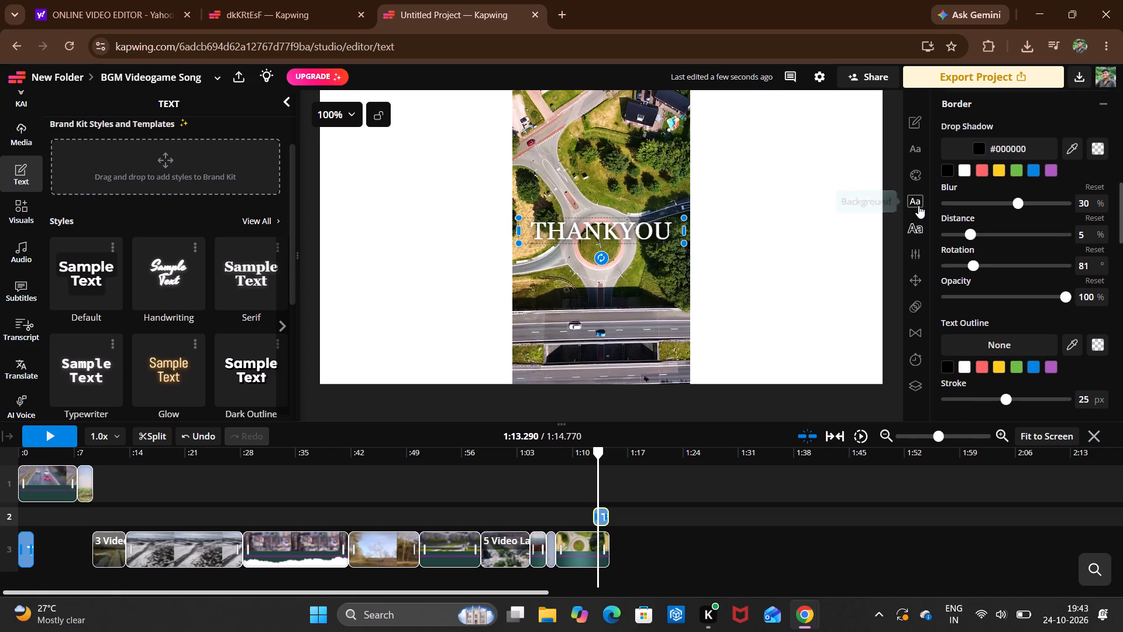
double_click(918, 205)
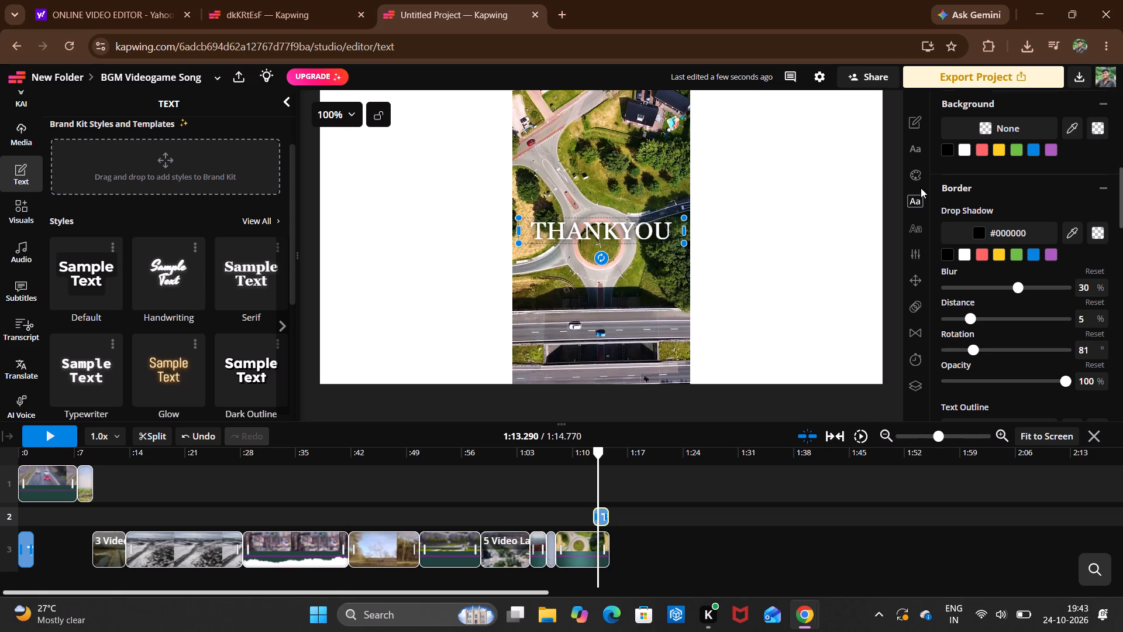
double_click(921, 182)
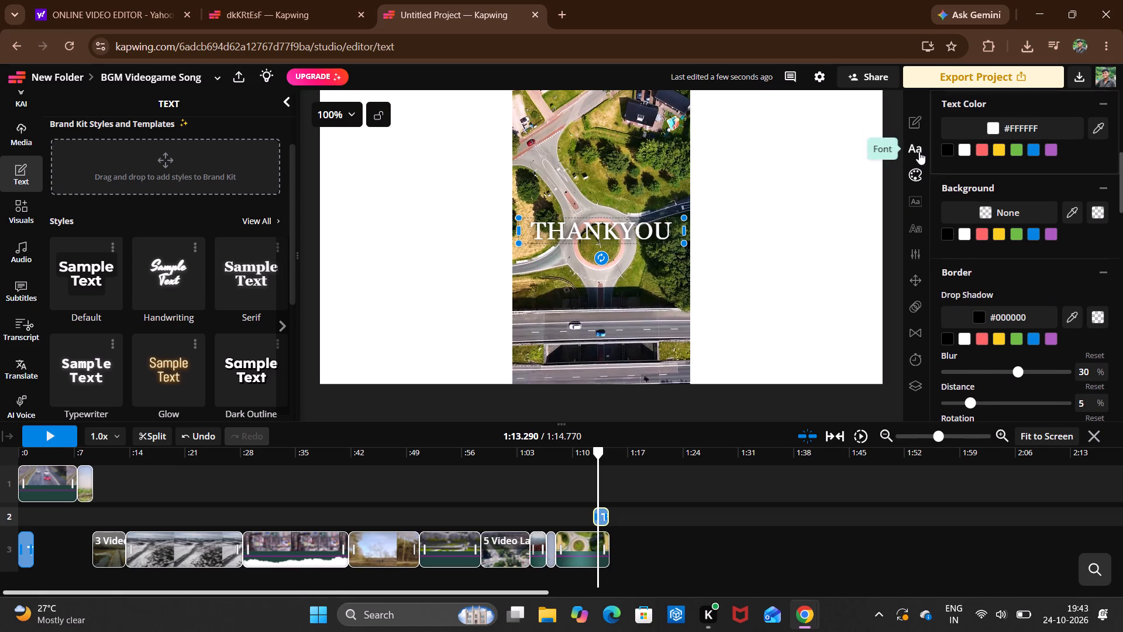
double_click(919, 152)
double_click(917, 122)
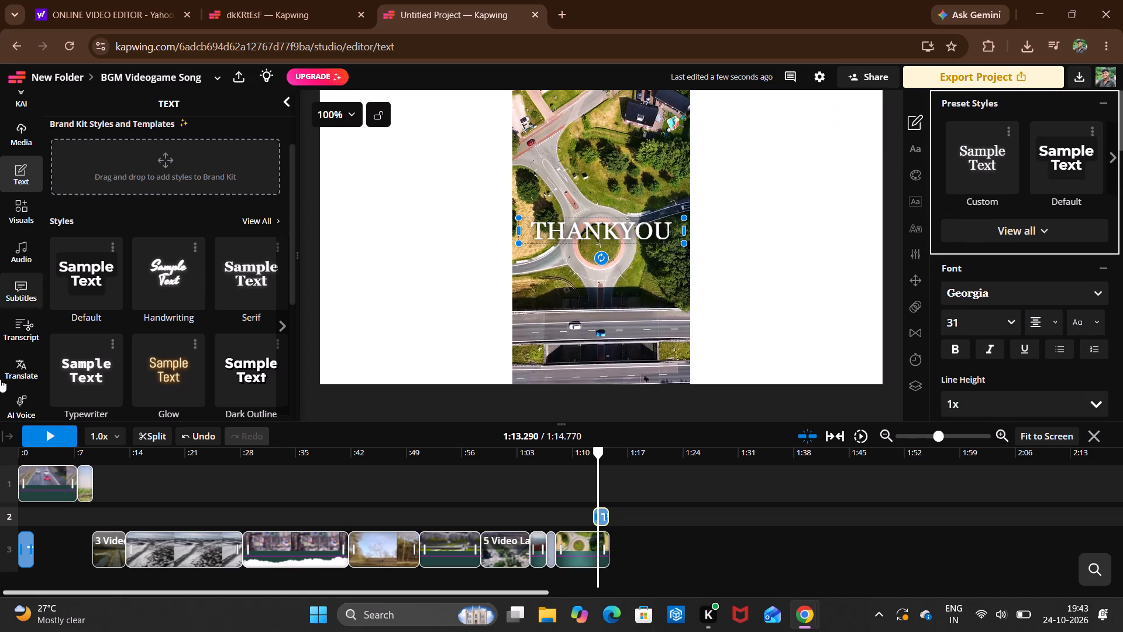
Play the video from near its start to preview the animated EVERY BOYS SECERT LOVE title.
double_click(22, 518)
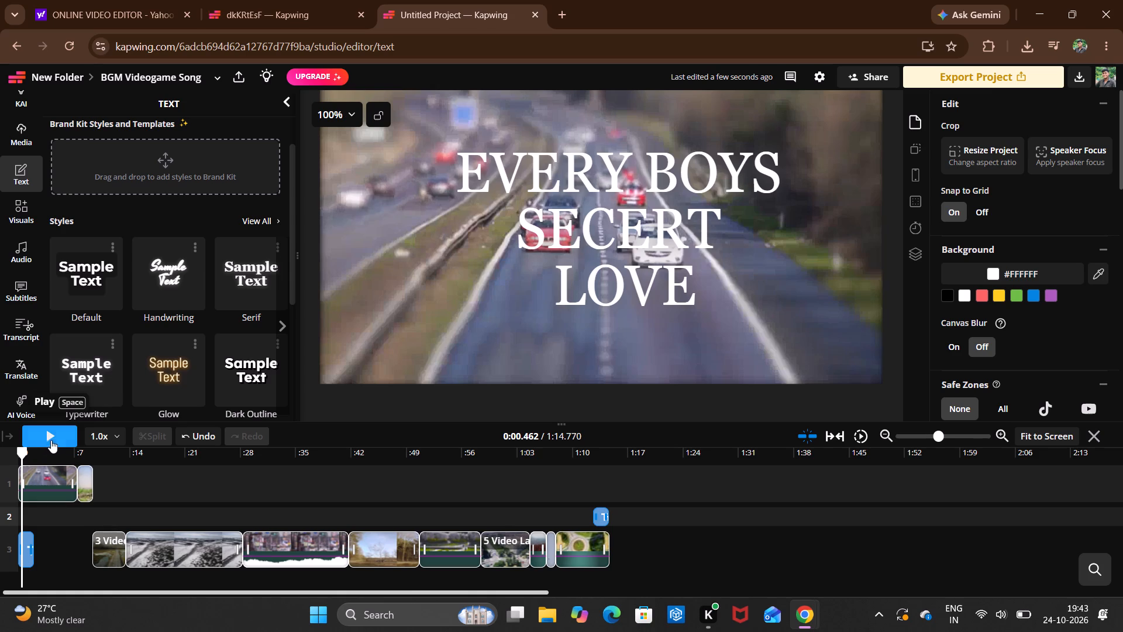
left_click(56, 437)
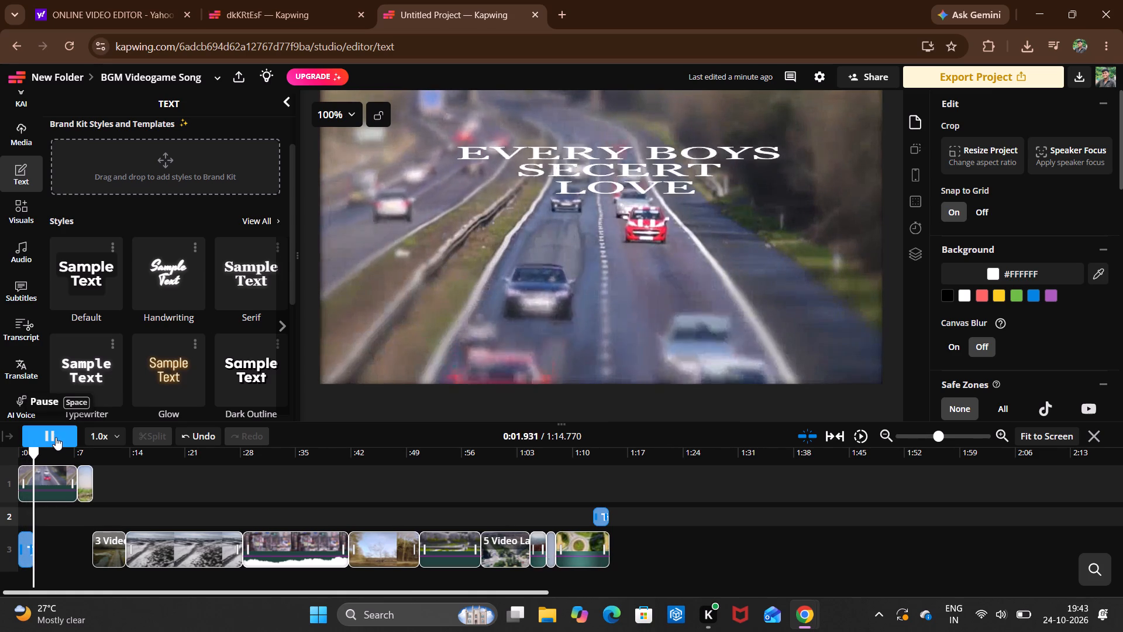
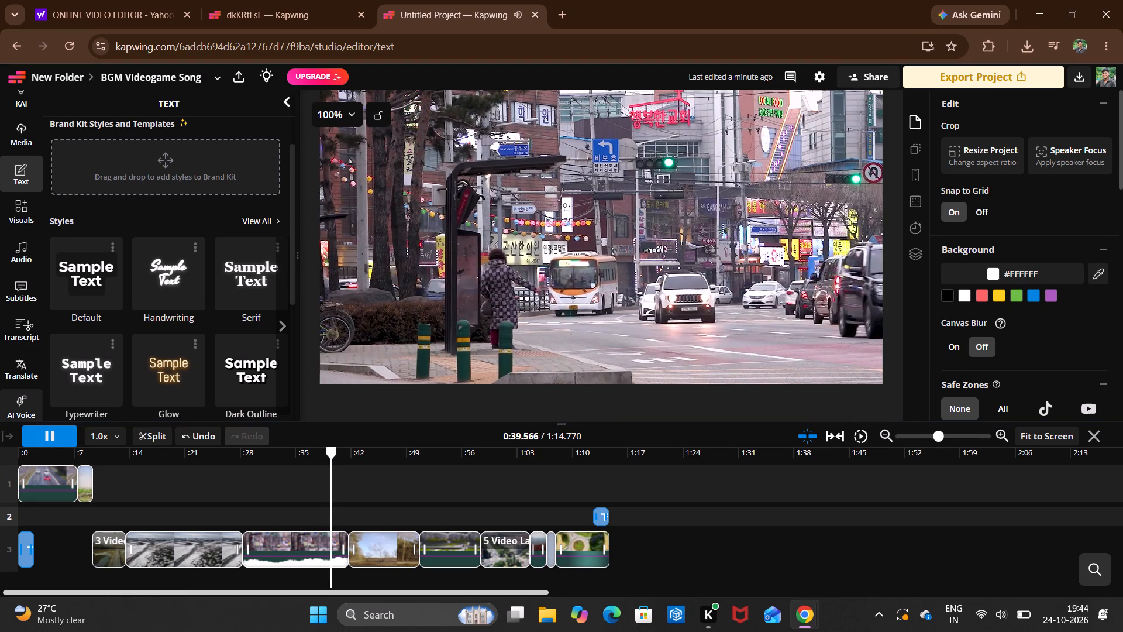
Play the whole video from the start through the final roundabout clip, and replay it with the first clip selected.
double_click(22, 454)
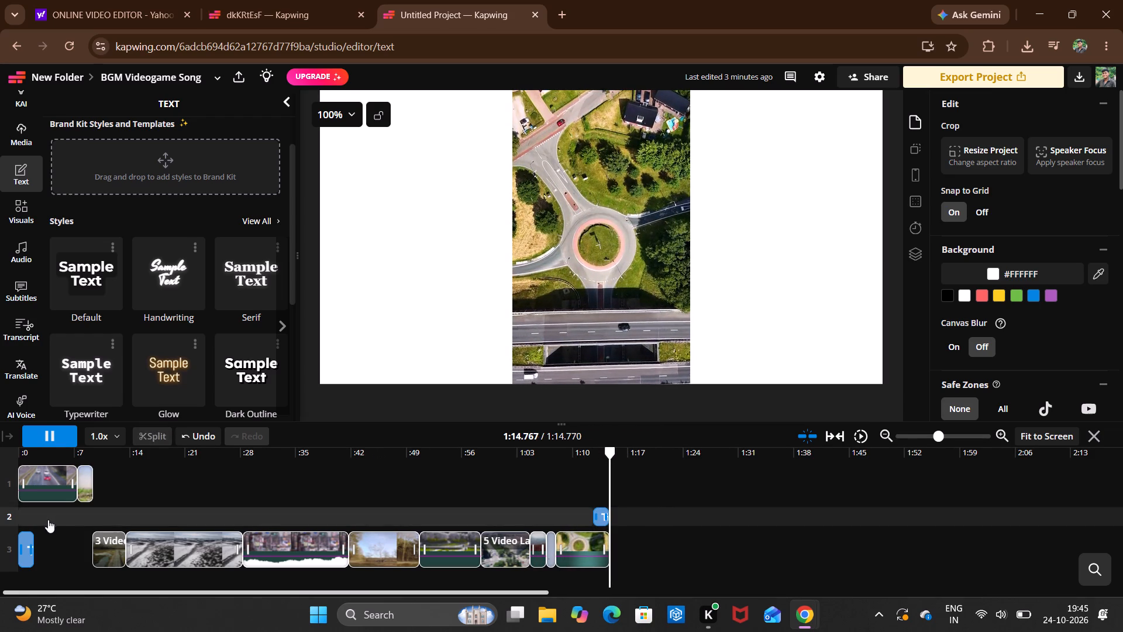
left_click(32, 515)
left_click_drag(32, 515, 68, 437)
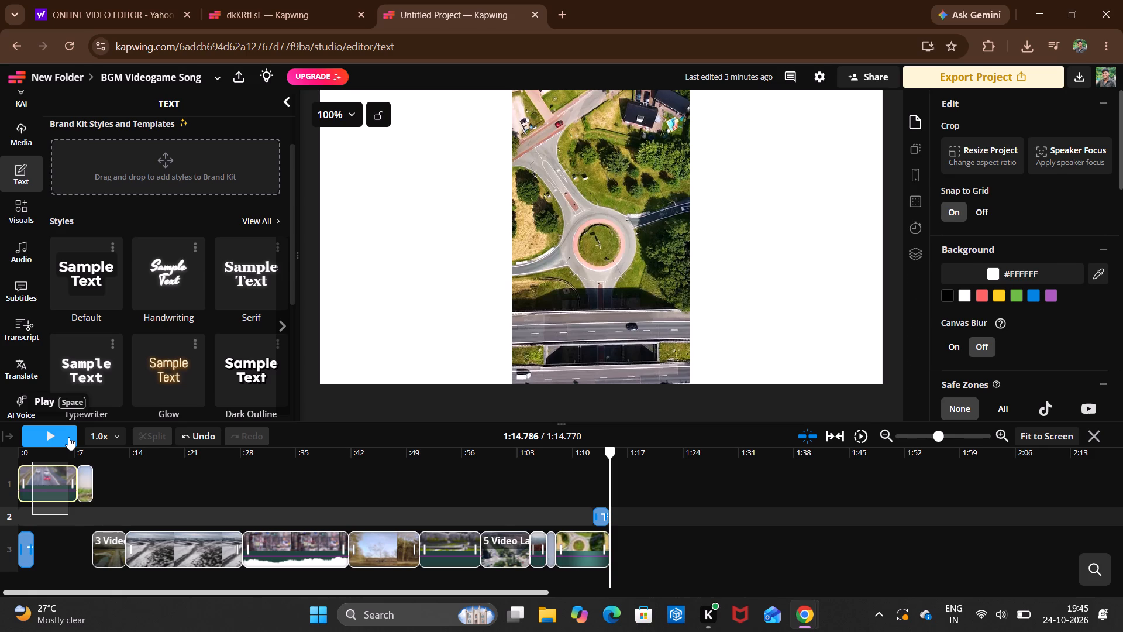
left_click(68, 437)
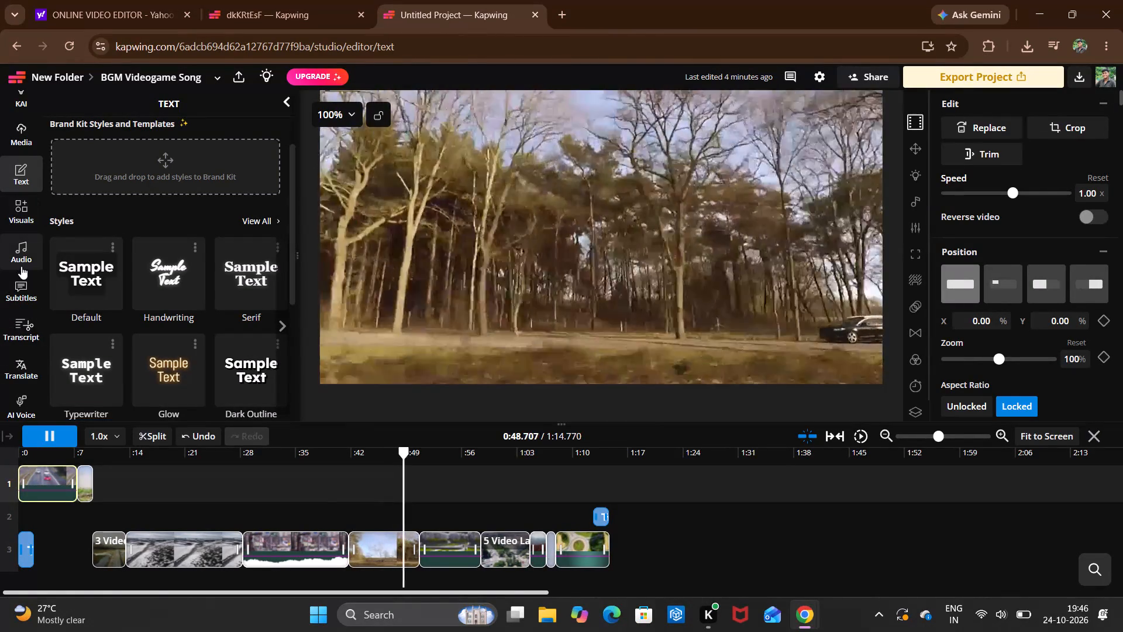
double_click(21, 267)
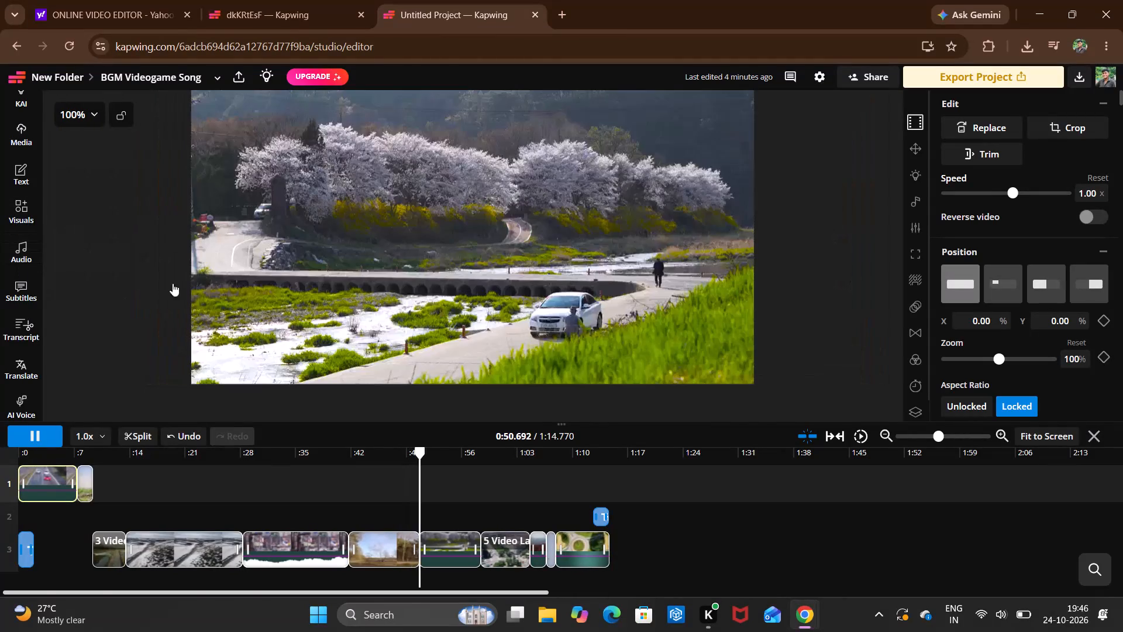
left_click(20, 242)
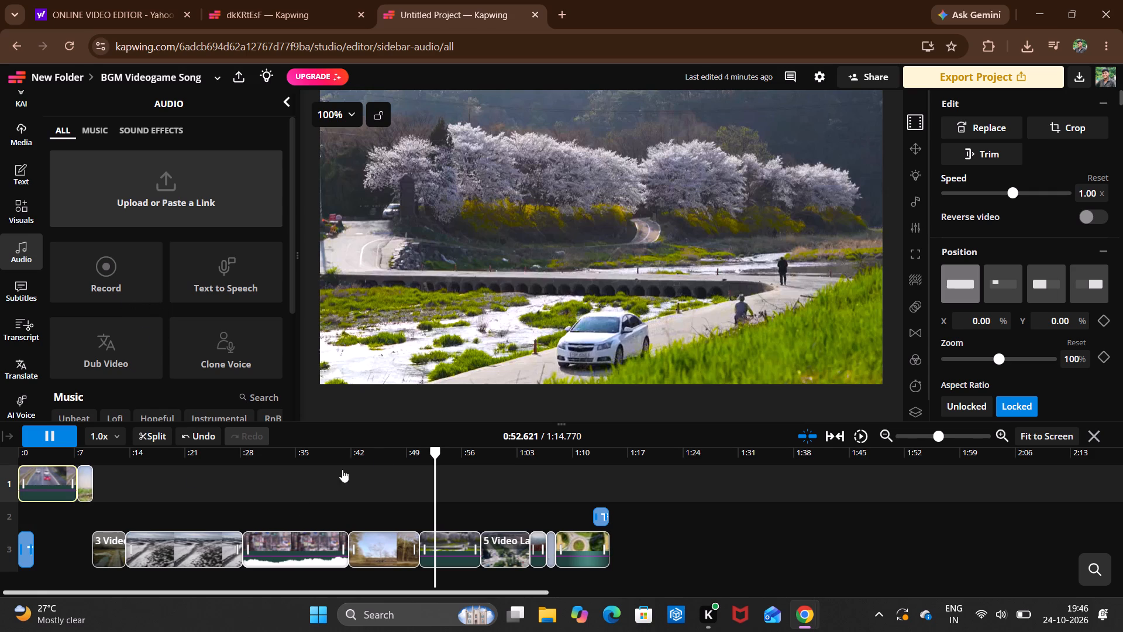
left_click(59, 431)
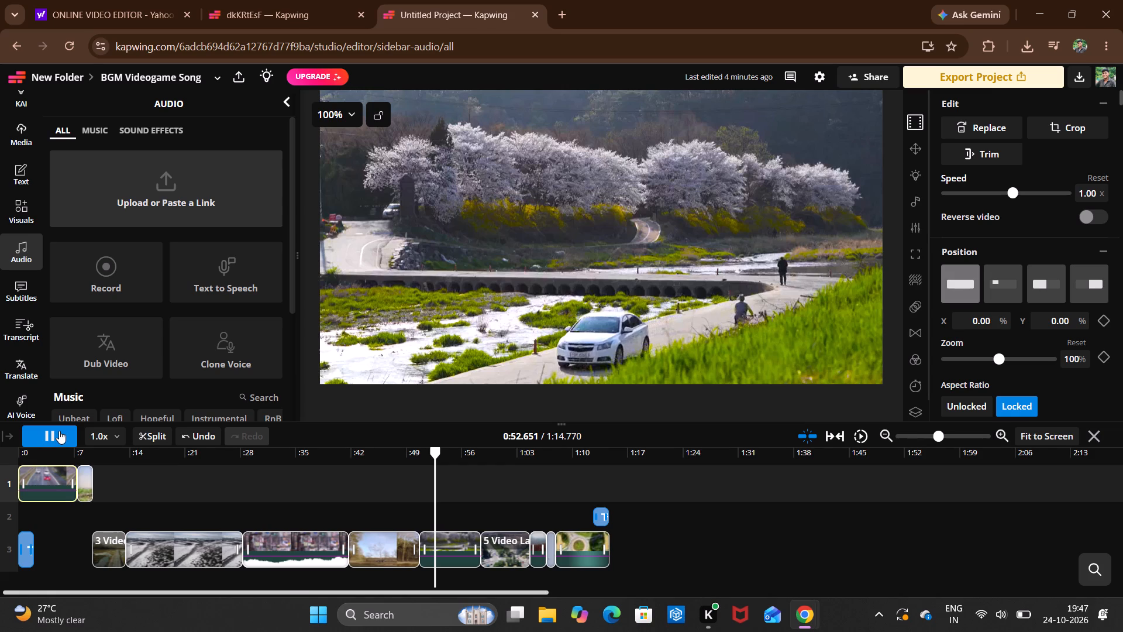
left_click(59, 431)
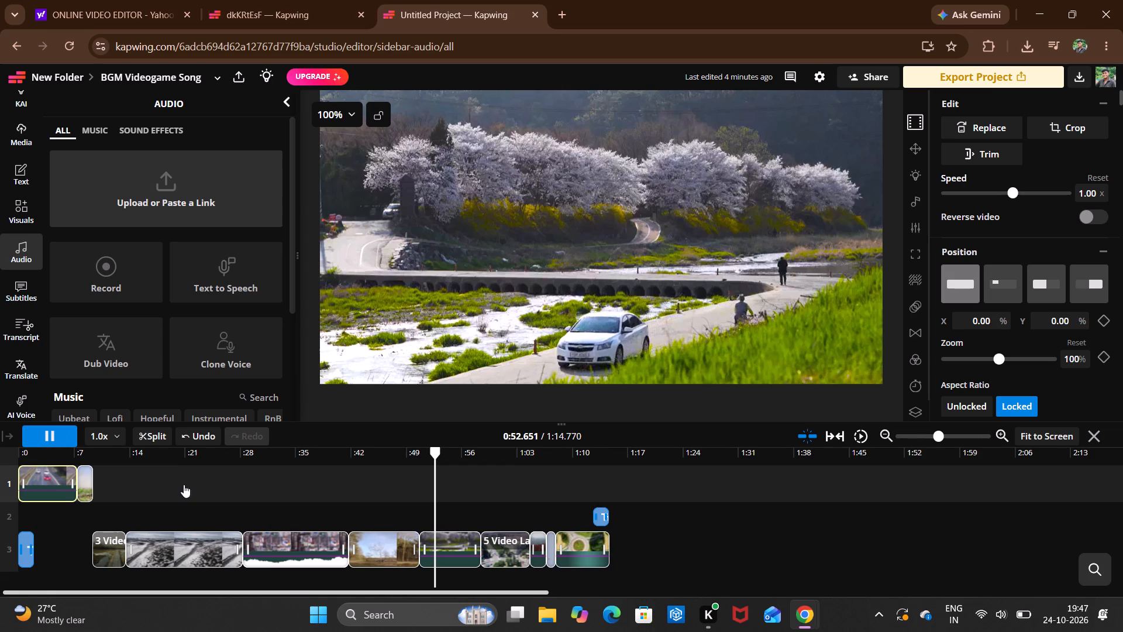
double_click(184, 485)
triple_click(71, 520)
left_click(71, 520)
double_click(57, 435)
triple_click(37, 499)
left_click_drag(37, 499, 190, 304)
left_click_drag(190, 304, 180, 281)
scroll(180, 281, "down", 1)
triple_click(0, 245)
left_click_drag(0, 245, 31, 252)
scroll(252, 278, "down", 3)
Return to the start of the video and play through the opening title and first car clip.
triple_click(19, 456)
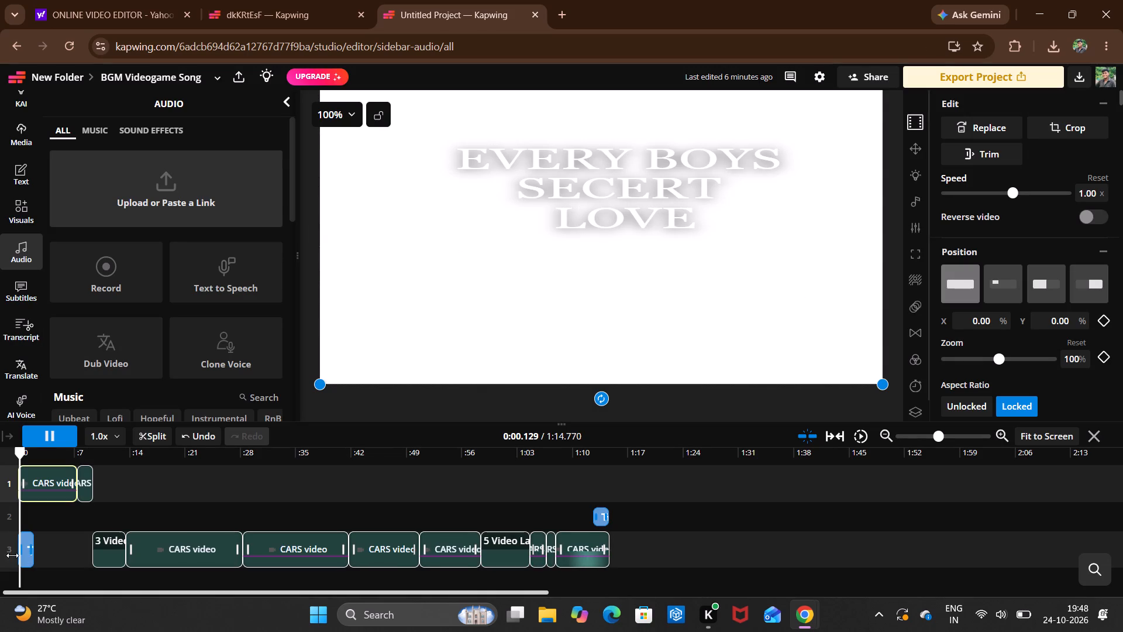
left_click(52, 441)
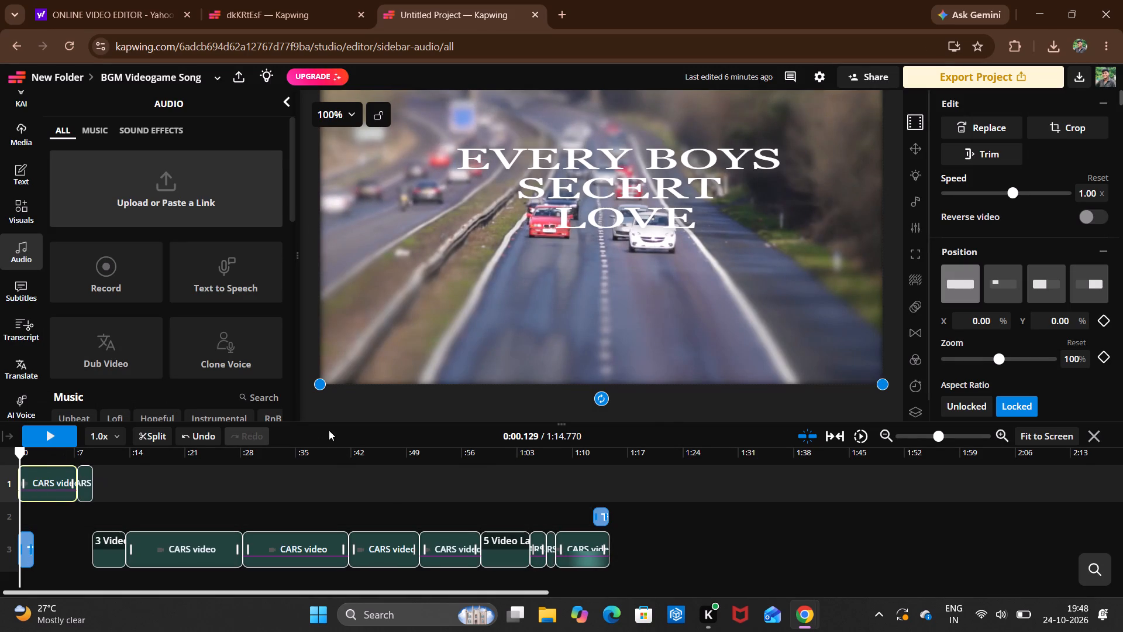
left_click(20, 245)
scroll(112, 312, "down", 2)
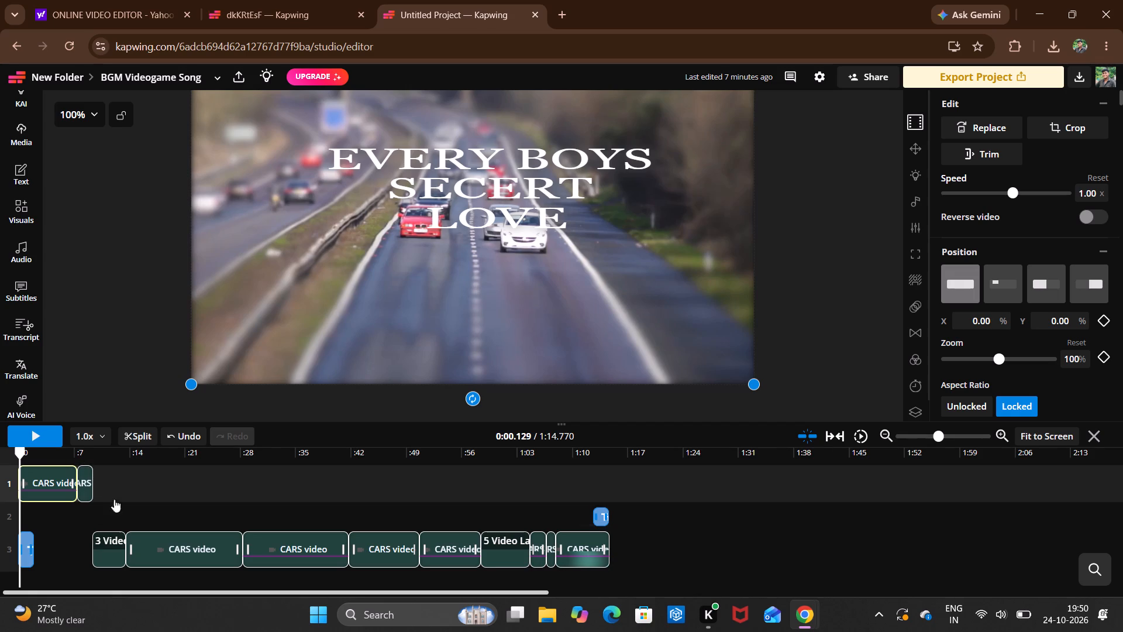
left_click(39, 442)
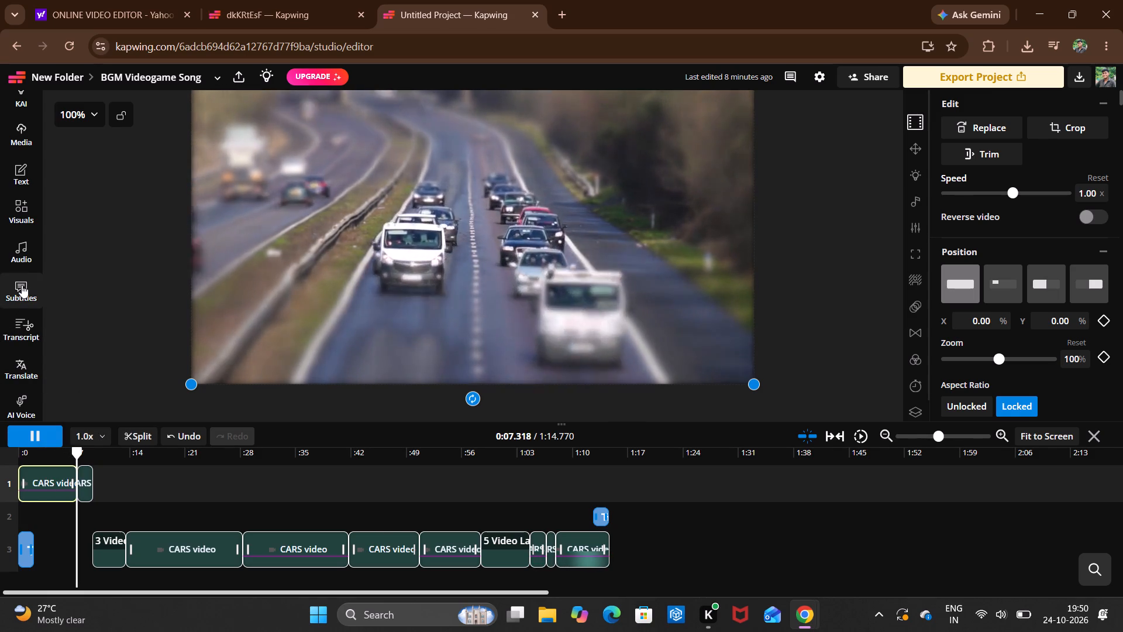
Browse the audio library's music and preview the Hustle Muscle track alongside the playing video.
left_click(18, 256)
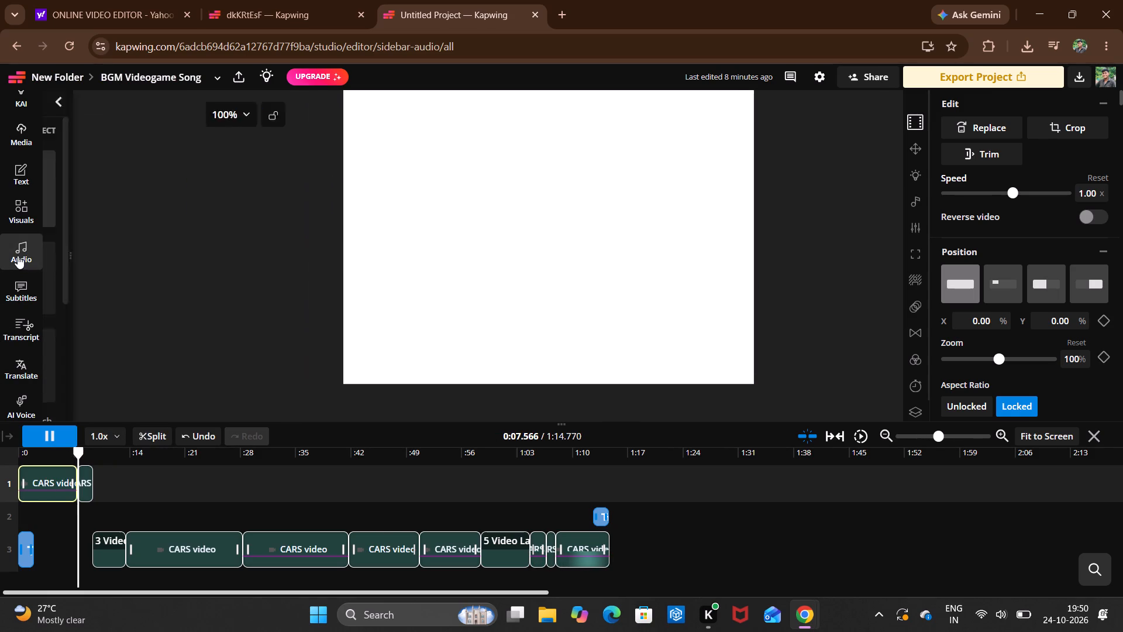
scroll(139, 306, "down", 1)
scroll(139, 306, "up", 1)
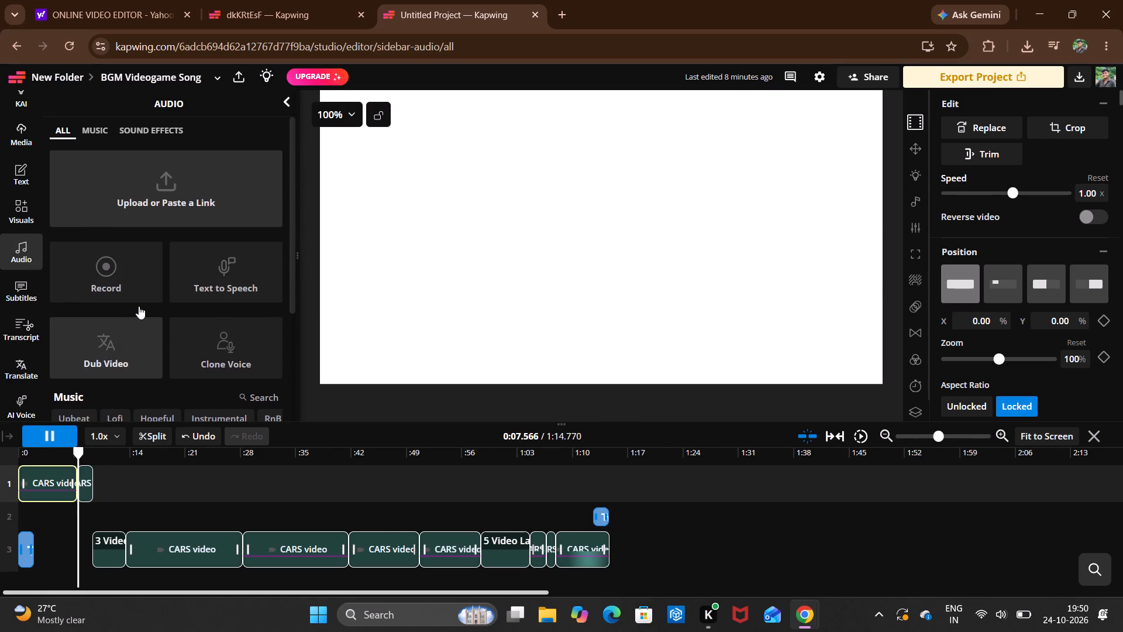
left_click(139, 306)
scroll(139, 306, "down", 3)
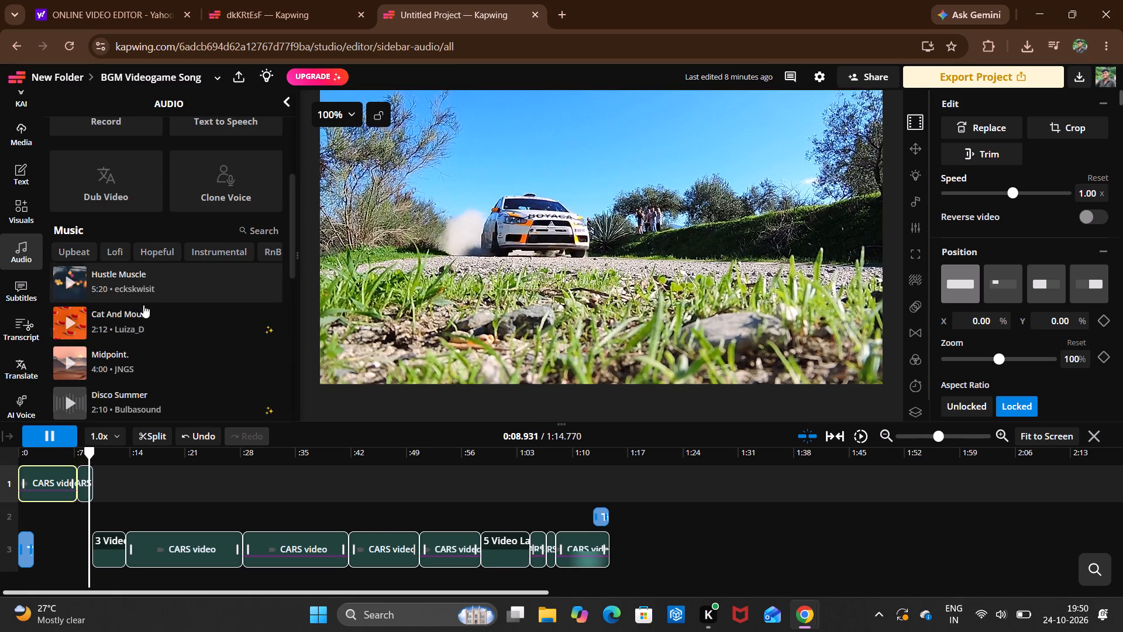
scroll(119, 303, "down", 1)
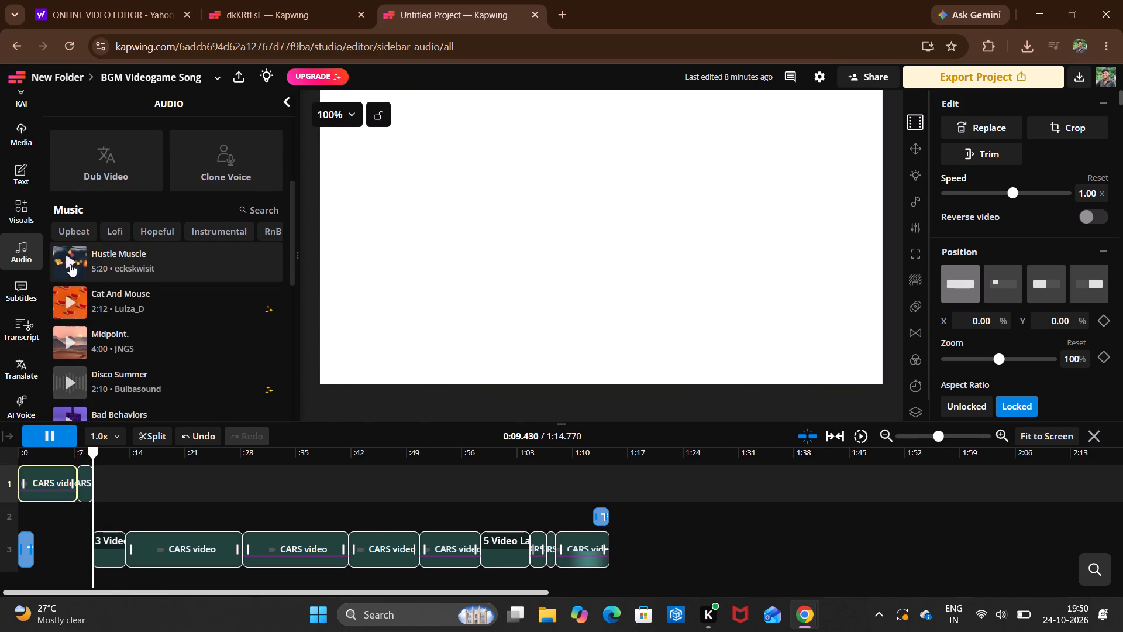
left_click(70, 264)
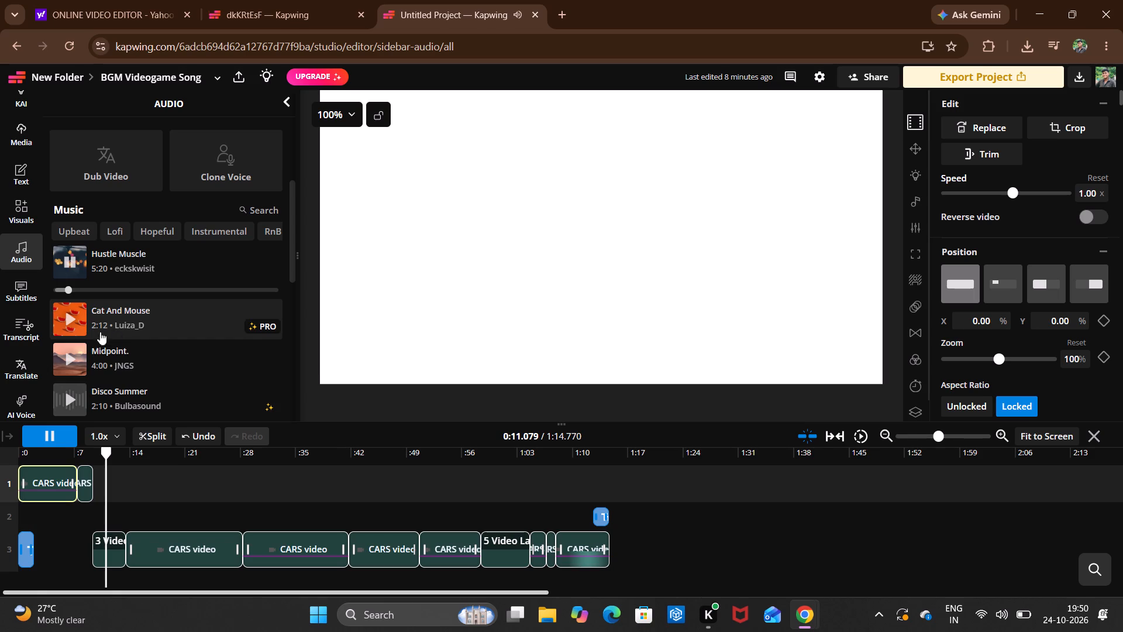
double_click(26, 502)
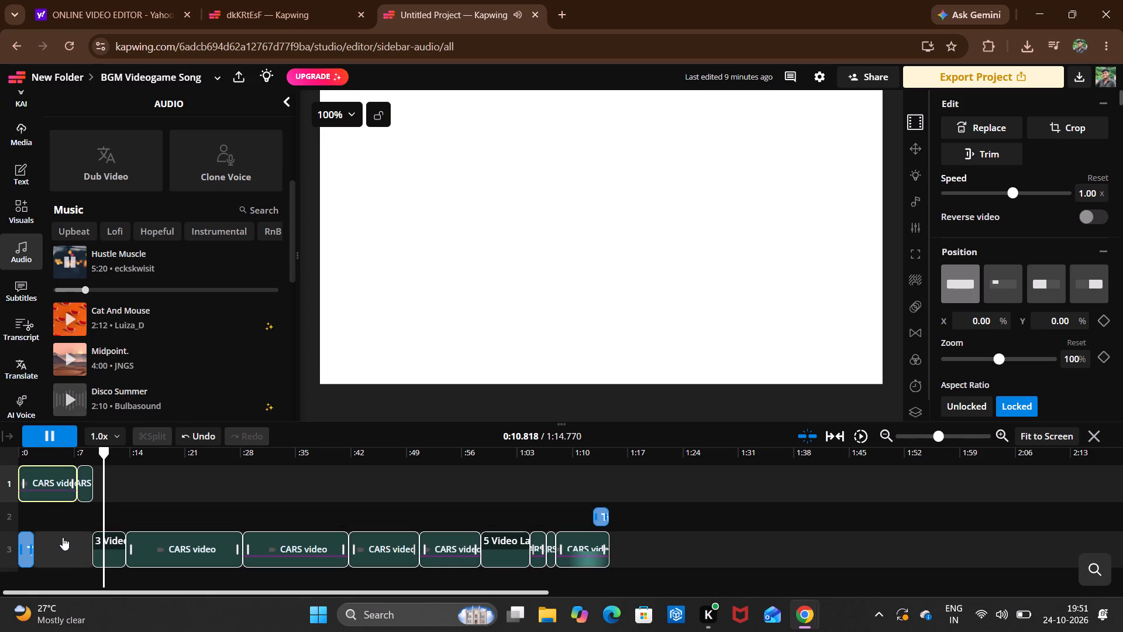
triple_click(25, 521)
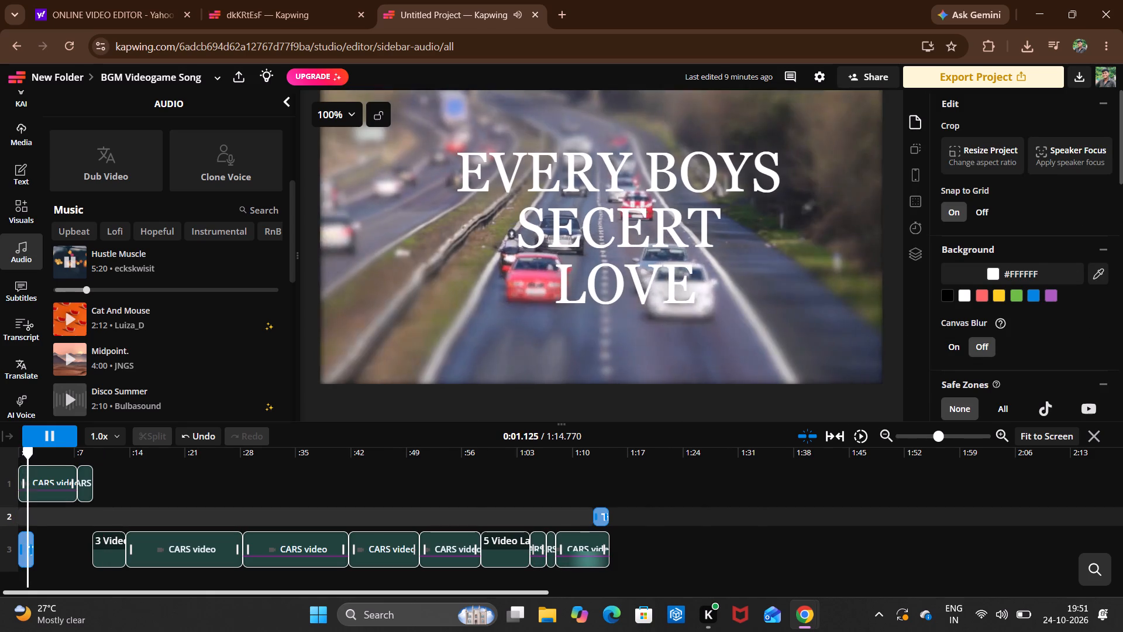
left_click(68, 355)
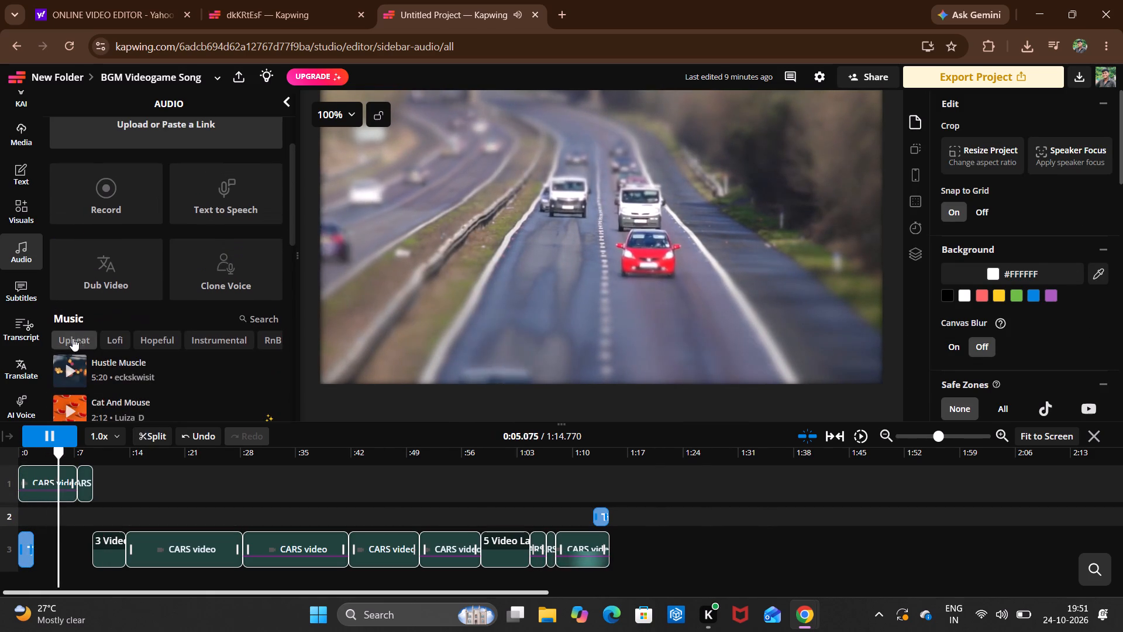
left_click(72, 363)
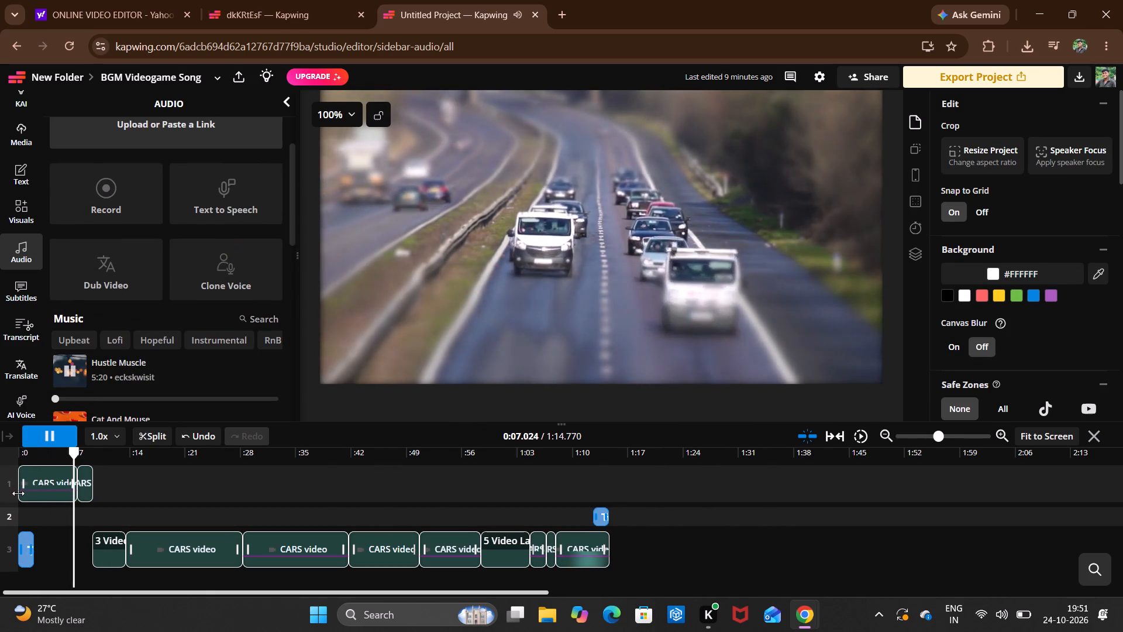
Add the Hustle Muscle track by eckskwisit to the timeline, starting about 1 second into the video.
double_click(18, 494)
left_click(139, 368)
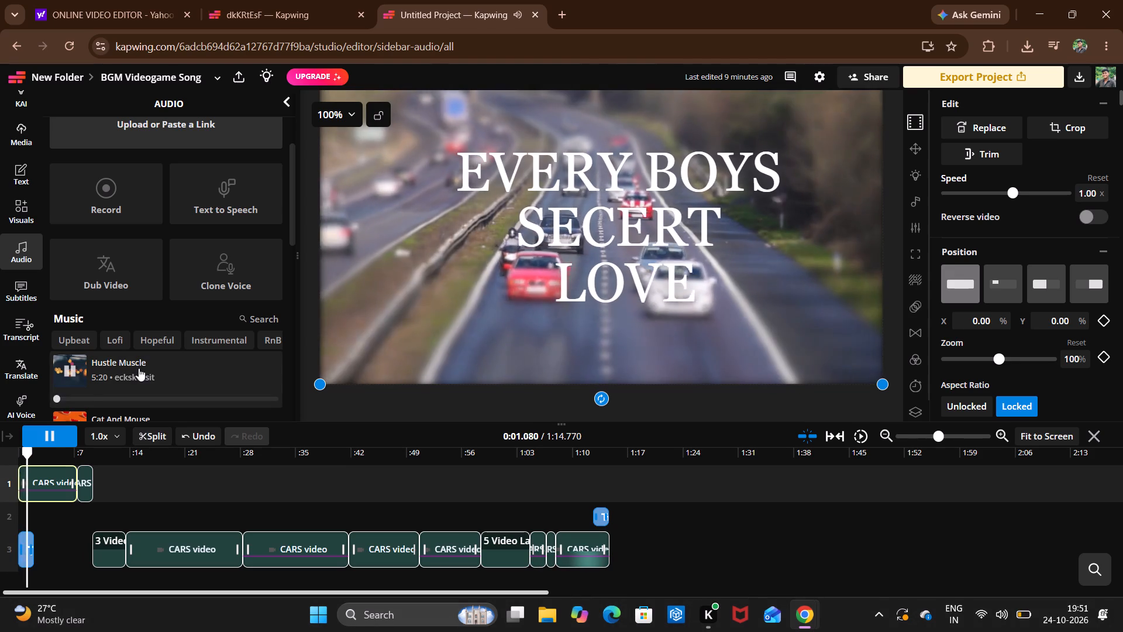
Examine the Hustle Muscle audio layer and its waveform against the video clips in the timeline during playback.
scroll(149, 509, "down", 1)
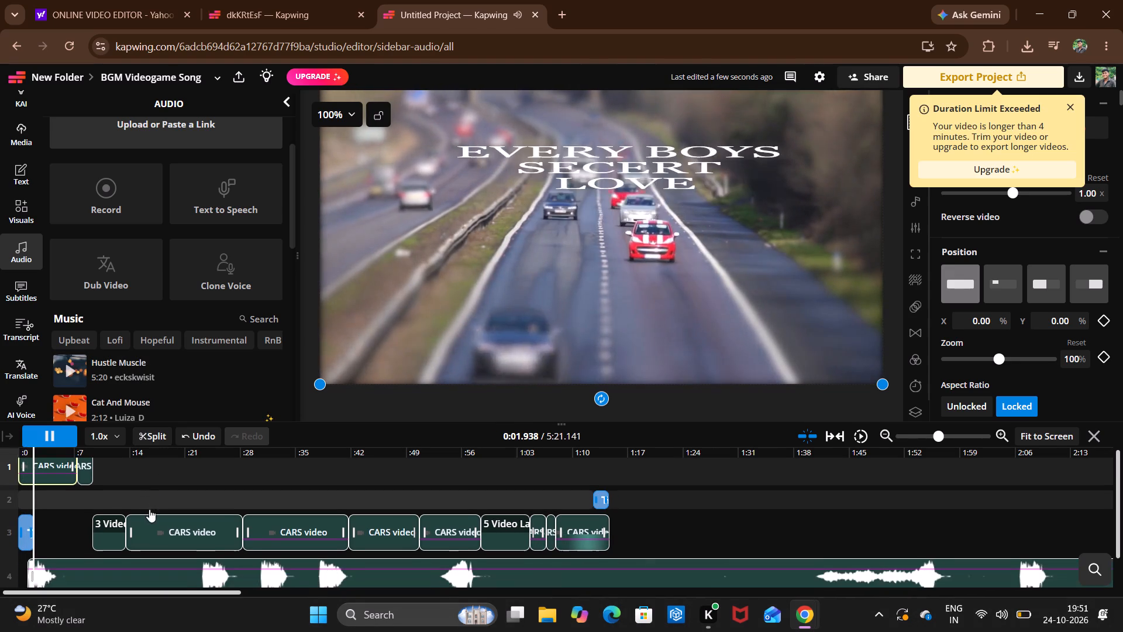
scroll(149, 509, "down", 2)
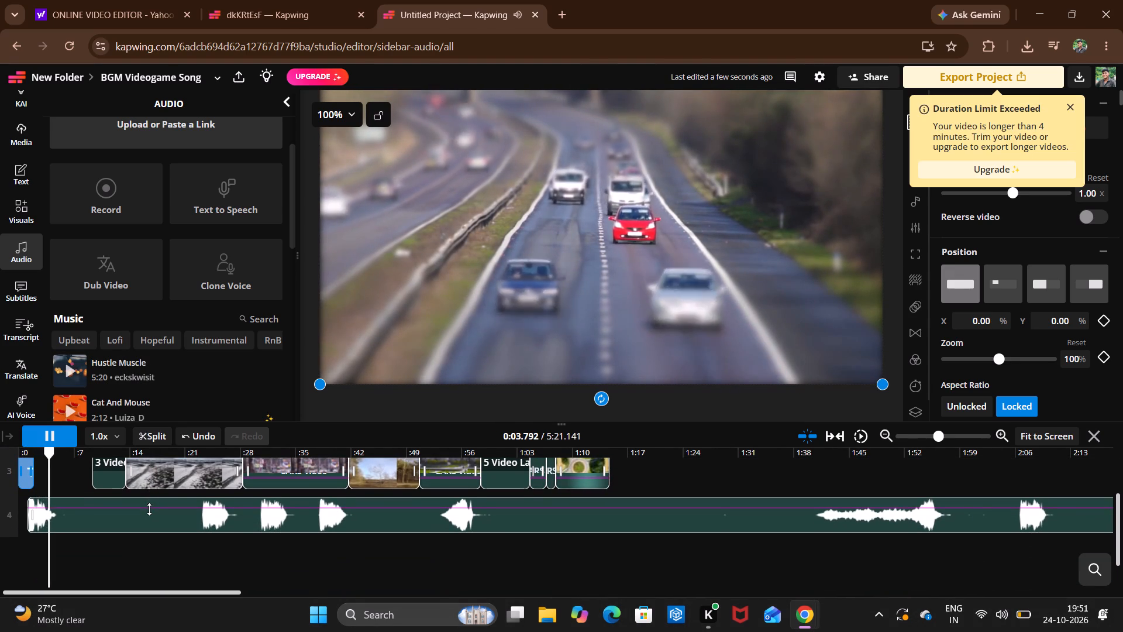
scroll(149, 509, "down", 1)
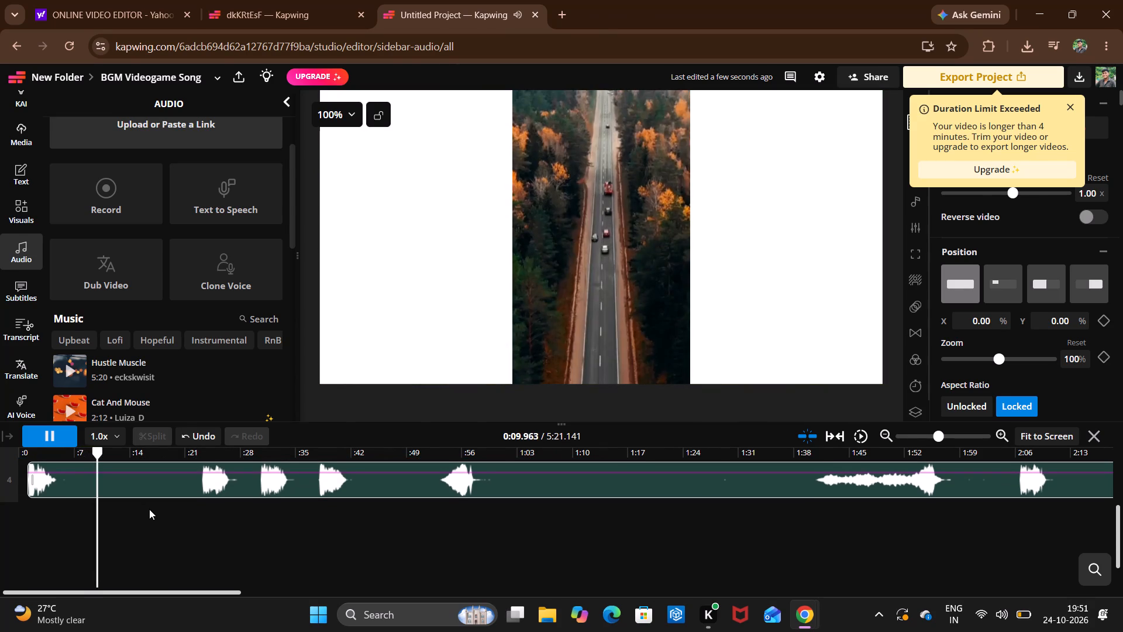
scroll(149, 509, "right", 1)
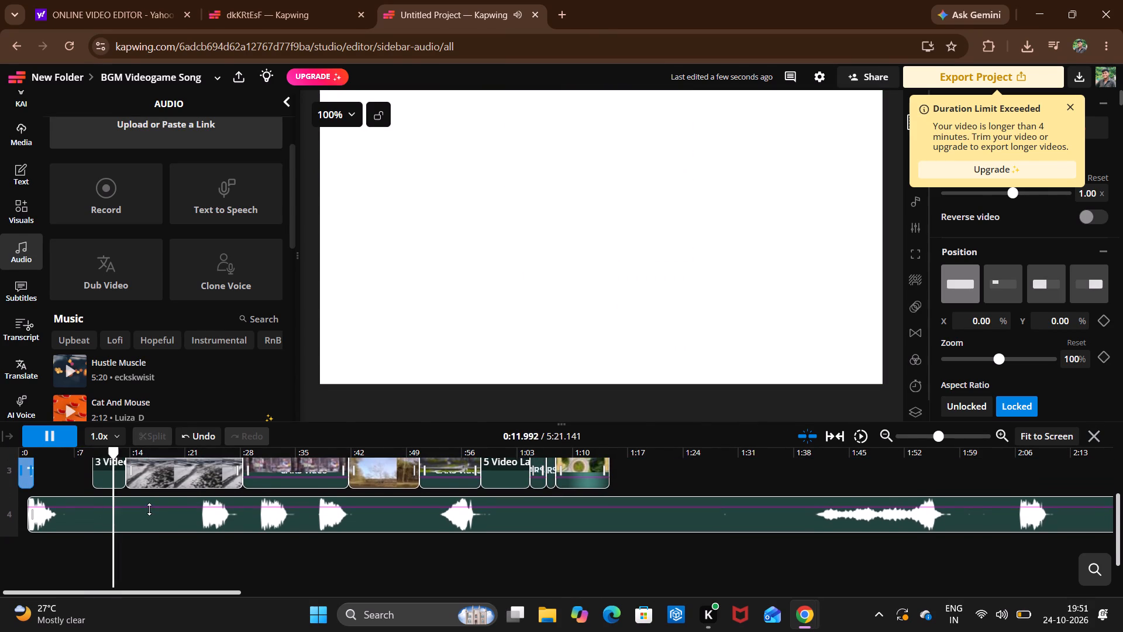
scroll(149, 509, "right", 1)
scroll(149, 509, "down", 1)
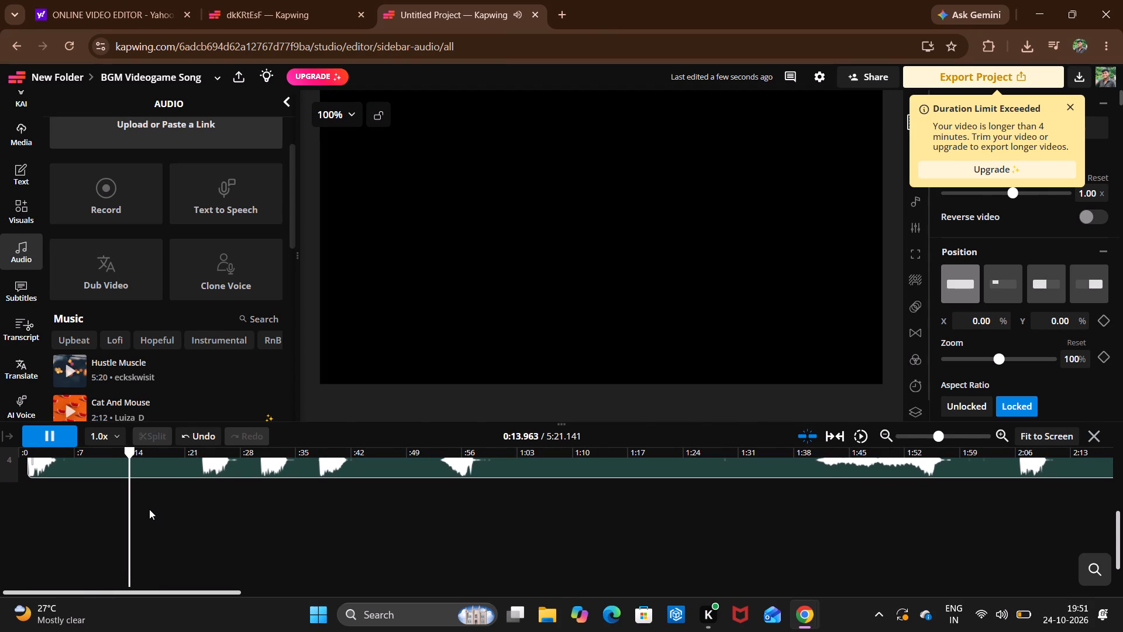
scroll(149, 509, "down", 1)
scroll(80, 542, "up", 1)
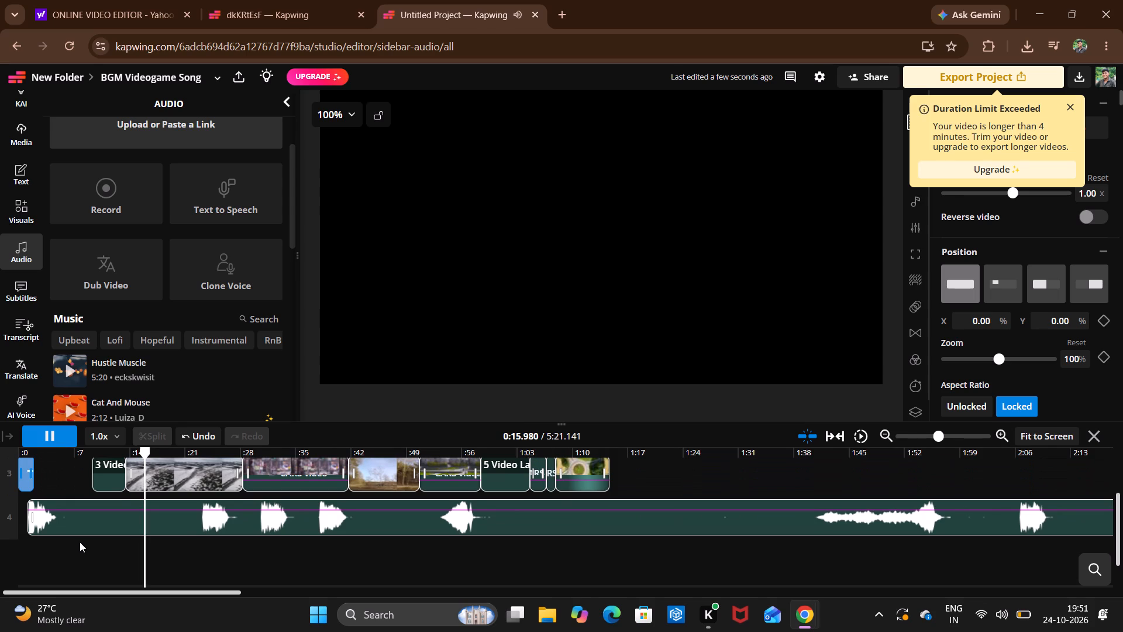
scroll(80, 542, "up", 1)
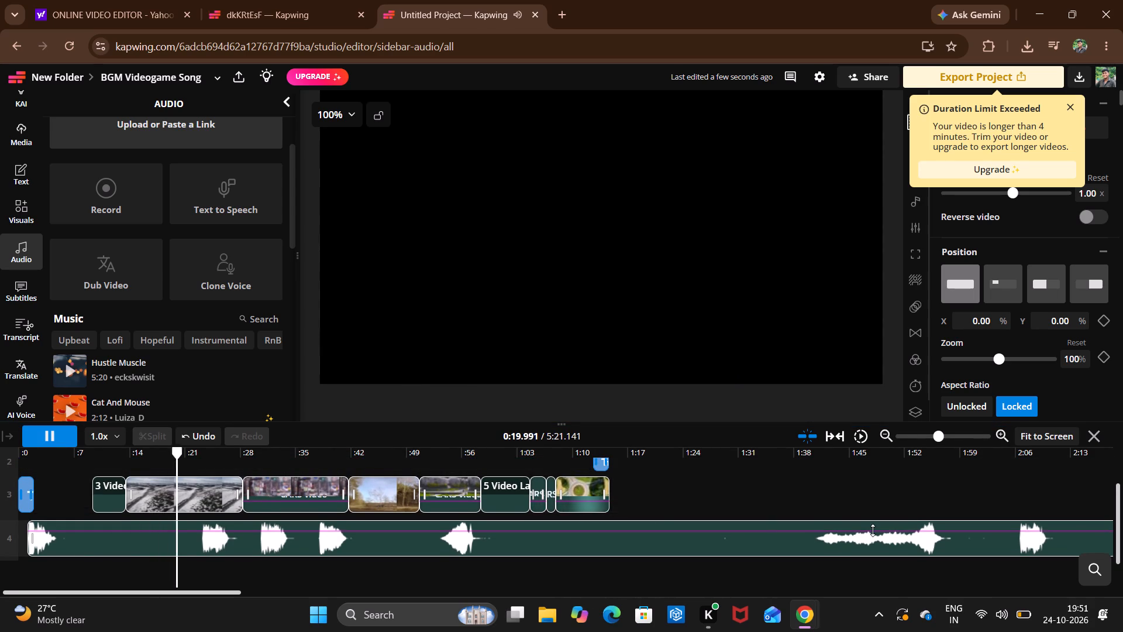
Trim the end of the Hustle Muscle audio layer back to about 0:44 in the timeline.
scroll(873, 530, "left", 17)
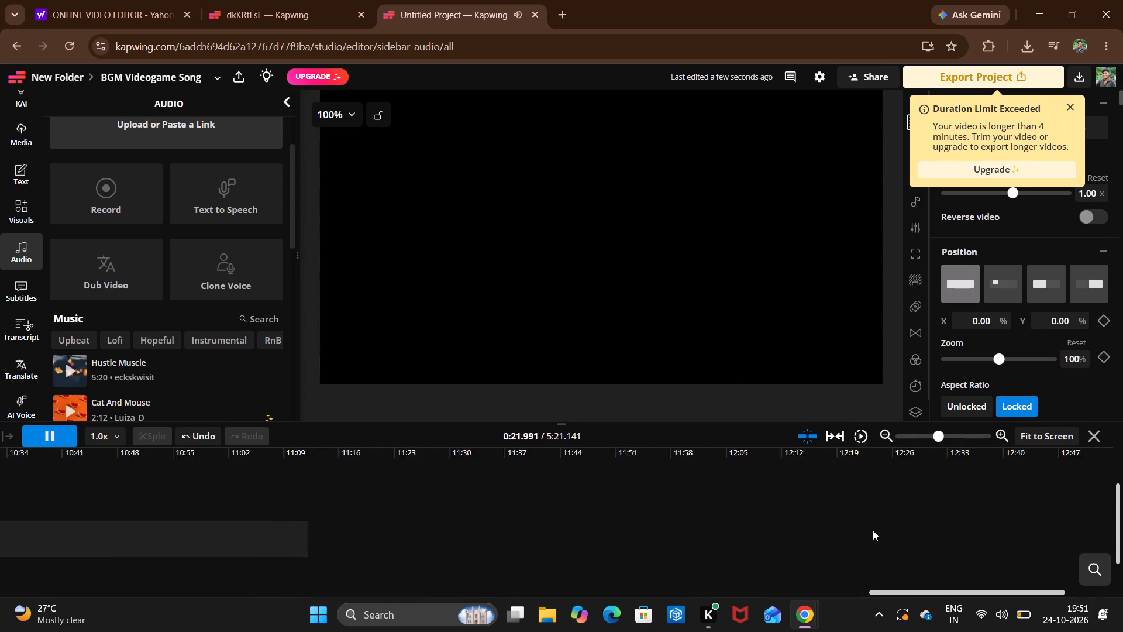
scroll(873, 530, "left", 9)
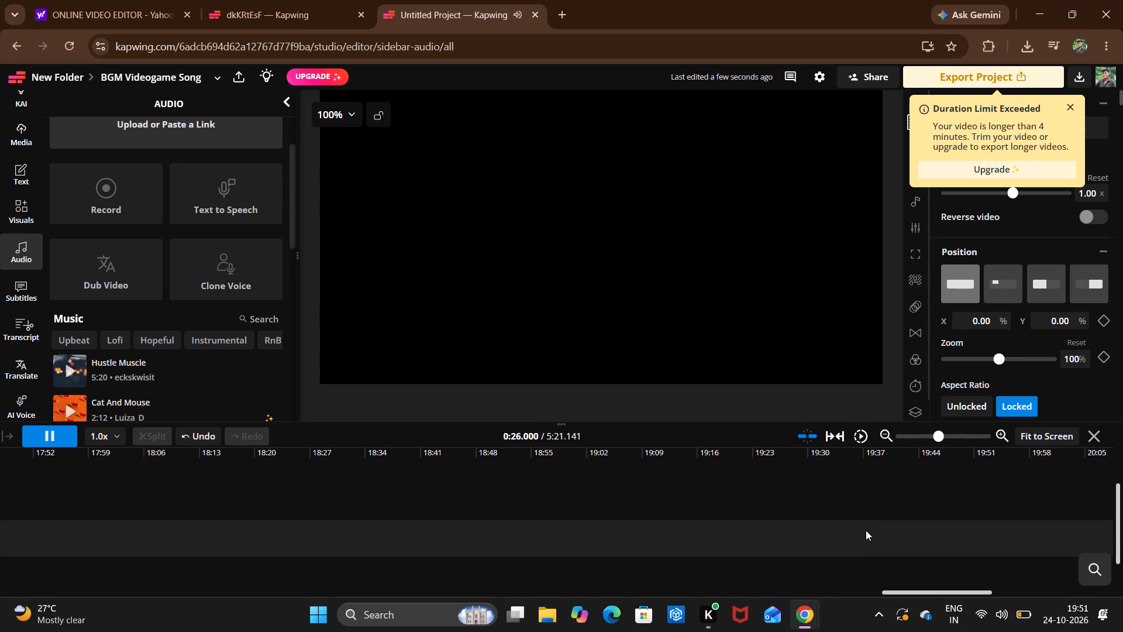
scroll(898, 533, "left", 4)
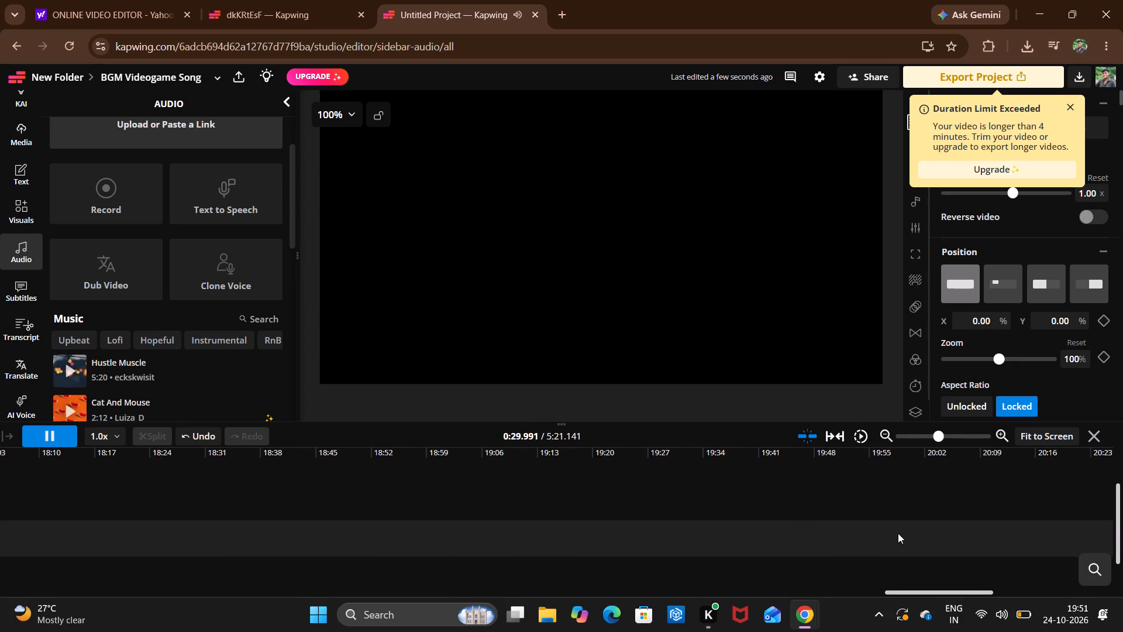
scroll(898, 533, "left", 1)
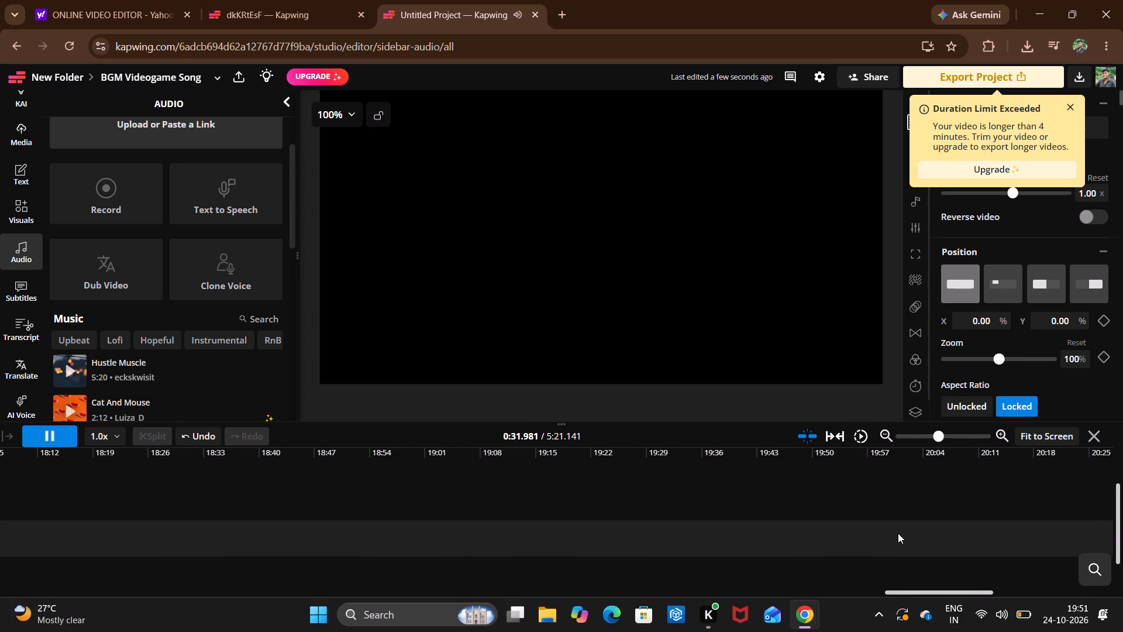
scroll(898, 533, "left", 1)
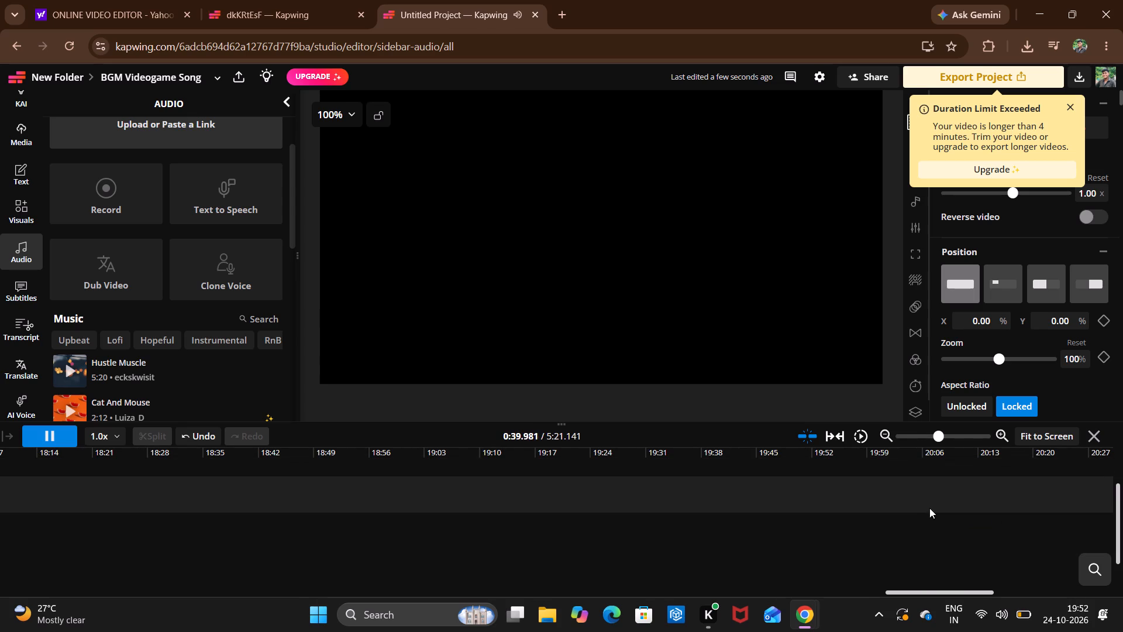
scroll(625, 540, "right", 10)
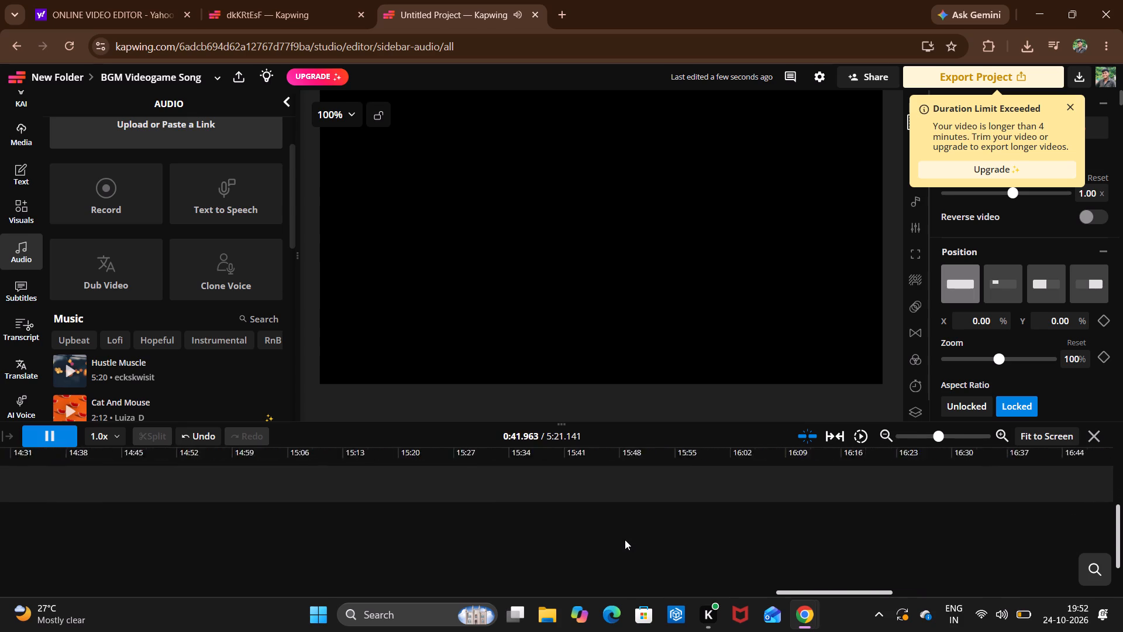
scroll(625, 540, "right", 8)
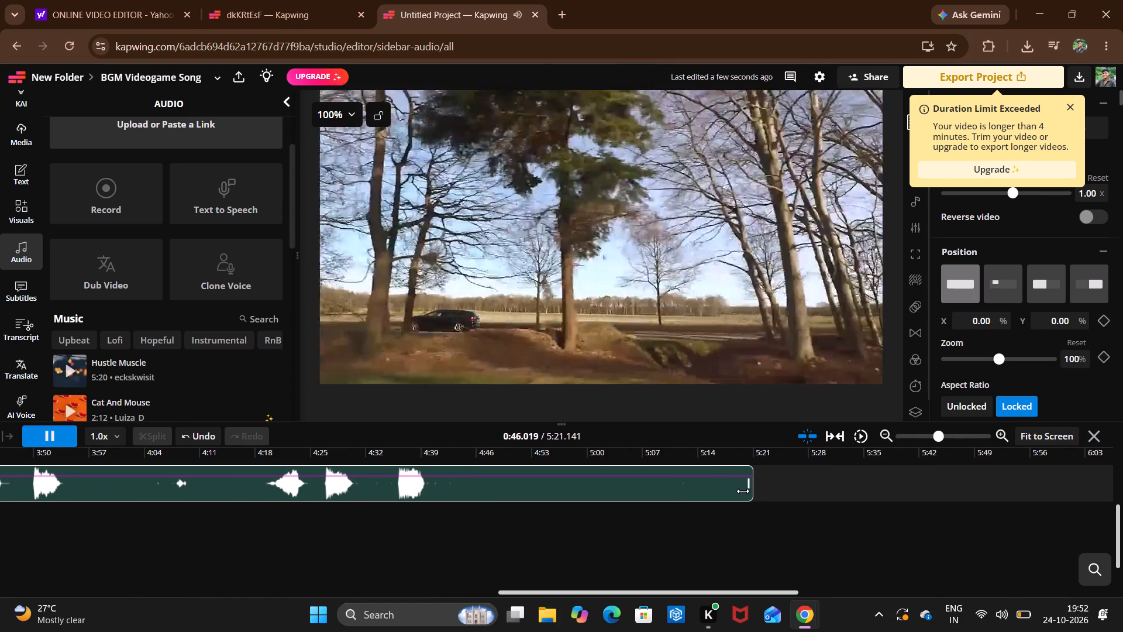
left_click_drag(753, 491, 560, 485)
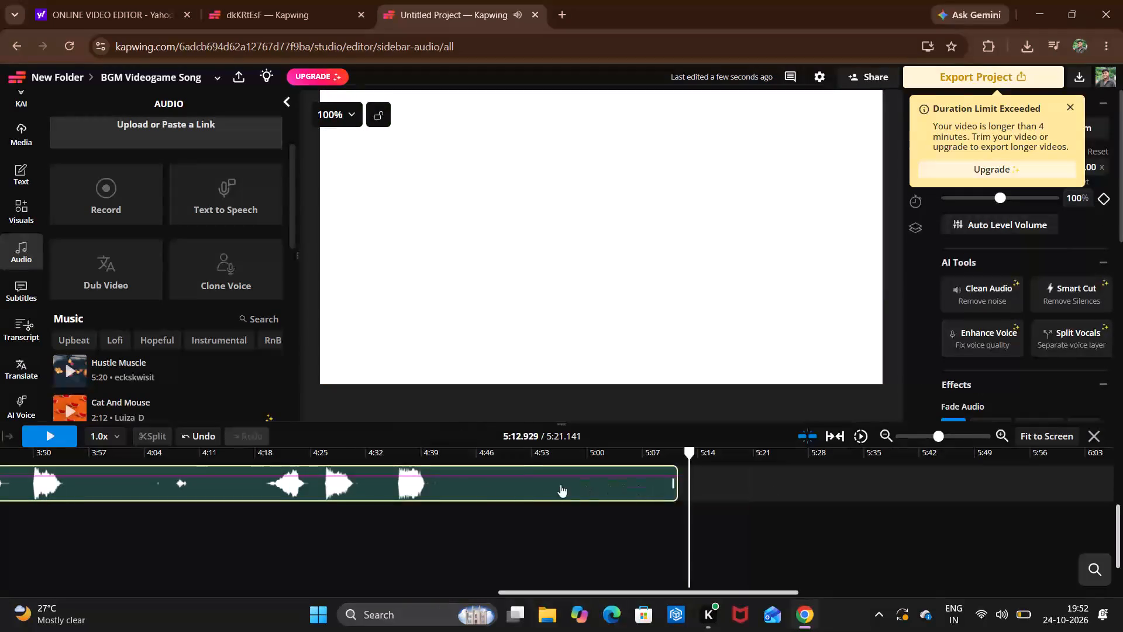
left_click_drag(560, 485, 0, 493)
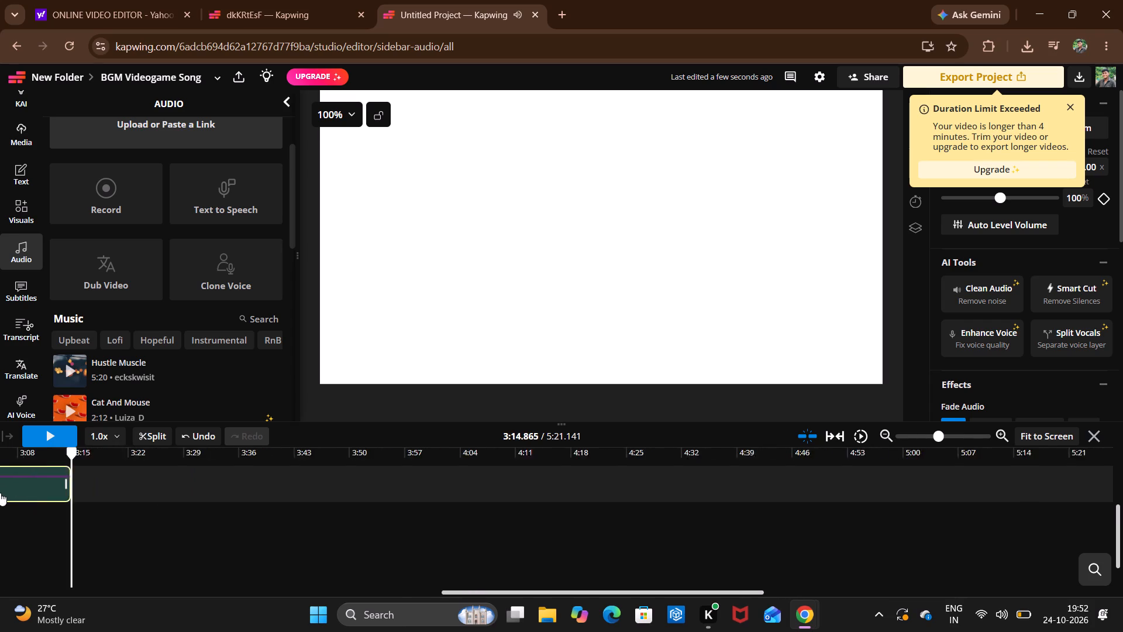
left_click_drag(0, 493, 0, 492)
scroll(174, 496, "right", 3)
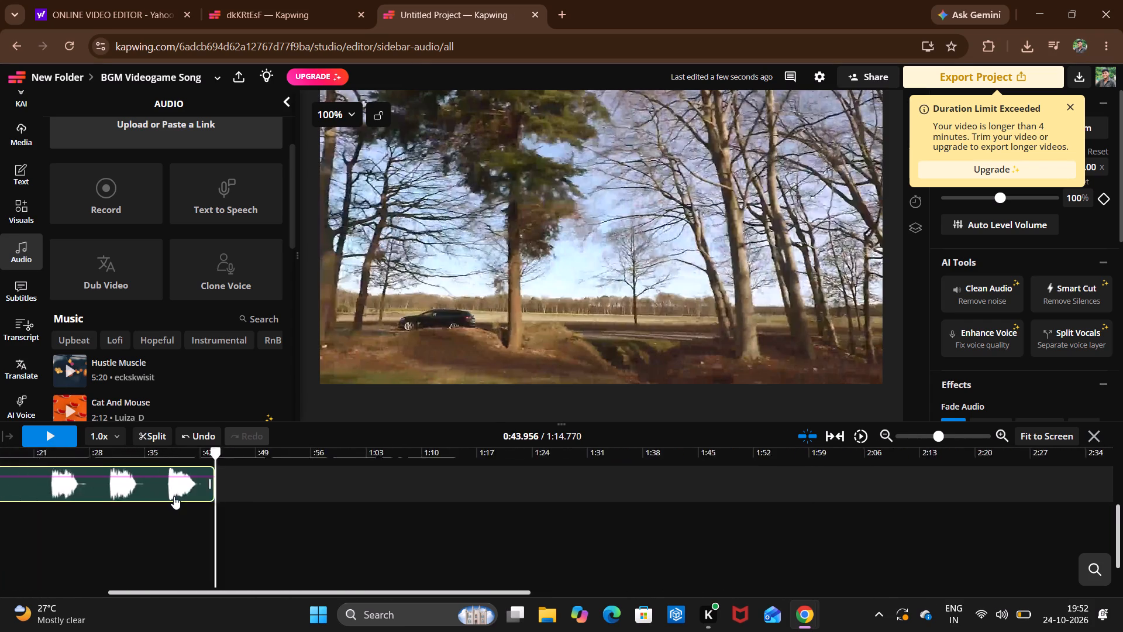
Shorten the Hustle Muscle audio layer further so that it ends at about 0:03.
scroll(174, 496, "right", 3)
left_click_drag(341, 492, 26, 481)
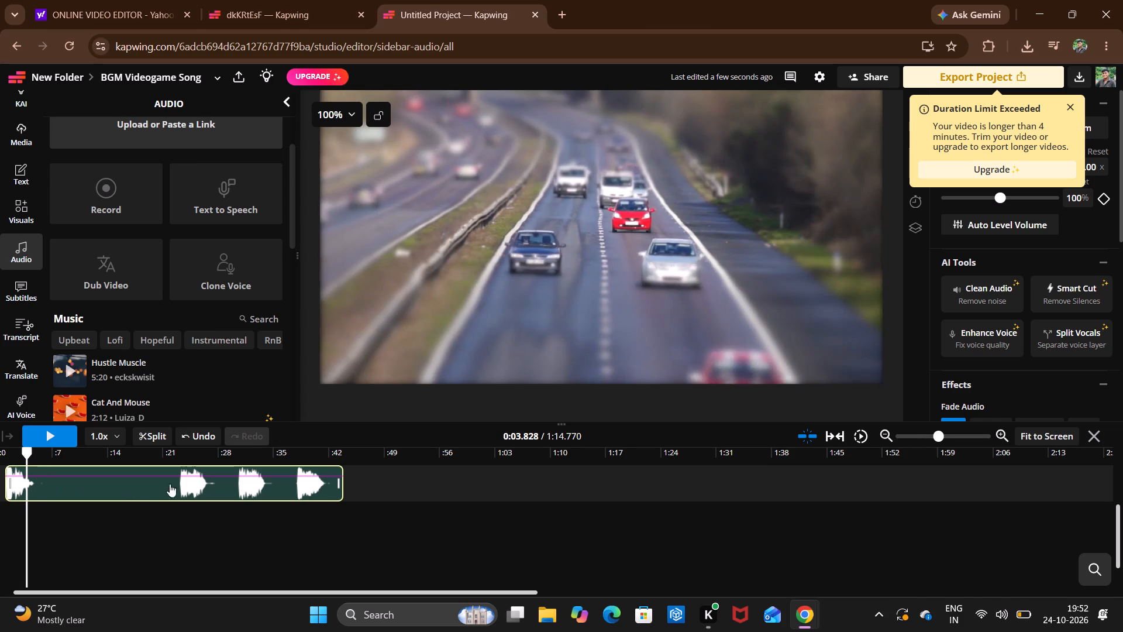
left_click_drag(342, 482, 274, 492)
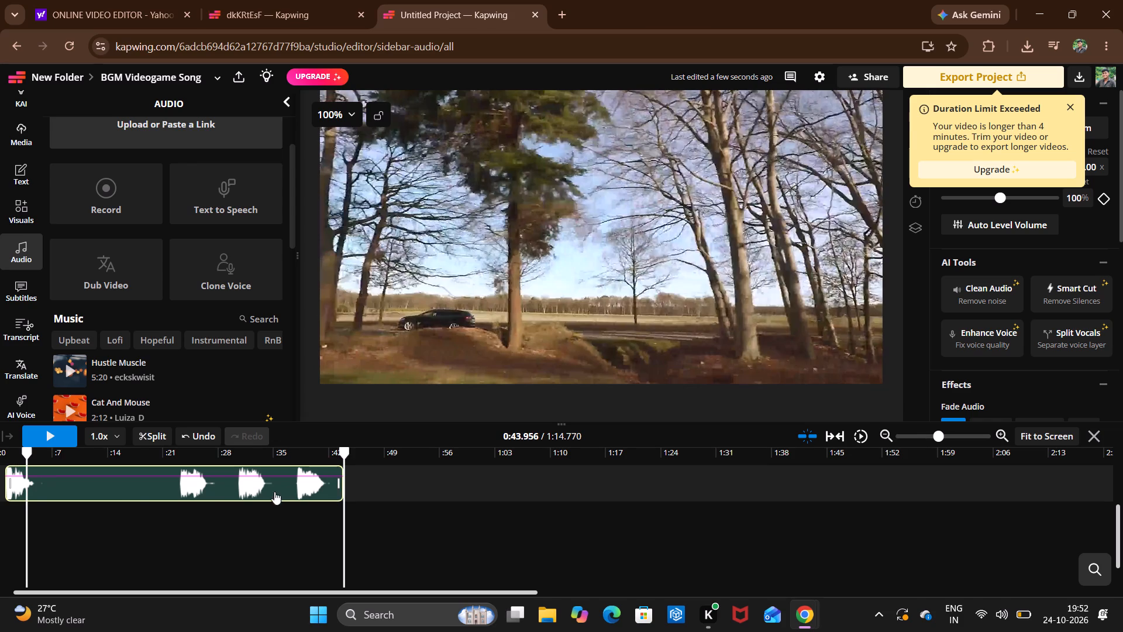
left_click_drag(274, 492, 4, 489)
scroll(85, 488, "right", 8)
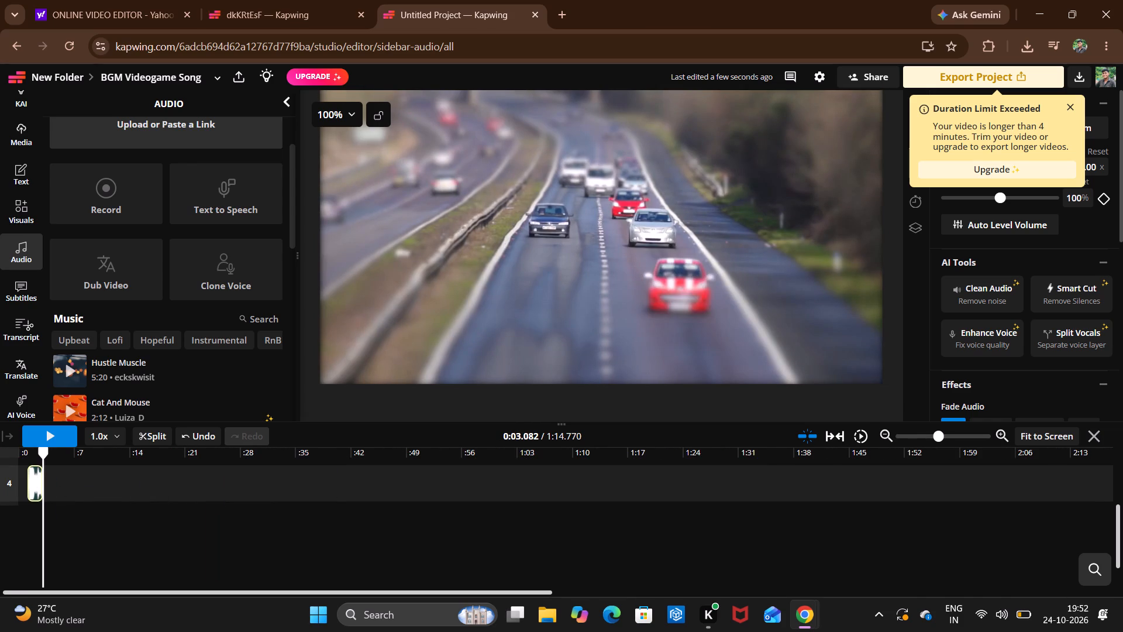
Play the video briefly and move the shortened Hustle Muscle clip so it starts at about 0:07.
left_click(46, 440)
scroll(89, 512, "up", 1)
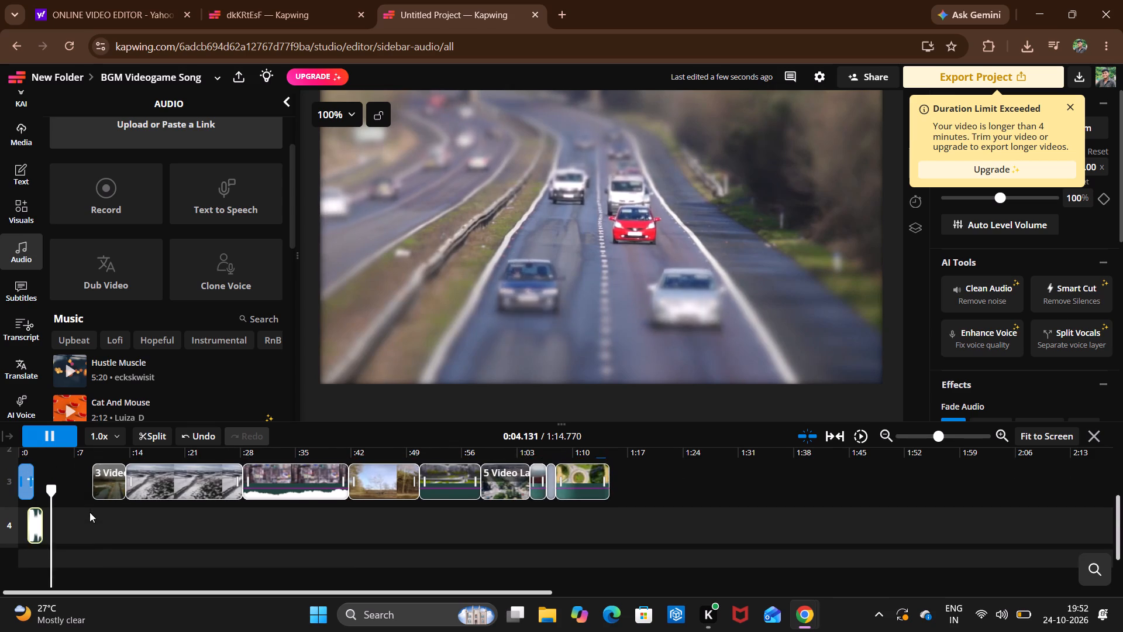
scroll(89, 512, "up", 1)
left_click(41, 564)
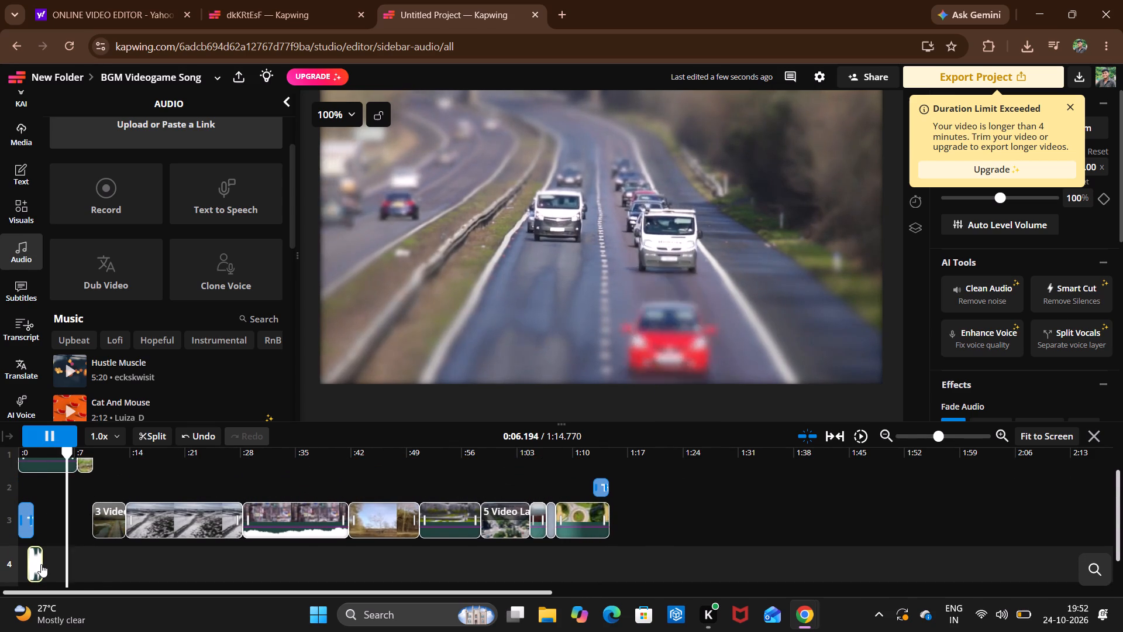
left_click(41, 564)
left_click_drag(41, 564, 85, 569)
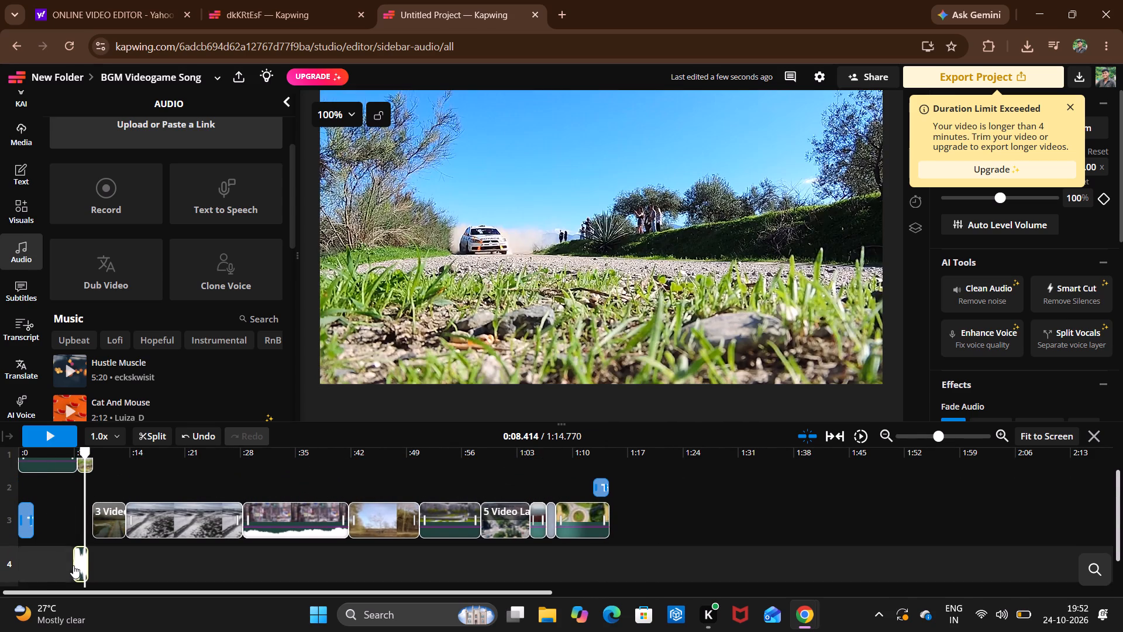
Delete the shortened Hustle Muscle audio clip from the timeline.
left_click(80, 554)
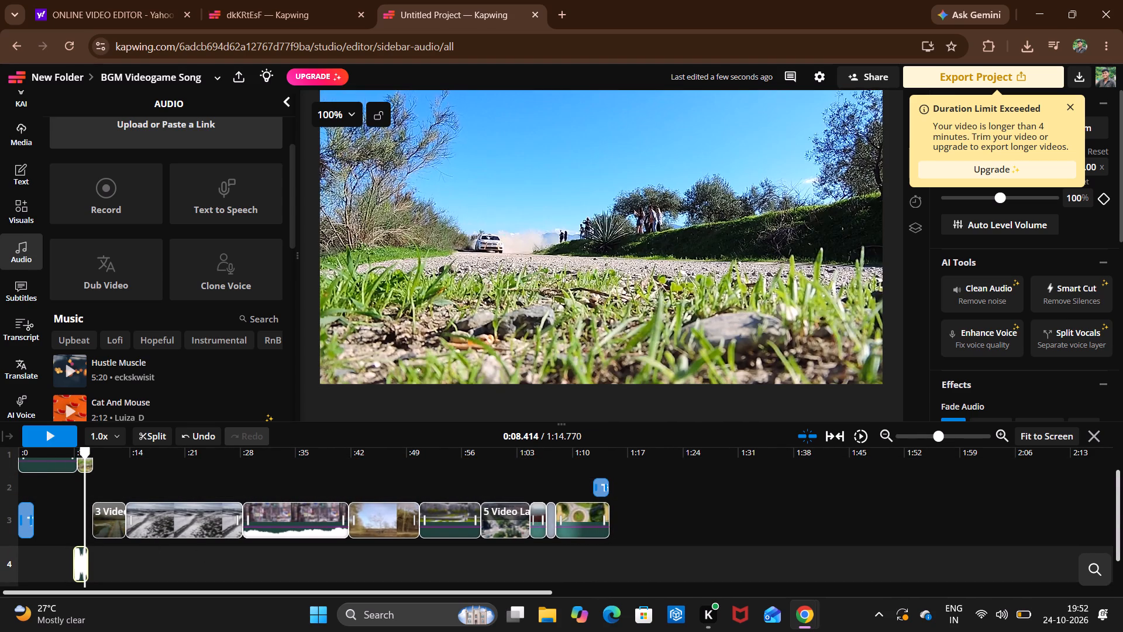
left_click(926, 233)
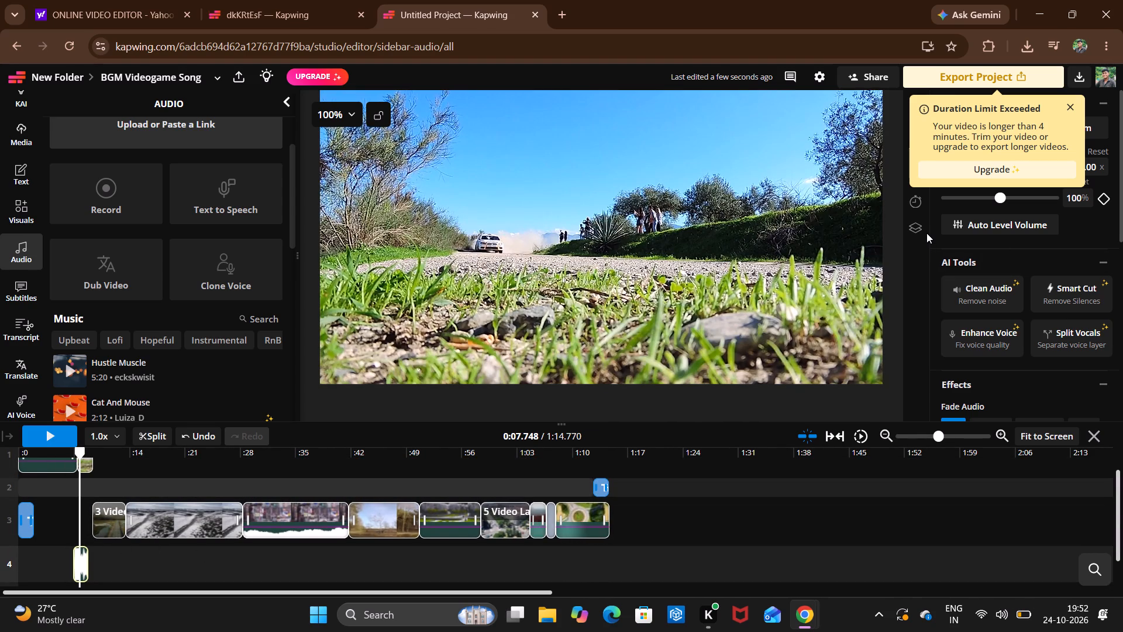
left_click(922, 229)
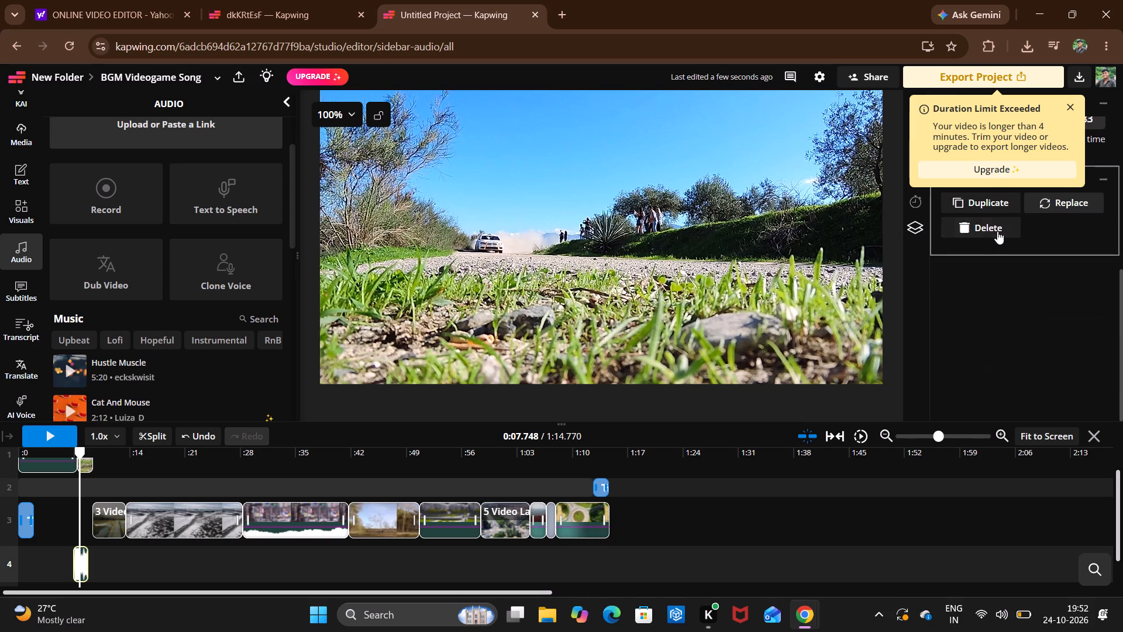
left_click(987, 230)
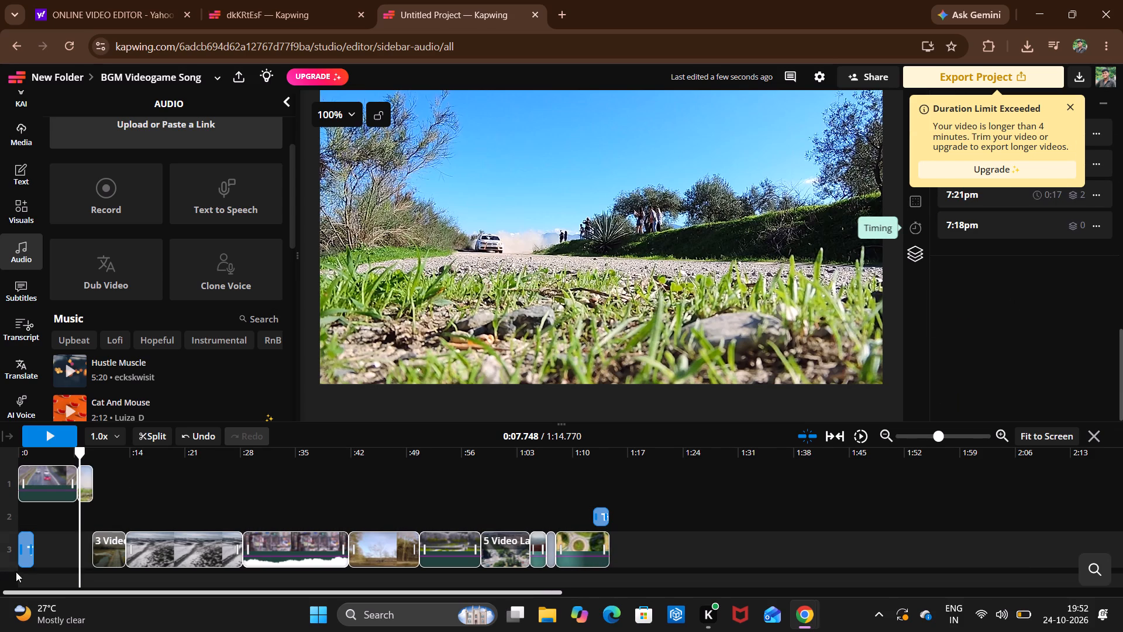
Add the Hustle Muscle track by eckskwisit again, starting at 0:00 of the video.
double_click(16, 579)
left_click(130, 365)
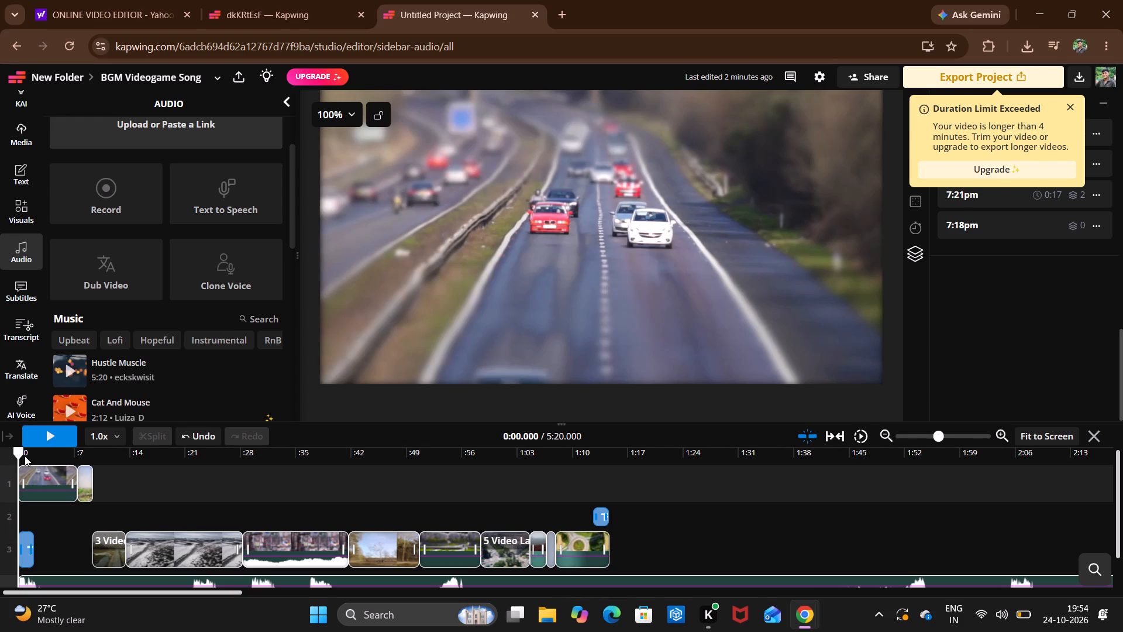
Play the opening from the start and trim the end of the Hustle Muscle layer back to about 4:30.
left_click(28, 429)
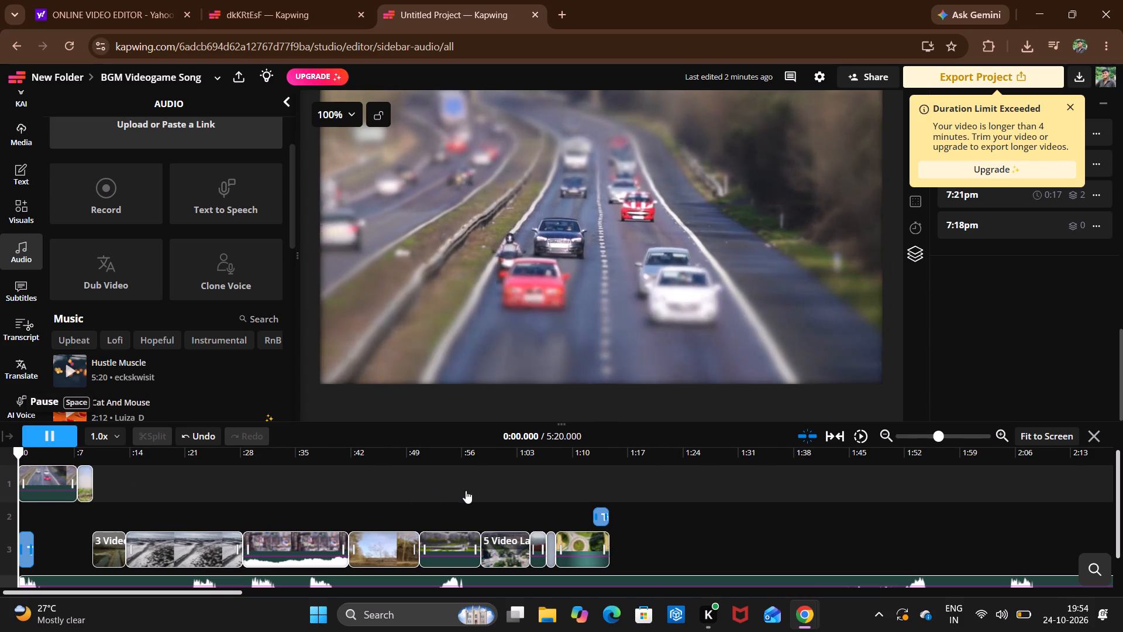
scroll(726, 503, "left", 2)
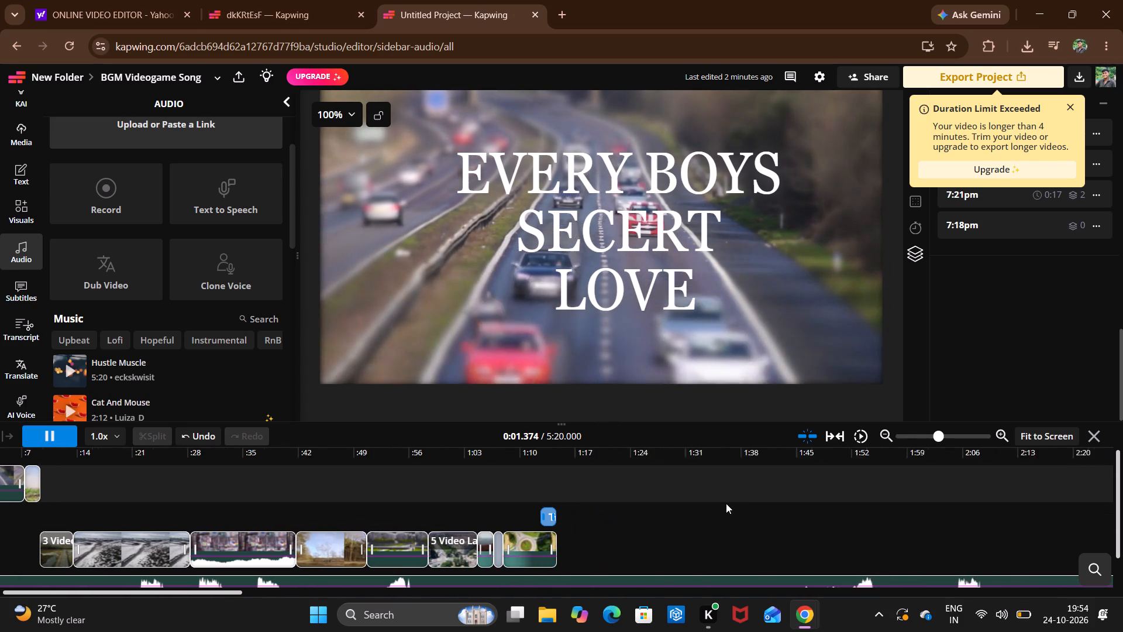
scroll(726, 503, "left", 2)
scroll(615, 523, "down", 2)
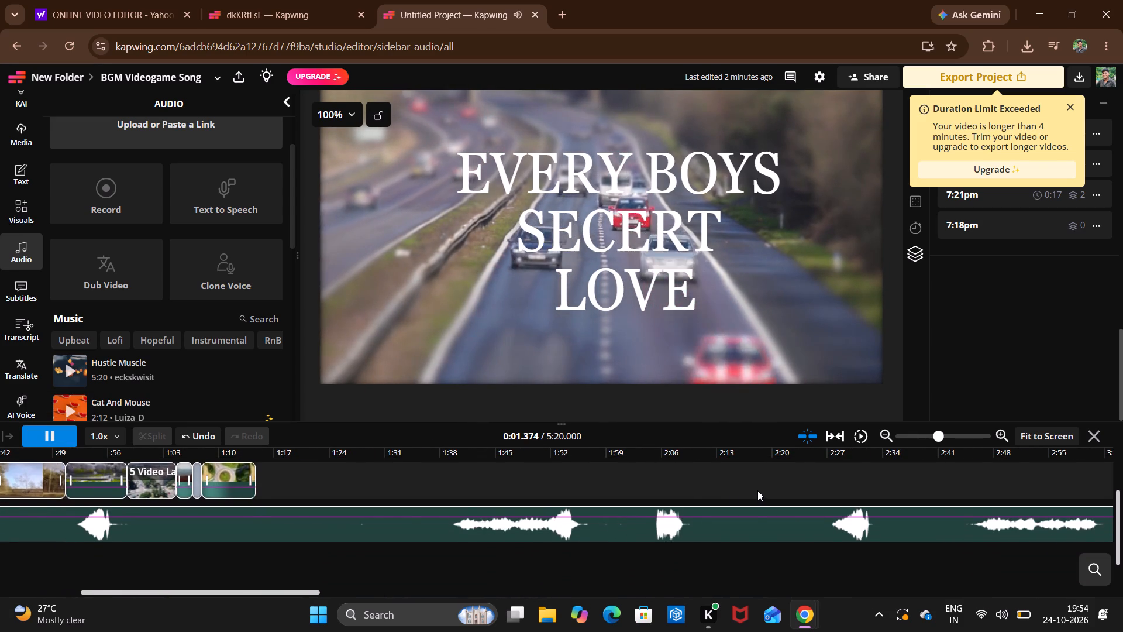
scroll(757, 490, "left", 10)
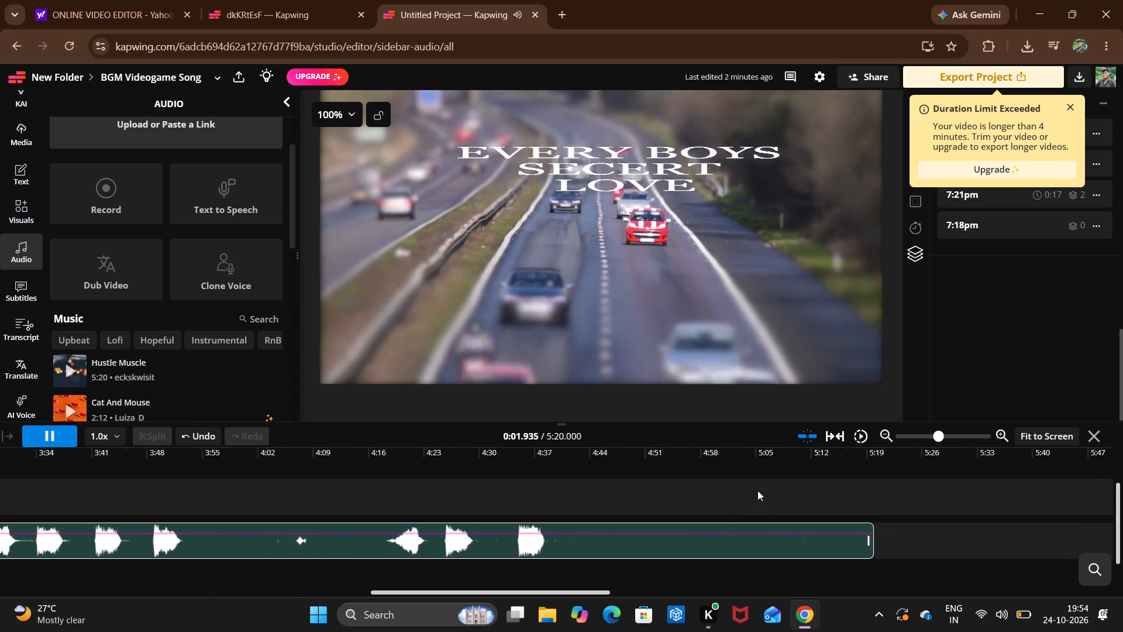
scroll(757, 490, "left", 1)
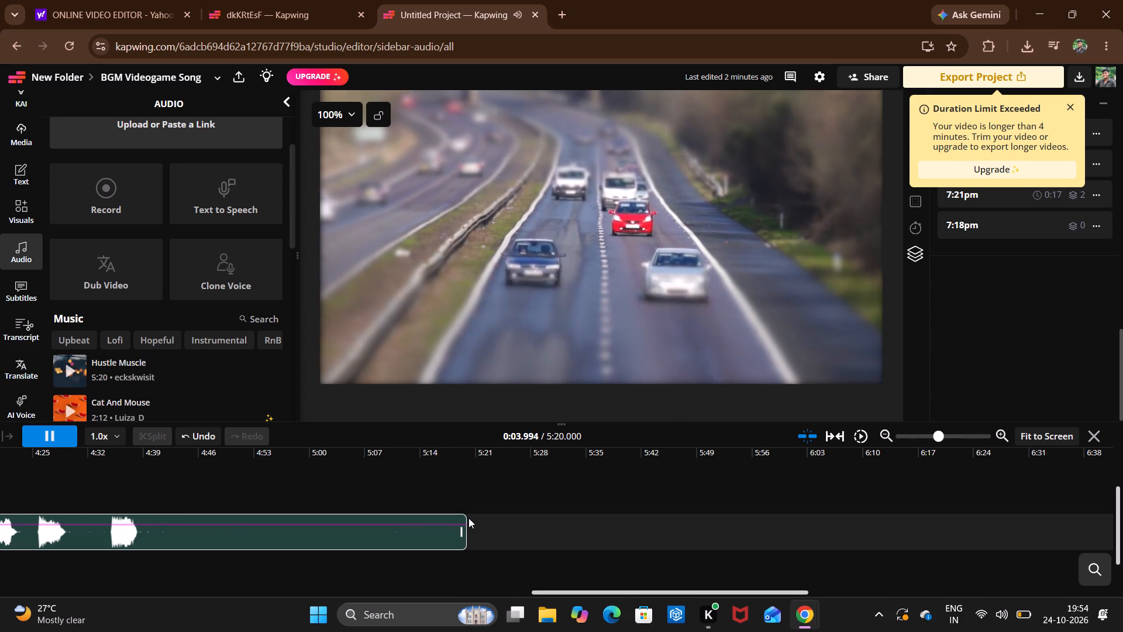
left_click_drag(465, 521, 370, 516)
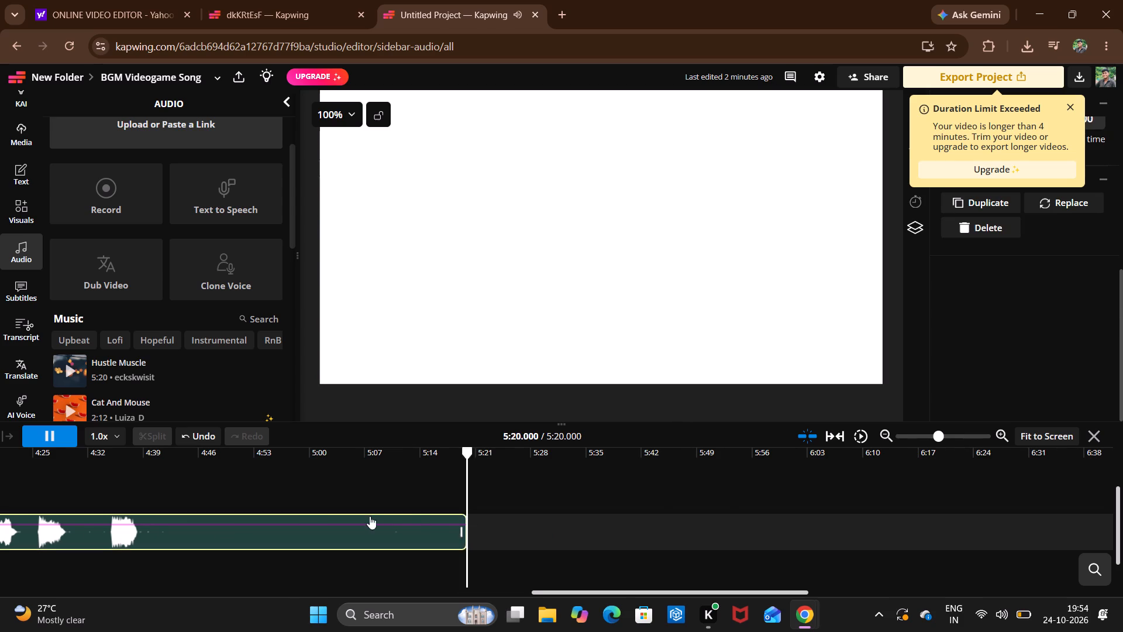
left_click_drag(370, 516, 72, 516)
scroll(140, 557, "right", 2)
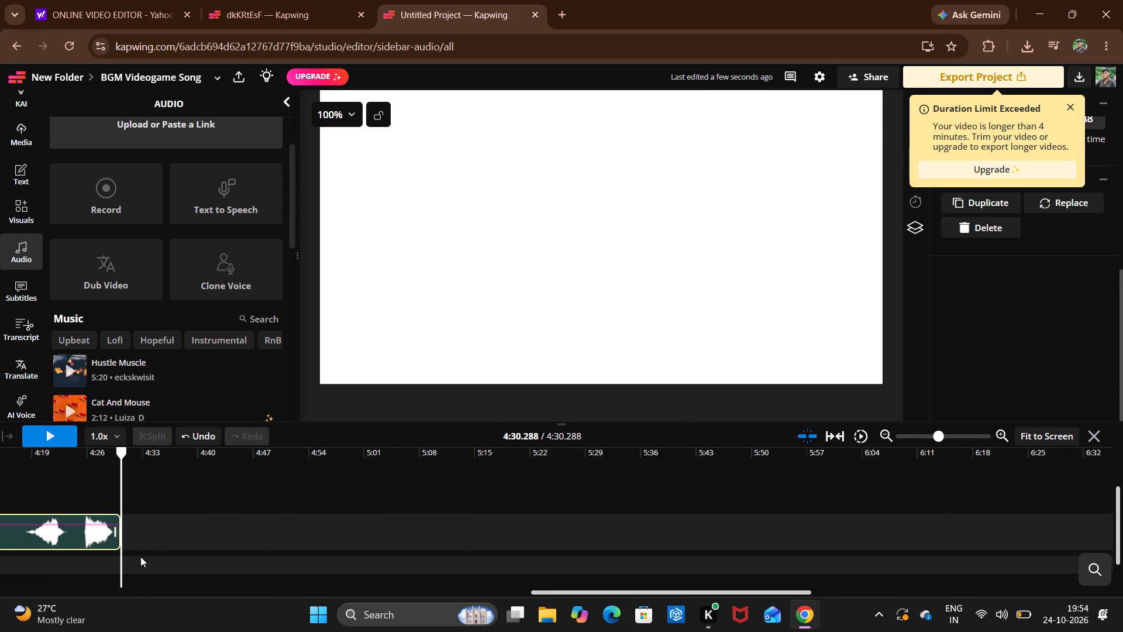
Trim the end of the Hustle Muscle audio layer further back to about 3:09.
scroll(140, 557, "right", 4)
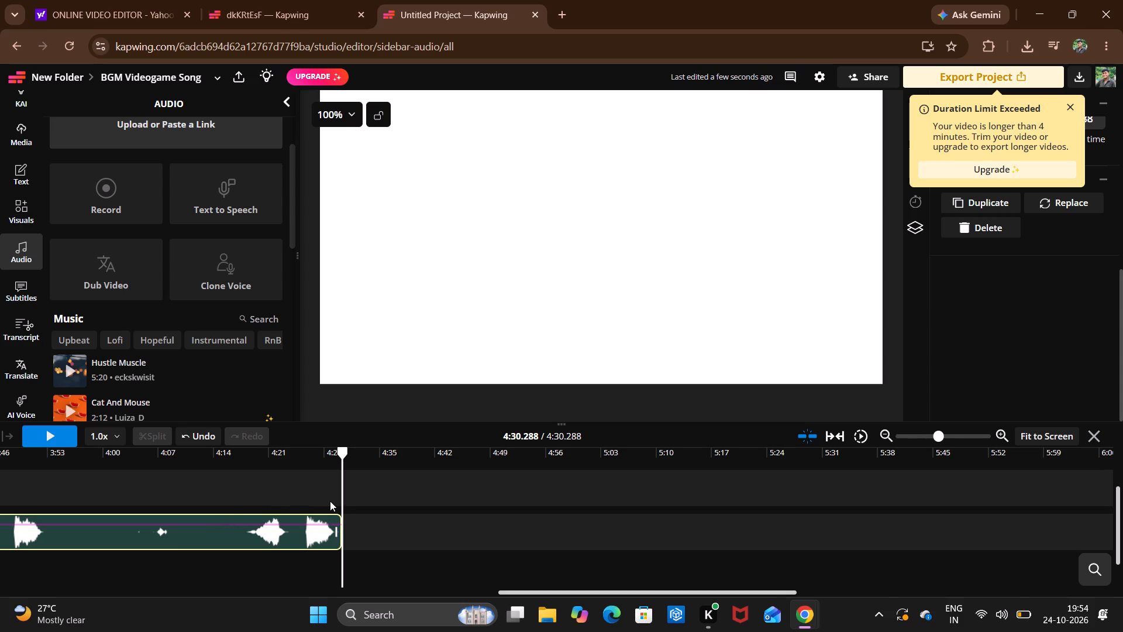
left_click_drag(342, 527, 166, 517)
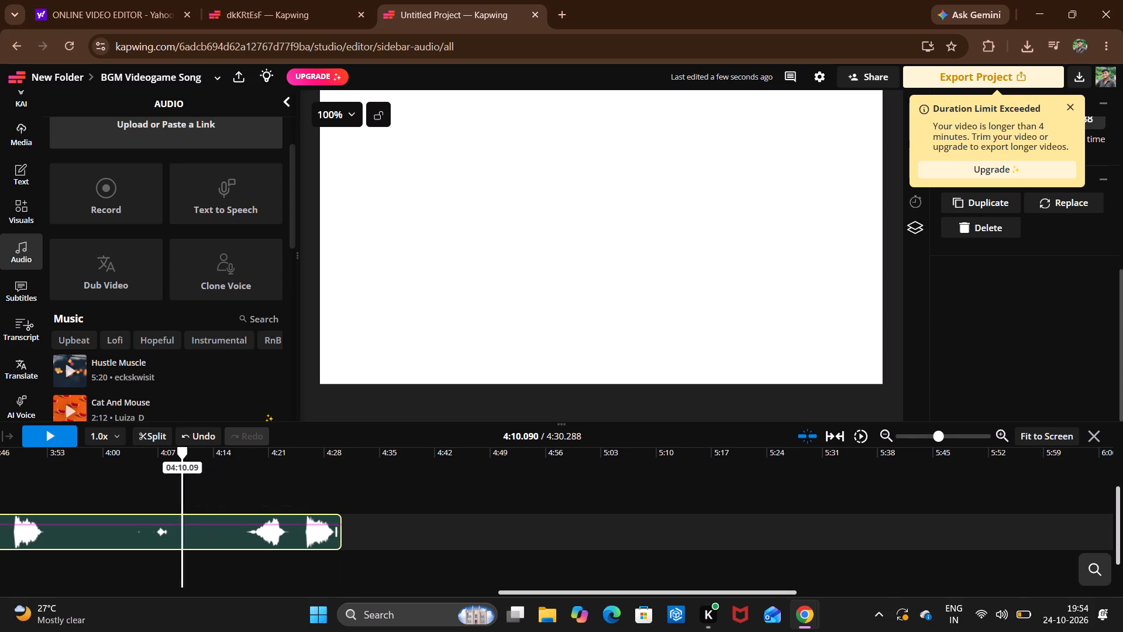
left_click_drag(166, 517, 67, 508)
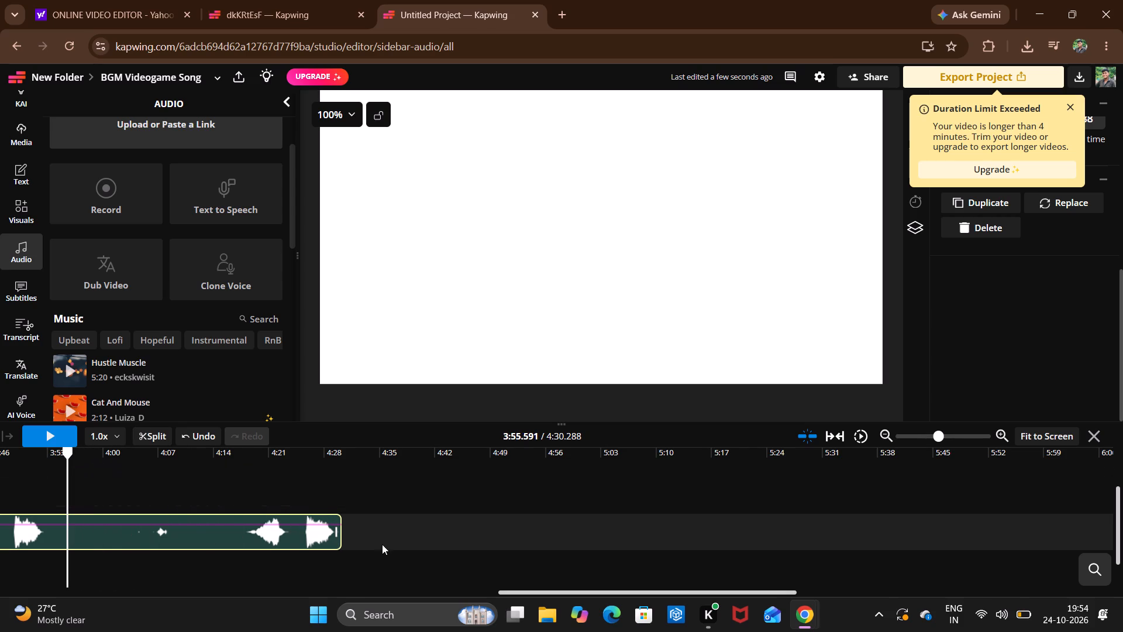
scroll(382, 544, "right", 5)
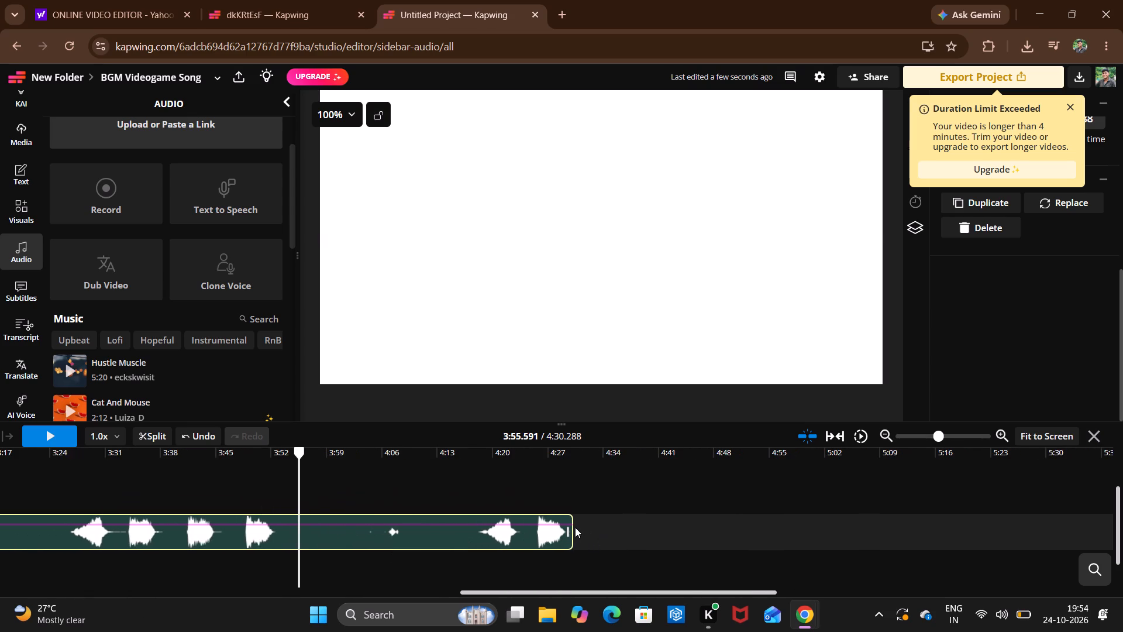
left_click_drag(571, 527, 0, 537)
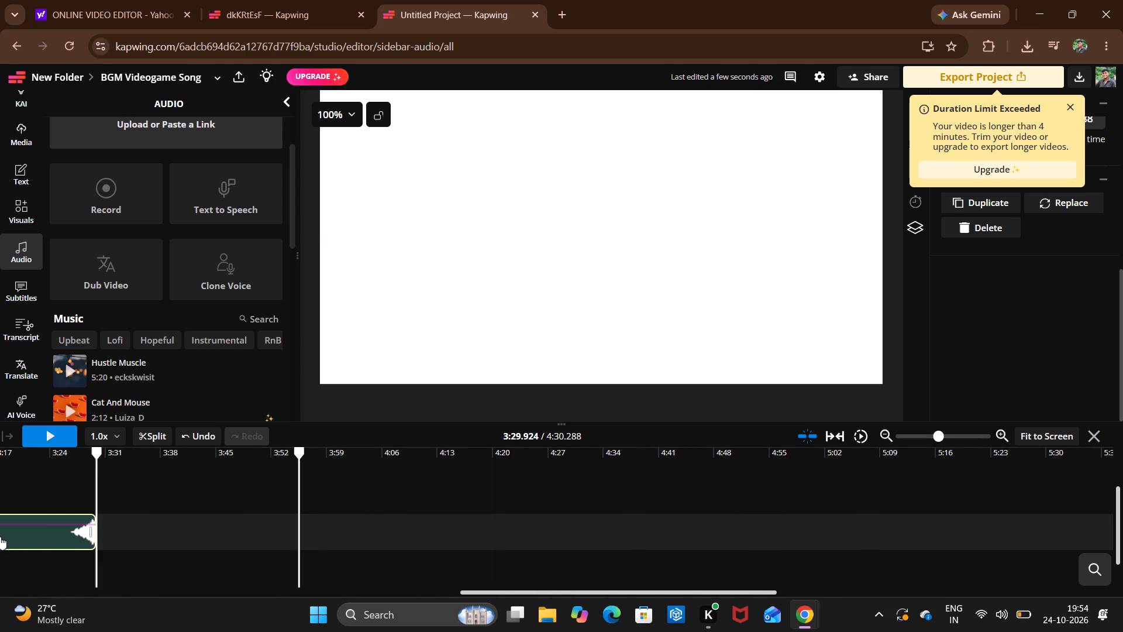
left_click_drag(0, 537, 0, 534)
scroll(111, 562, "right", 9)
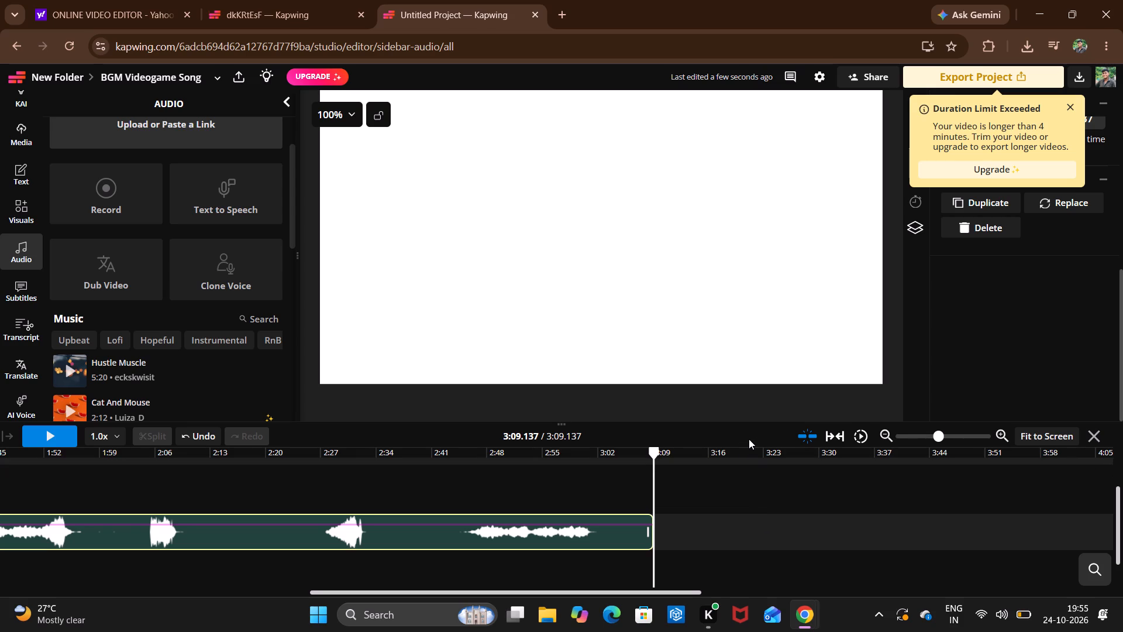
Trim the end of the Hustle Muscle audio layer back to about 1:43.
left_click_drag(651, 519, 381, 500)
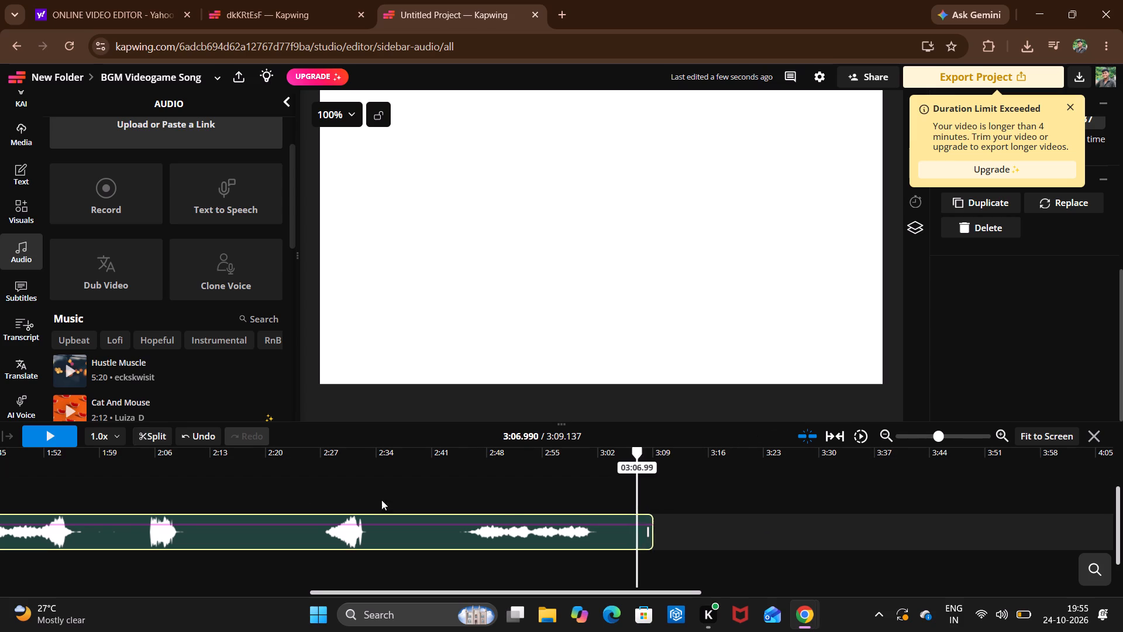
left_click_drag(381, 500, 32, 482)
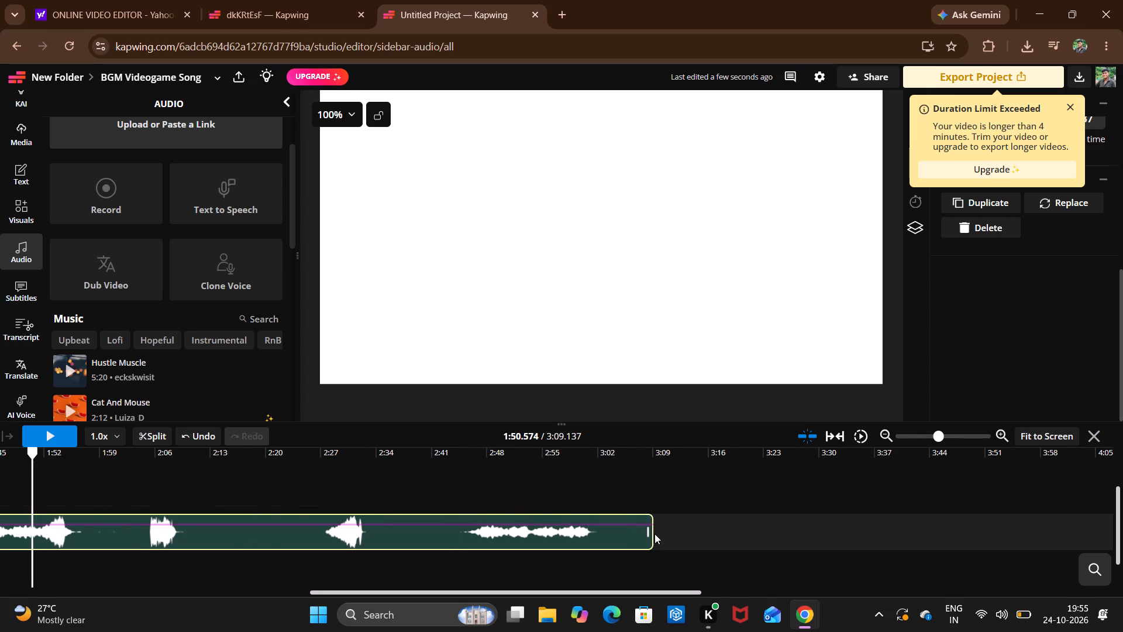
left_click_drag(650, 534, 80, 542)
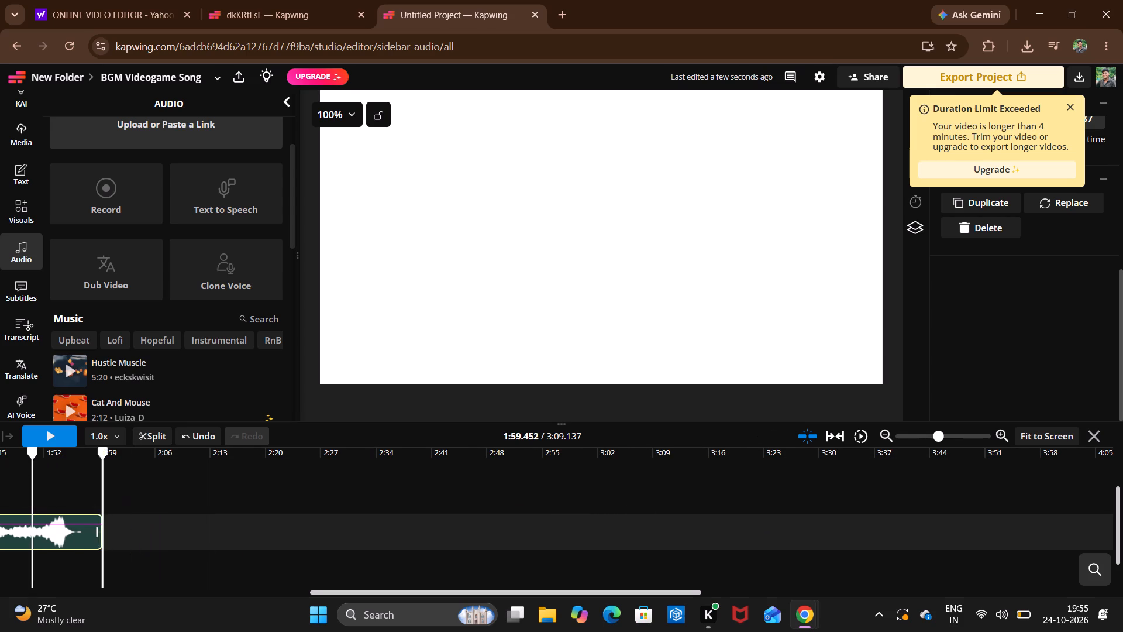
scroll(218, 516, "right", 9)
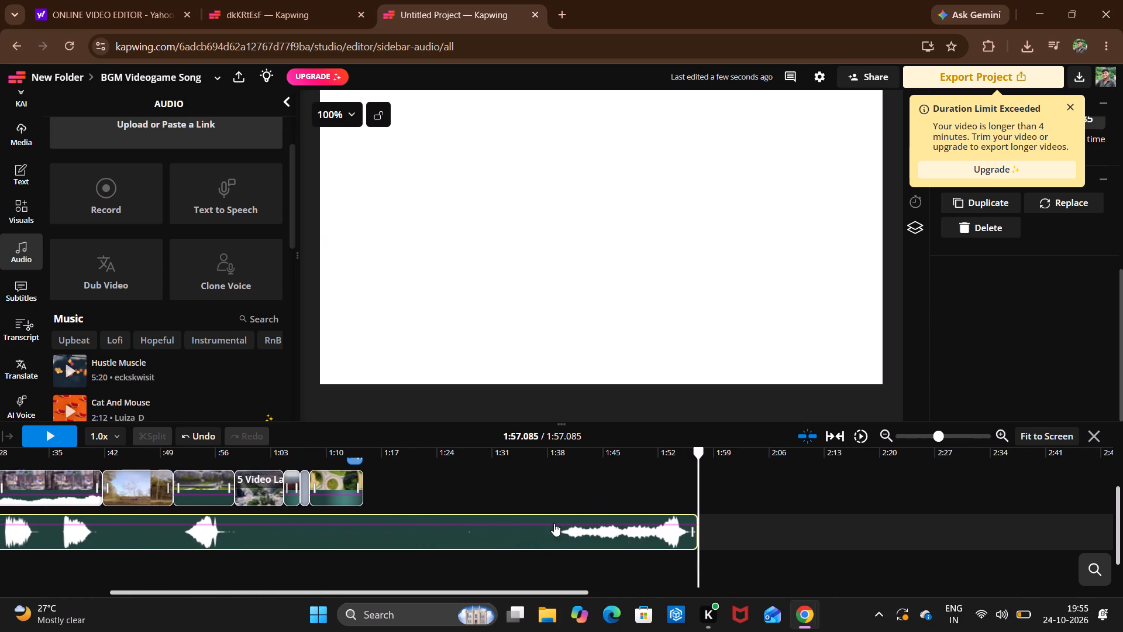
left_click_drag(695, 529, 624, 516)
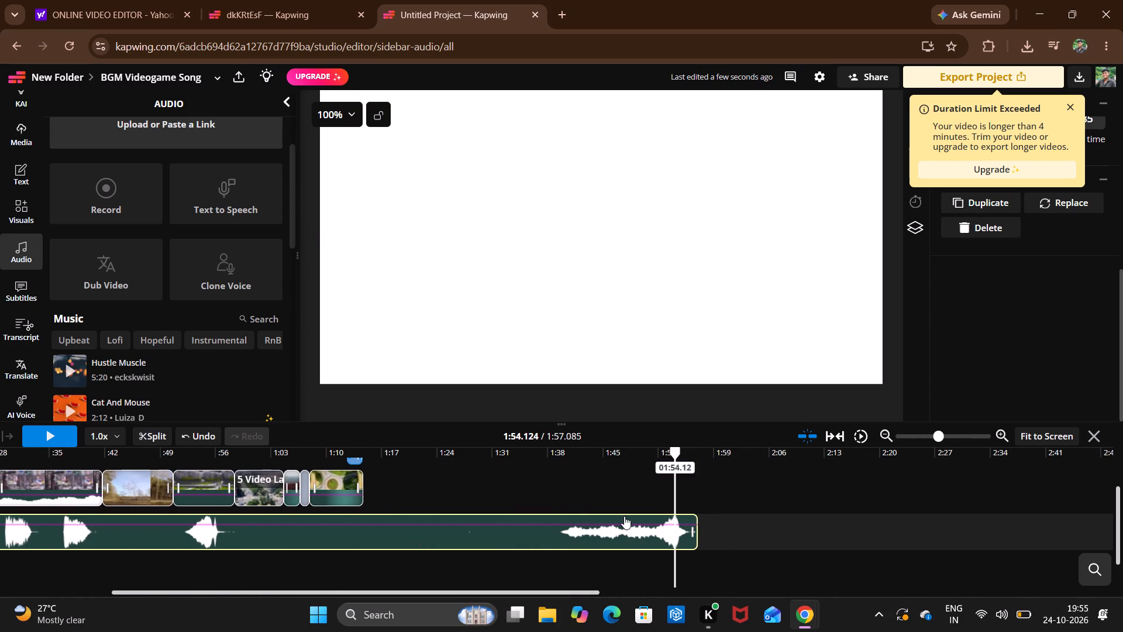
left_click_drag(624, 516, 527, 510)
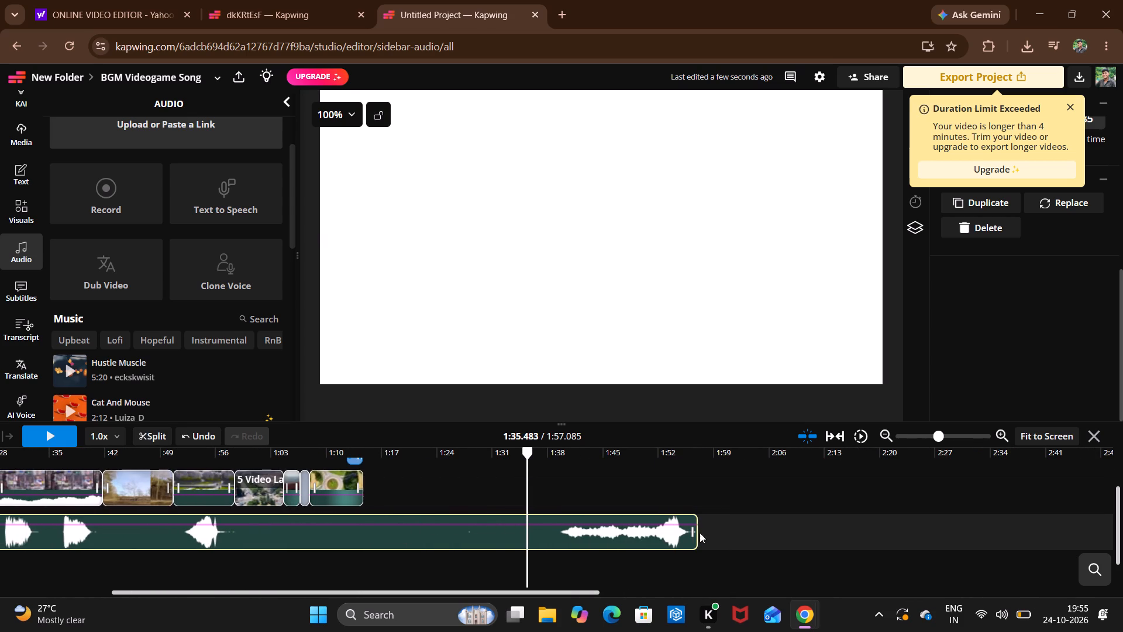
left_click_drag(694, 533, 586, 519)
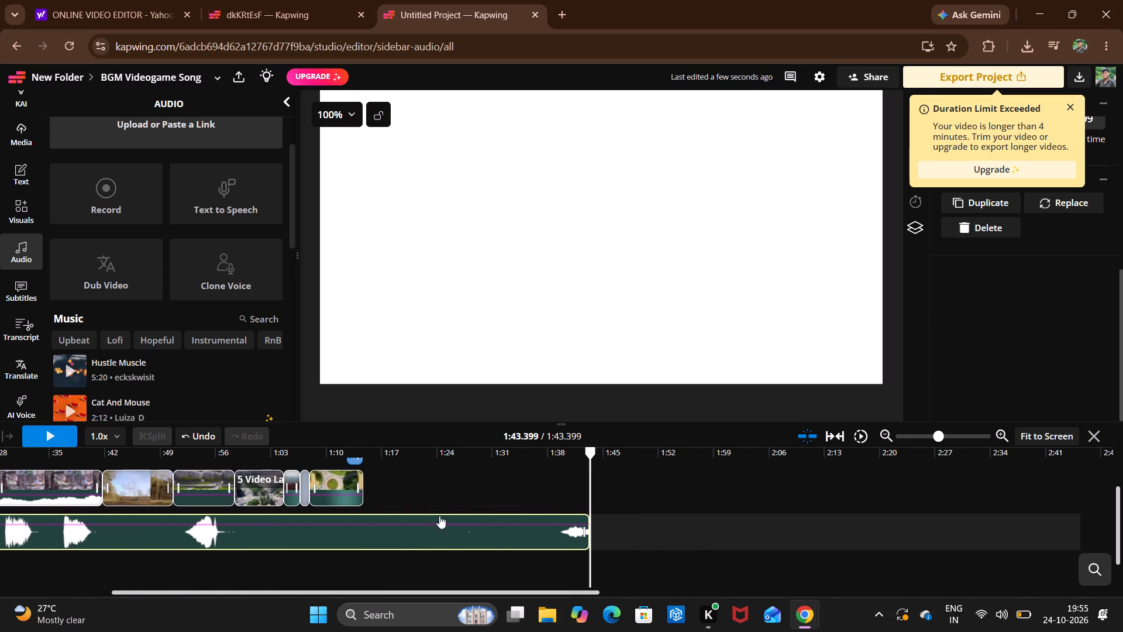
Lower the volume line of the Hustle Muscle audio layer slightly.
left_click_drag(590, 533, 439, 517)
left_click(536, 525)
left_click_drag(536, 525, 540, 526)
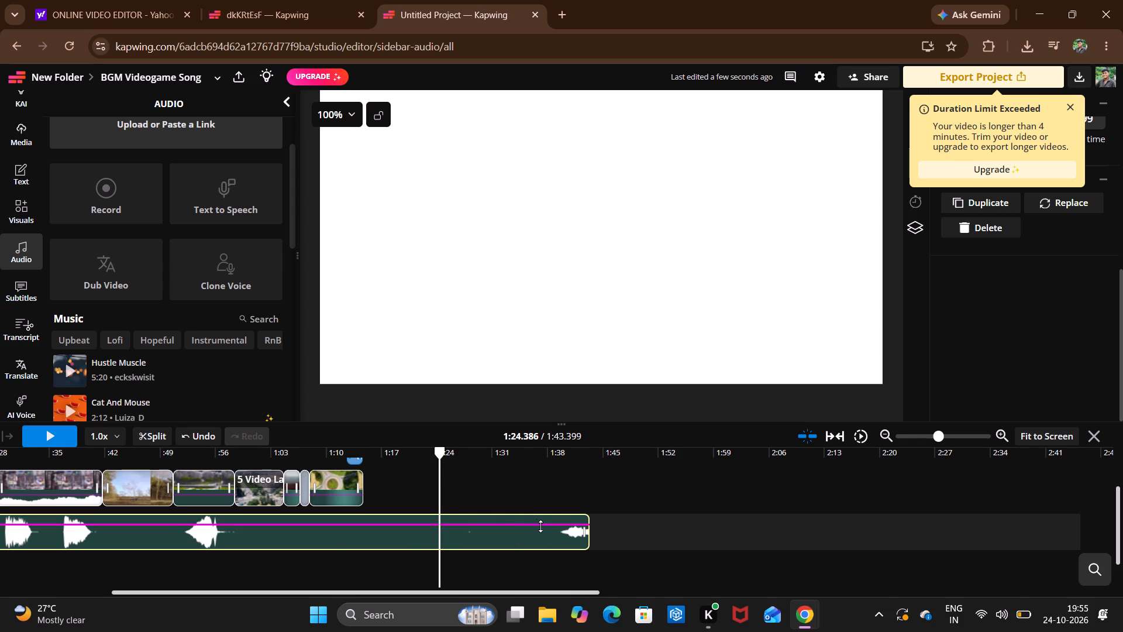
left_click_drag(540, 526, 584, 533)
left_click(584, 533)
Trim the end of the Hustle Muscle layer back to about 1:18, just past the last video clip.
left_click_drag(588, 535, 547, 528)
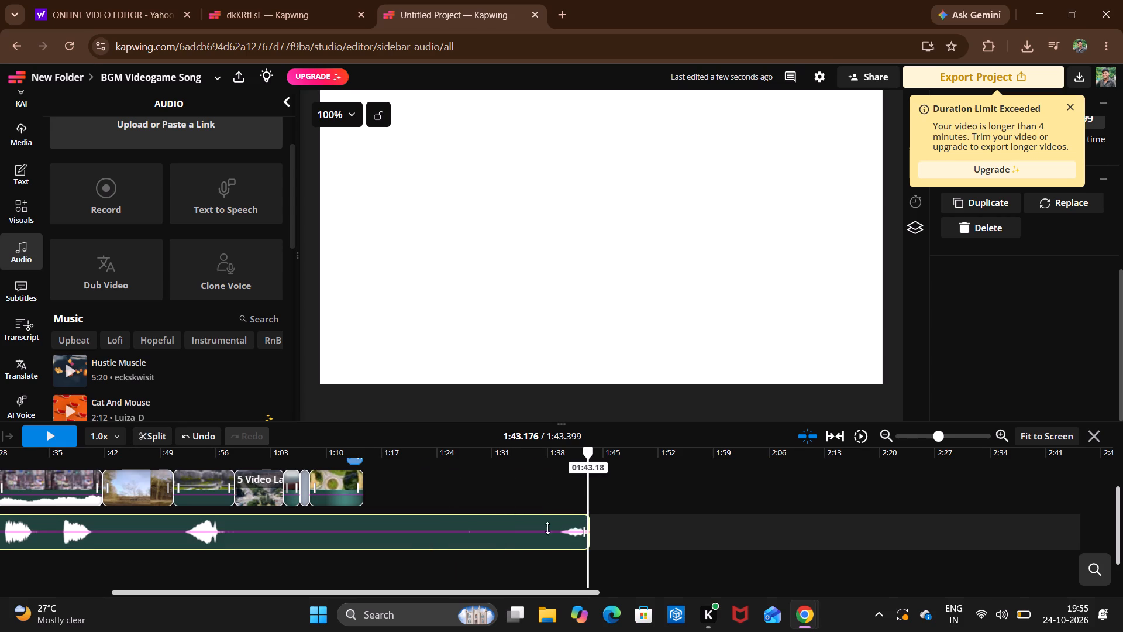
left_click_drag(547, 528, 414, 505)
double_click(534, 493)
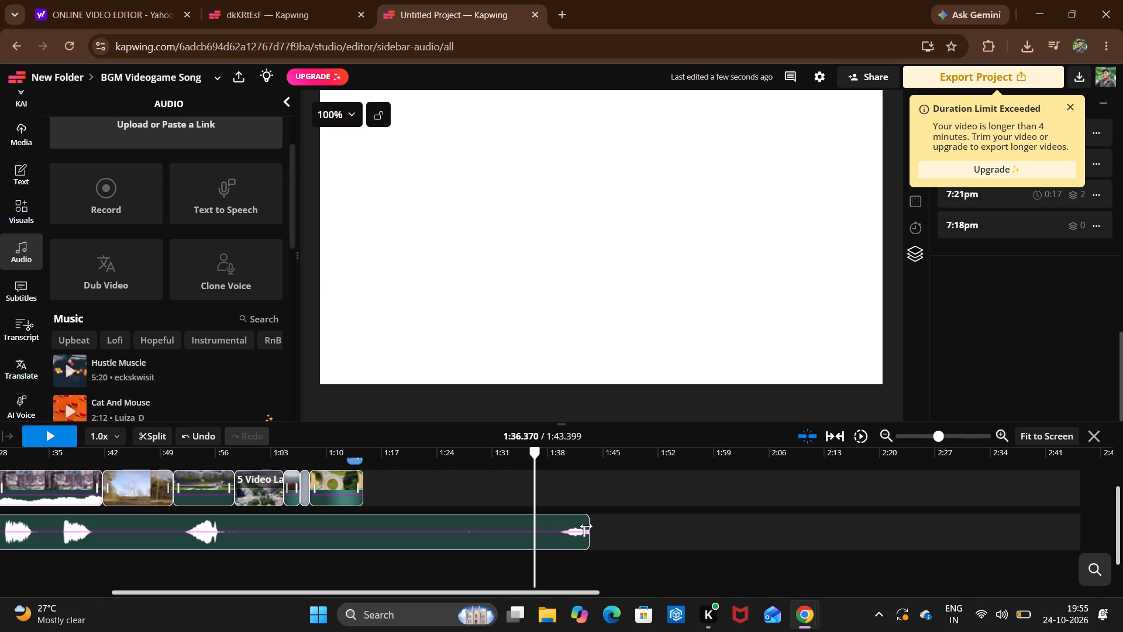
left_click_drag(586, 526, 421, 514)
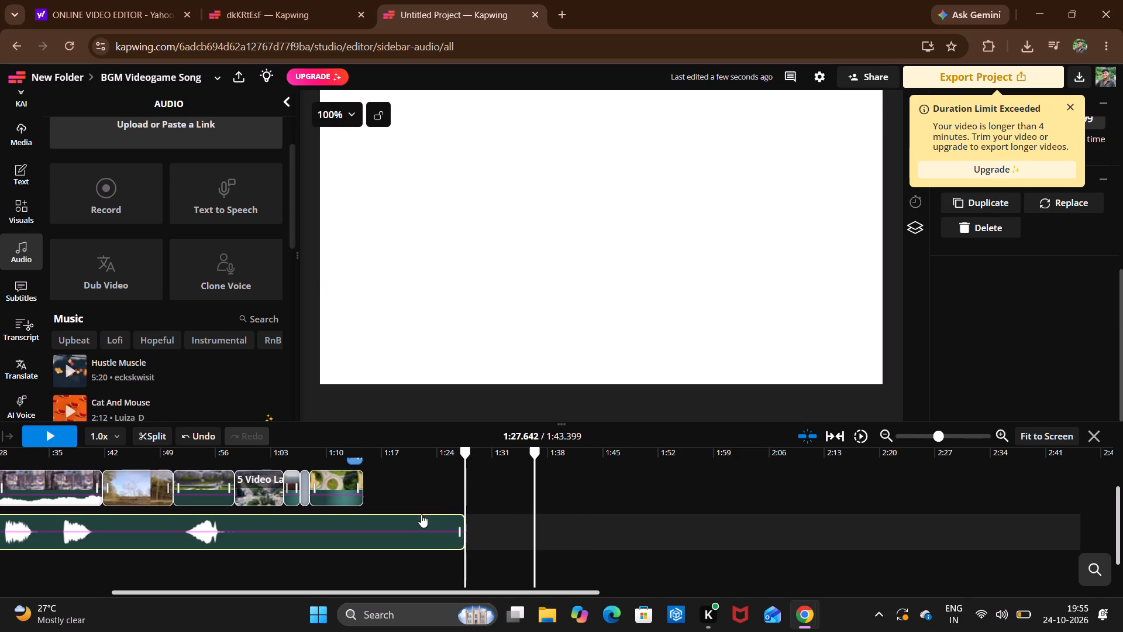
left_click_drag(421, 514, 385, 514)
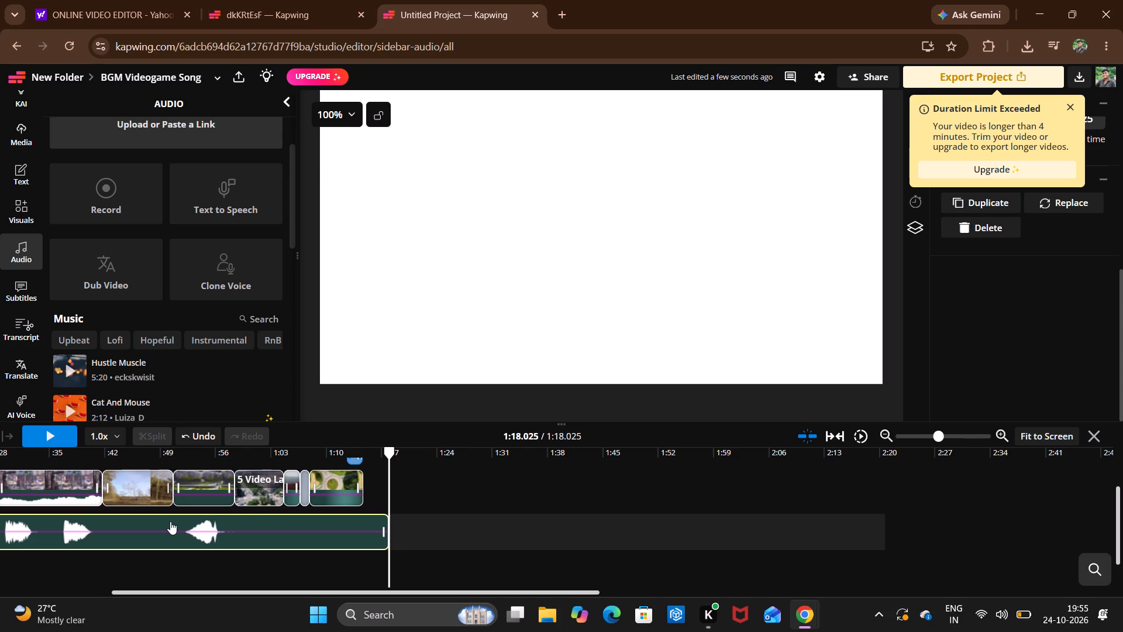
Play the video from the opening title to check the early clips against the trimmed Hustle Muscle music.
scroll(170, 521, "right", 2)
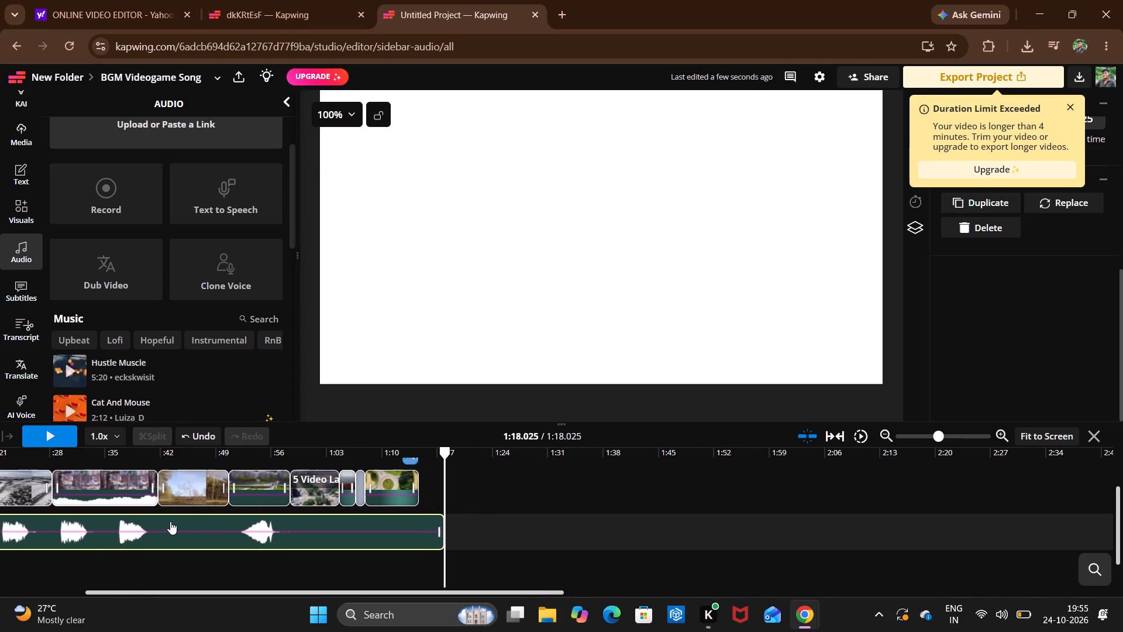
scroll(170, 521, "right", 2)
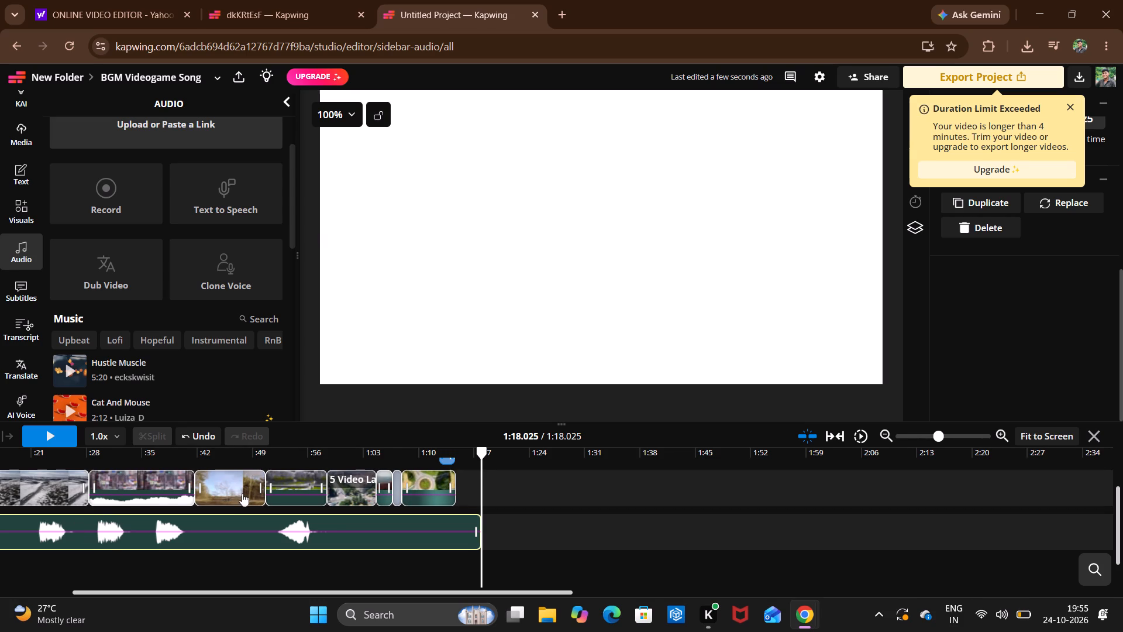
scroll(95, 480, "right", 4)
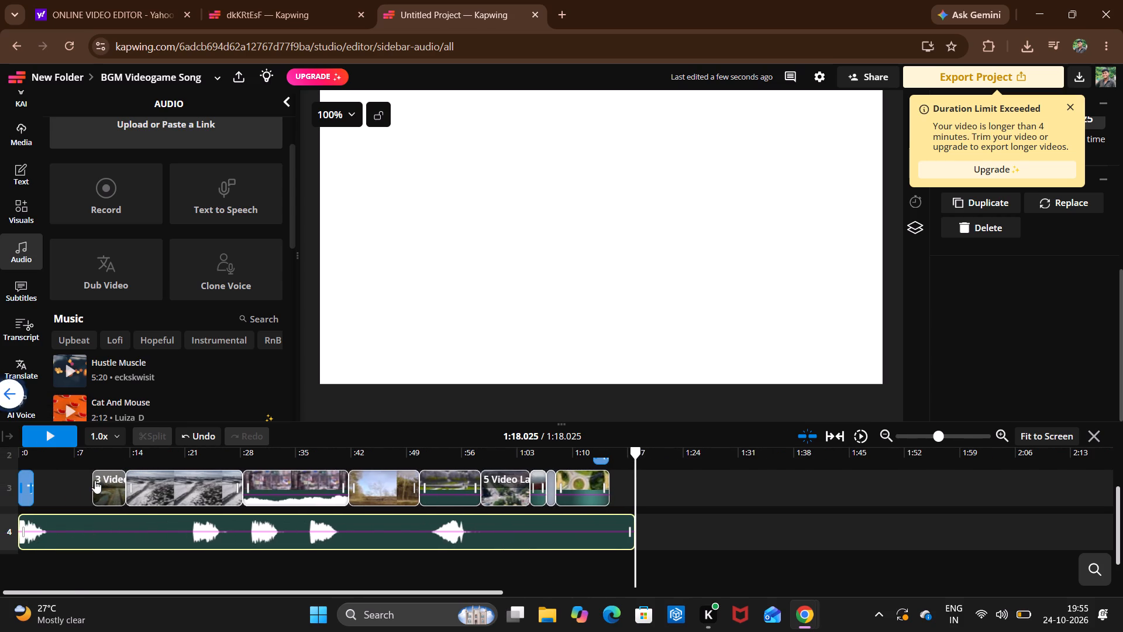
scroll(95, 480, "right", 1)
double_click(25, 458)
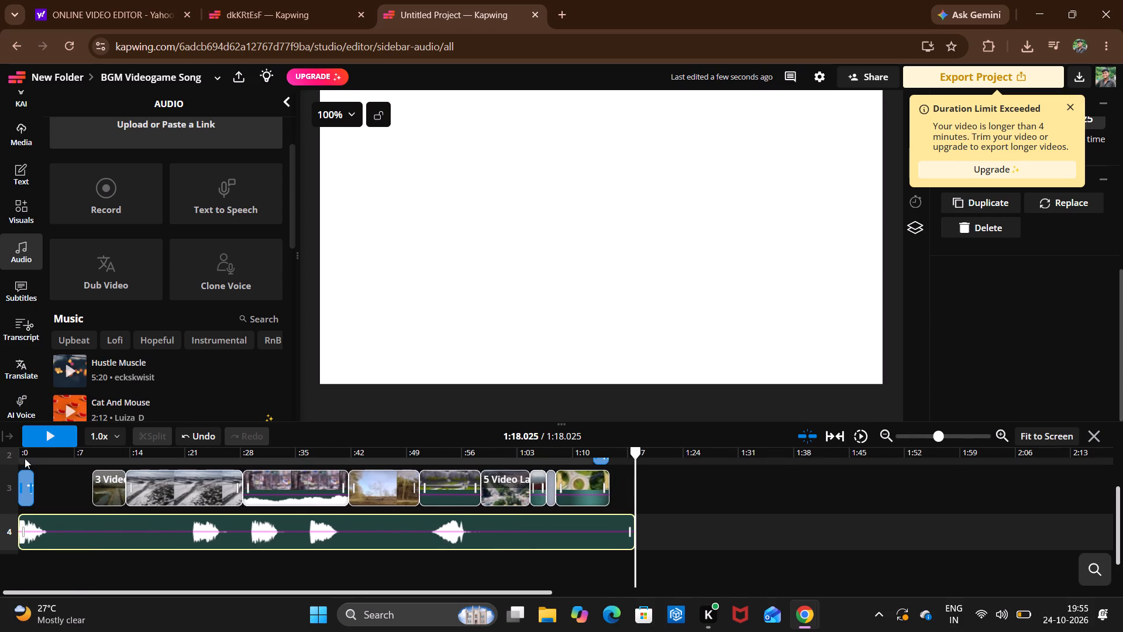
left_click(44, 430)
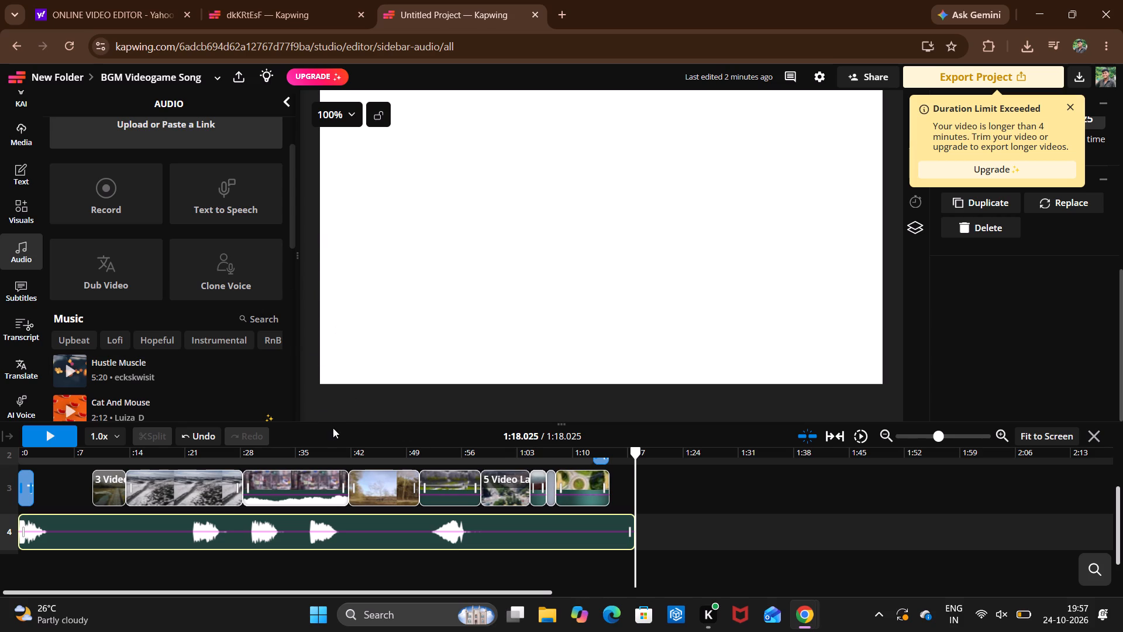
double_click(27, 460)
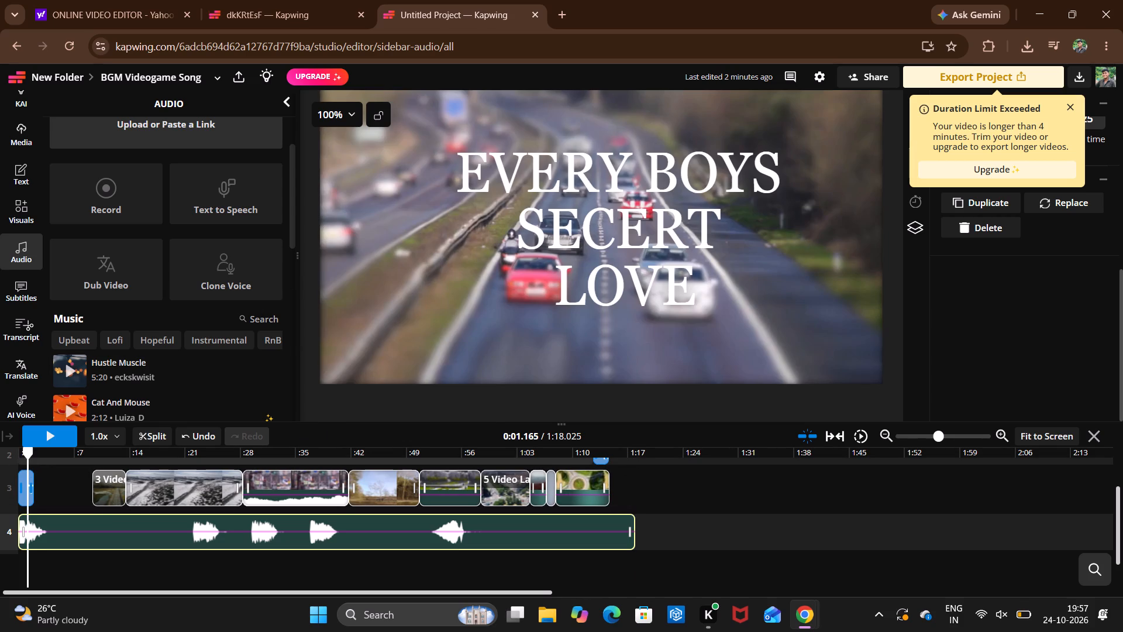
left_click(51, 435)
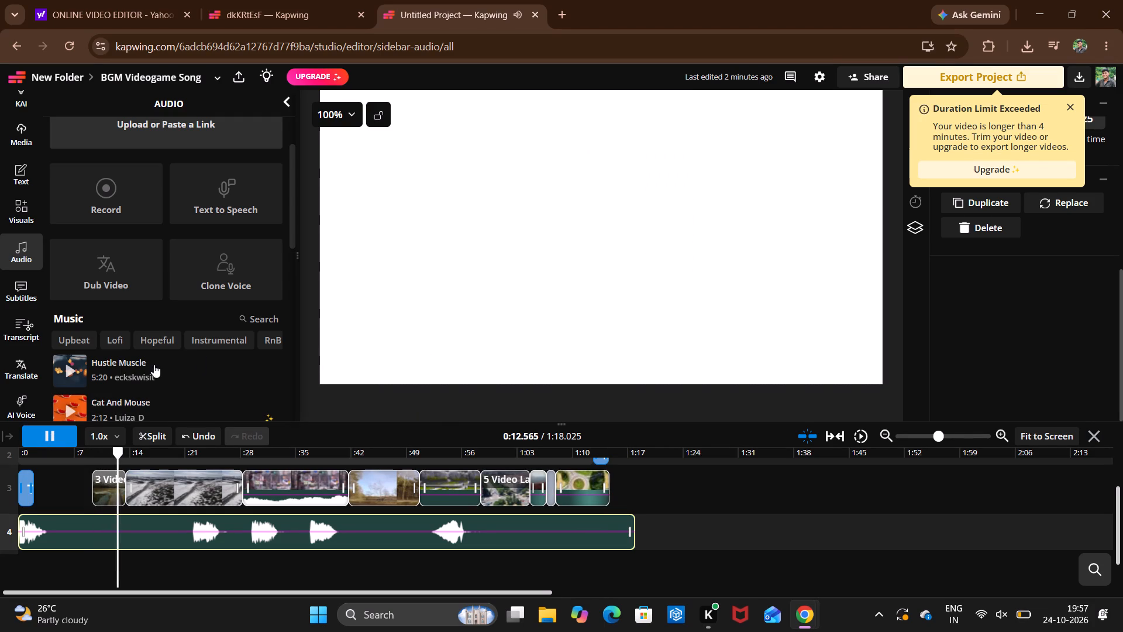
double_click(19, 465)
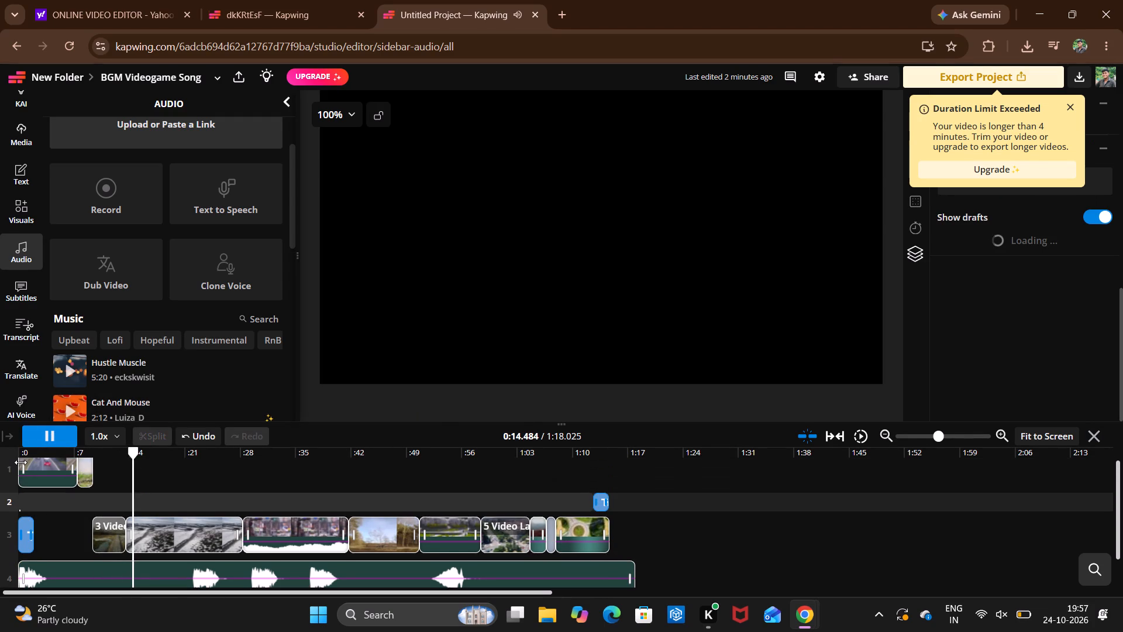
double_click(20, 462)
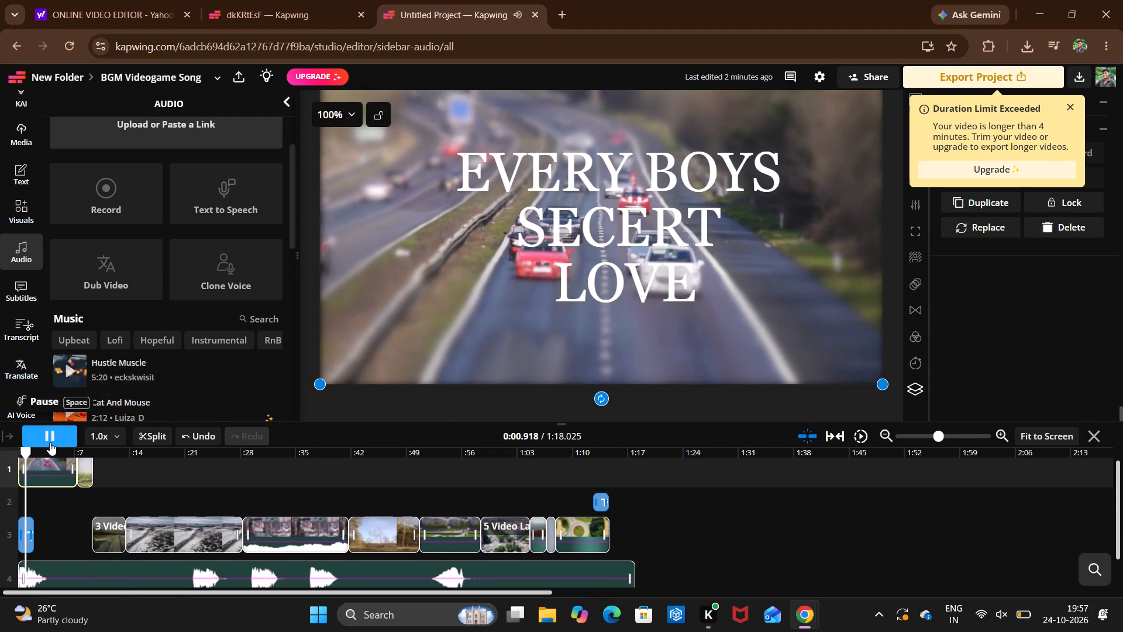
double_click(50, 442)
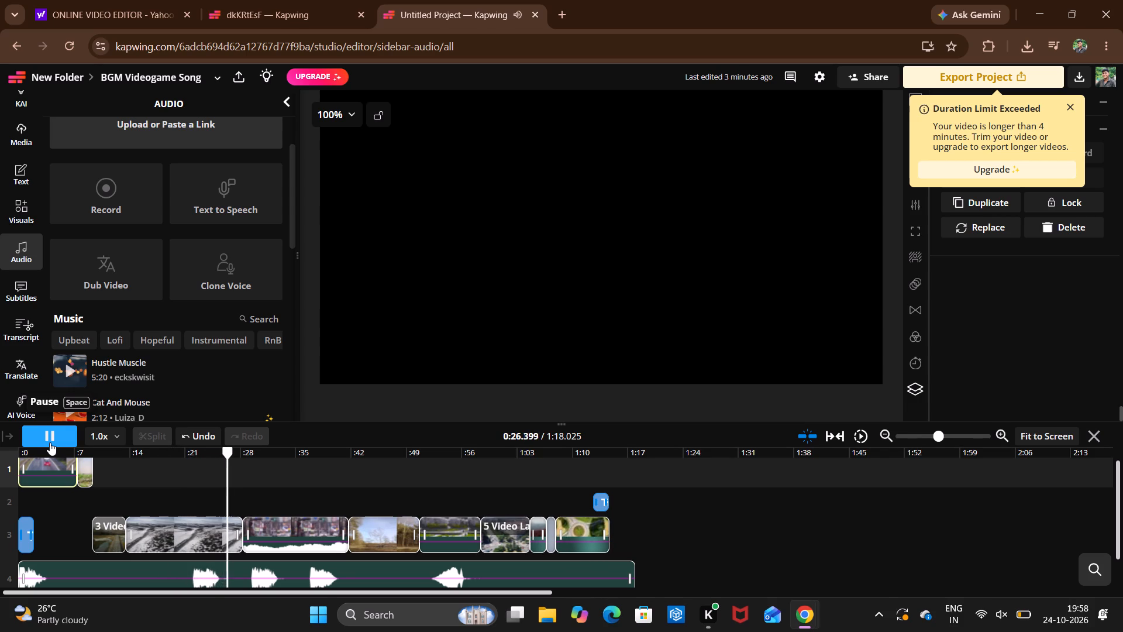
Restart playback from the beginning and watch the clips with their music through to the closing section.
double_click(25, 475)
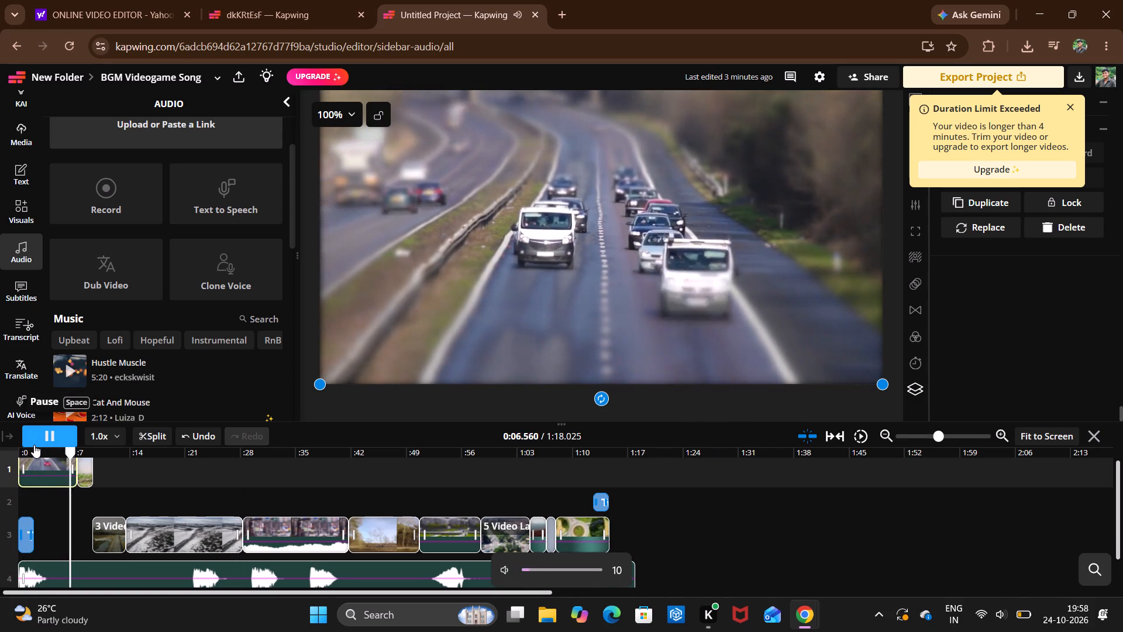
triple_click(34, 445)
triple_click(34, 445)
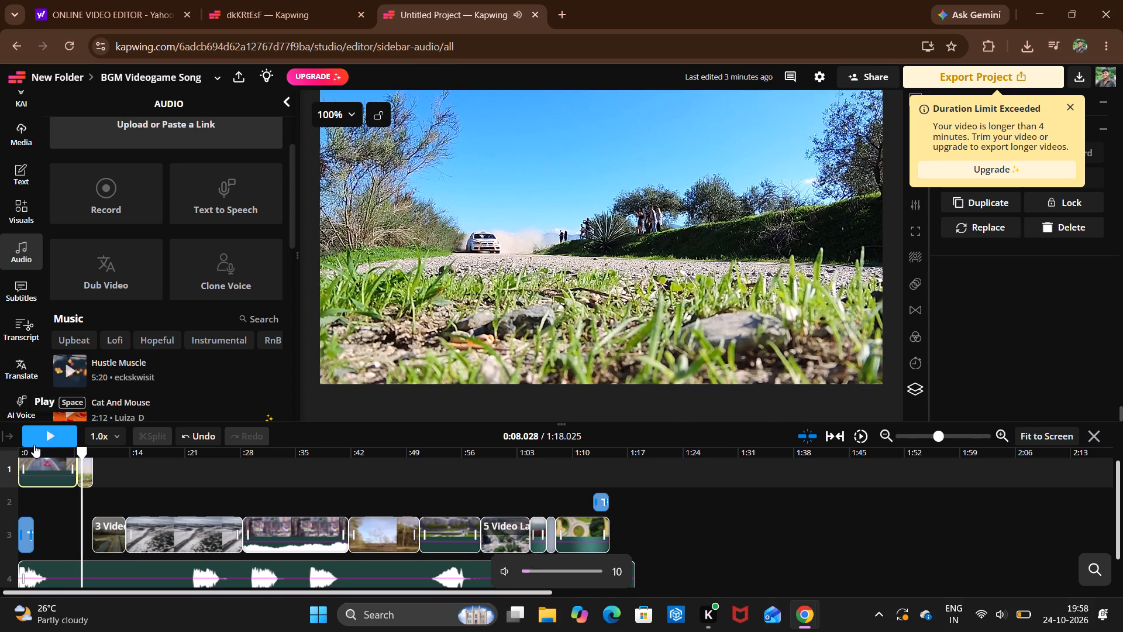
triple_click(34, 445)
left_click(34, 445)
left_click(34, 445)
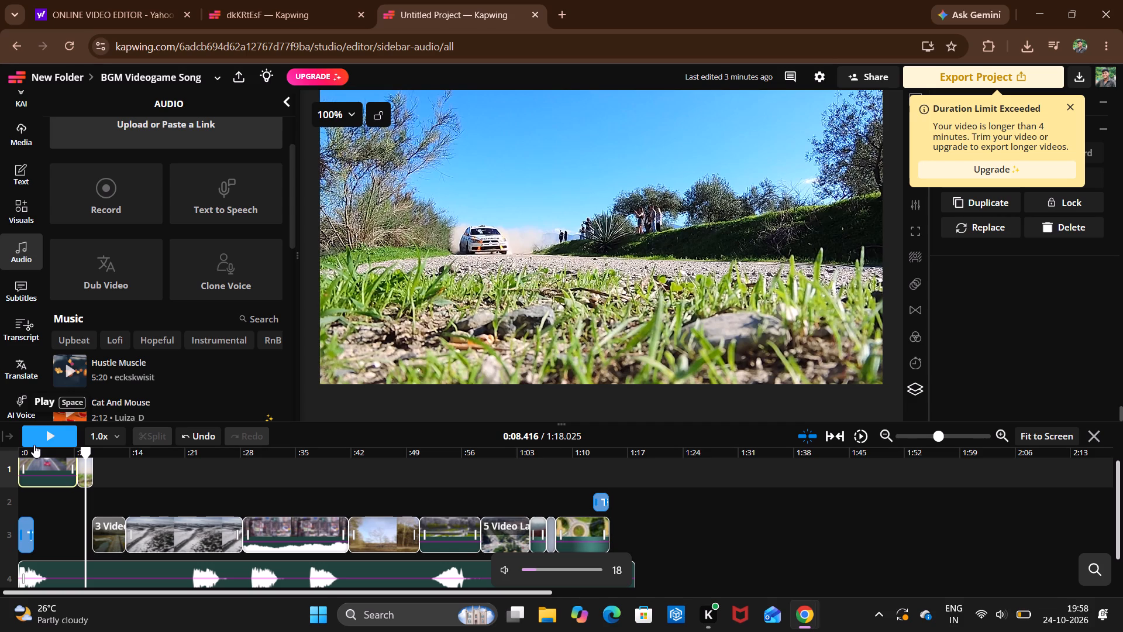
left_click(34, 445)
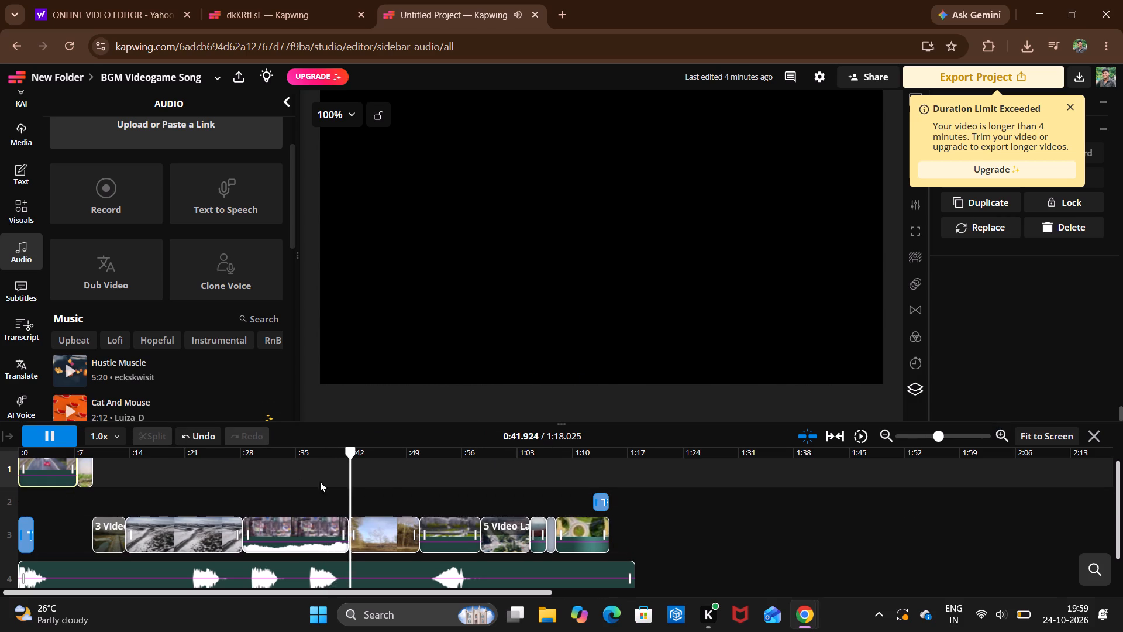
scroll(276, 552, "right", 2)
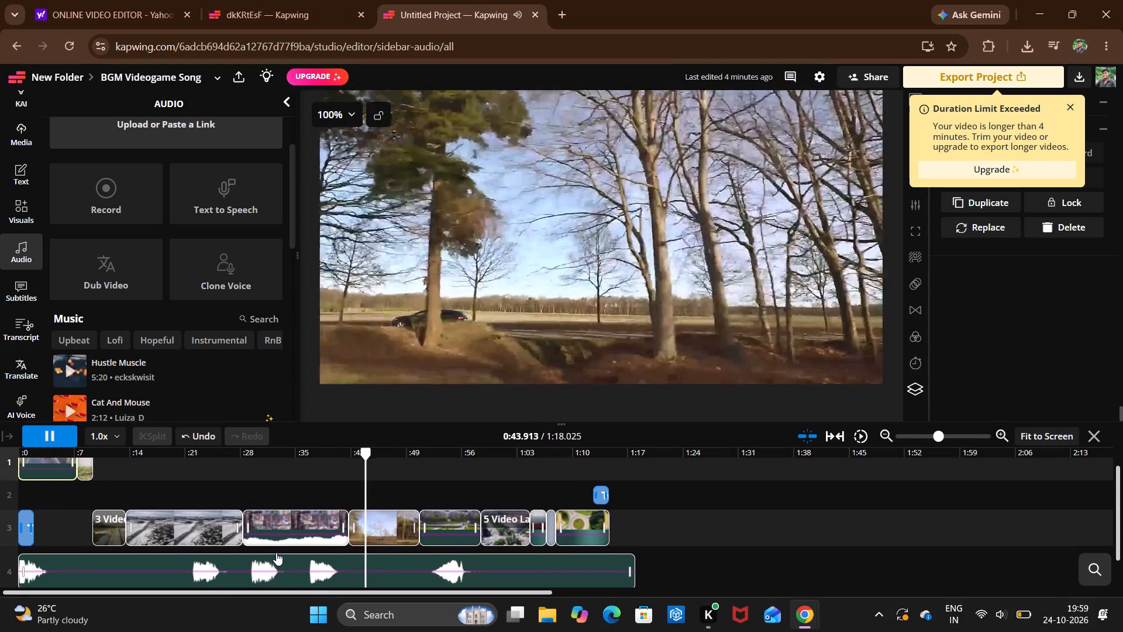
scroll(276, 552, "right", 2)
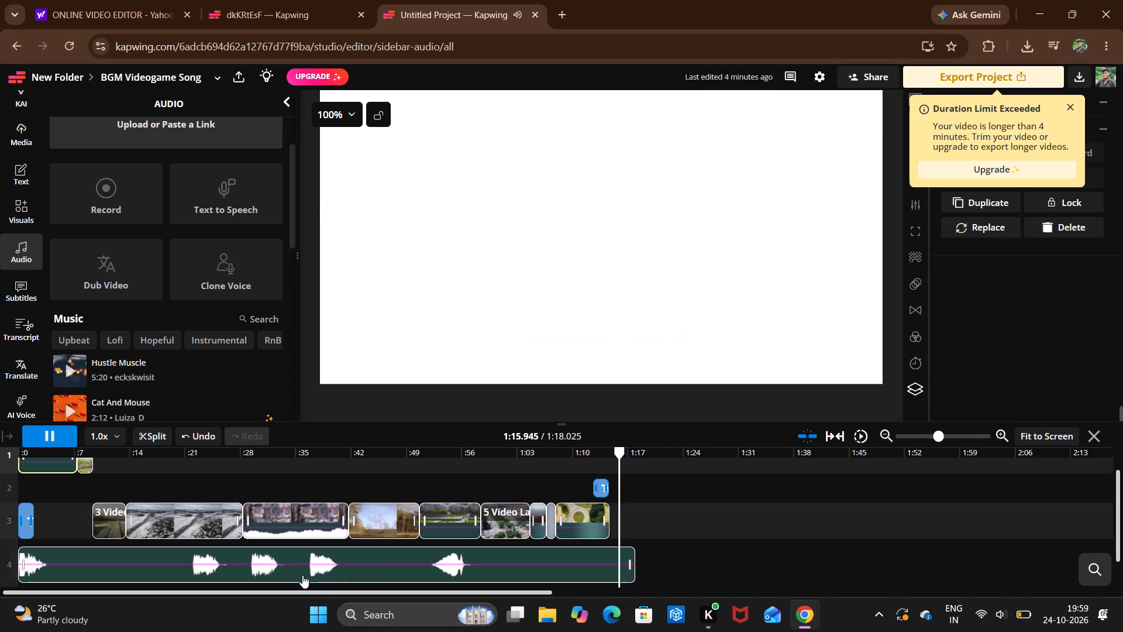
Replay the opening section of the video from the start to check the music against the clips.
double_click(25, 482)
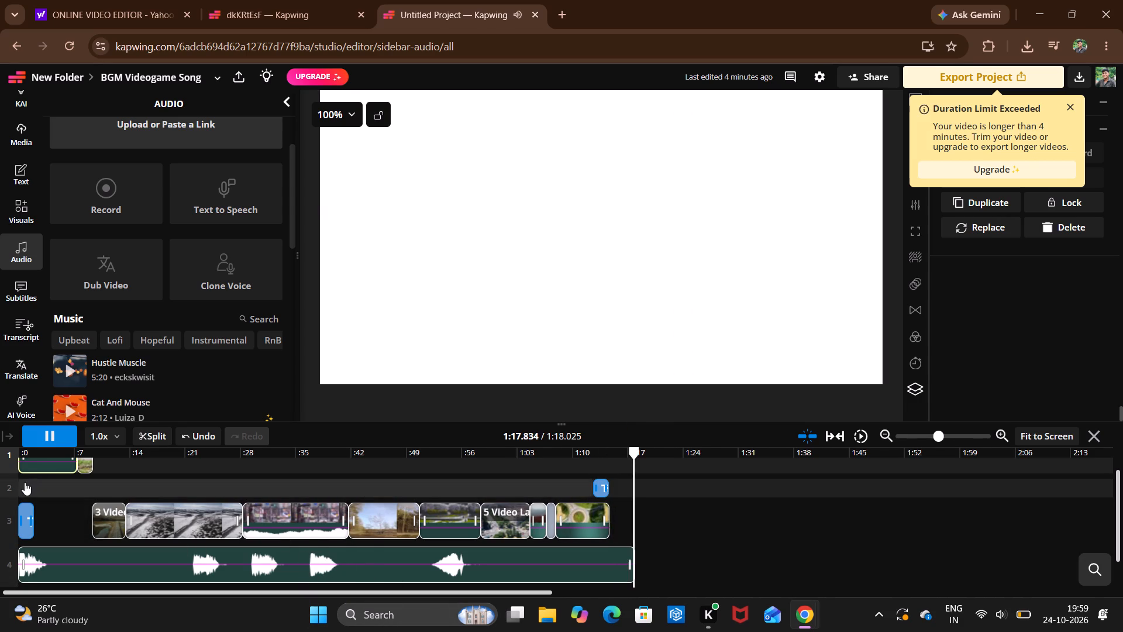
left_click(52, 430)
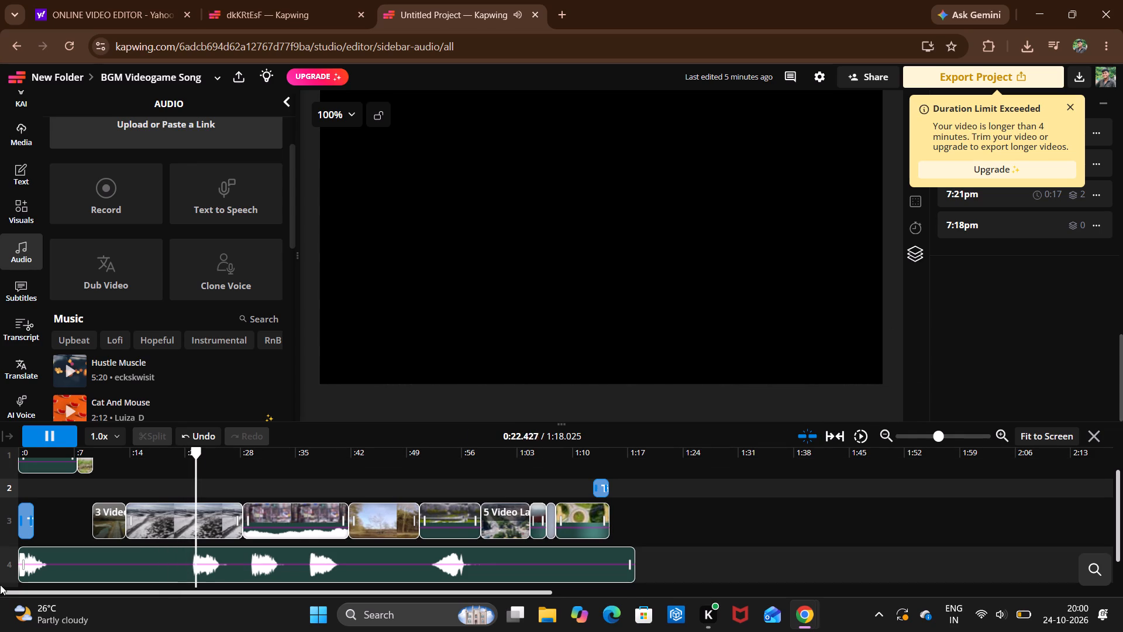
double_click(20, 490)
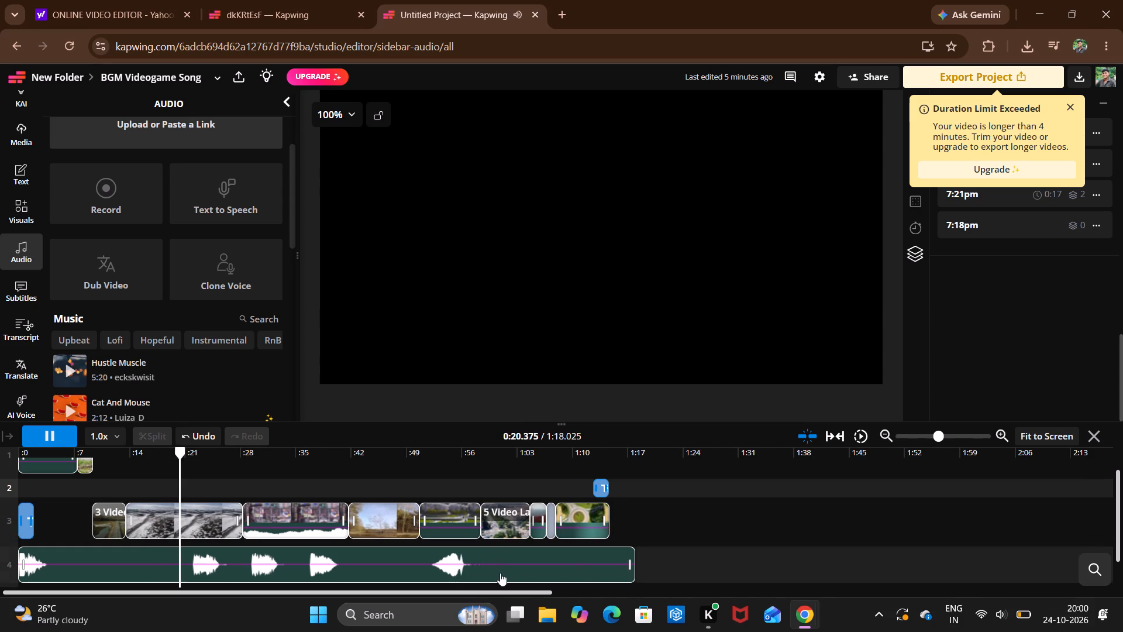
scroll(460, 531, "right", 1)
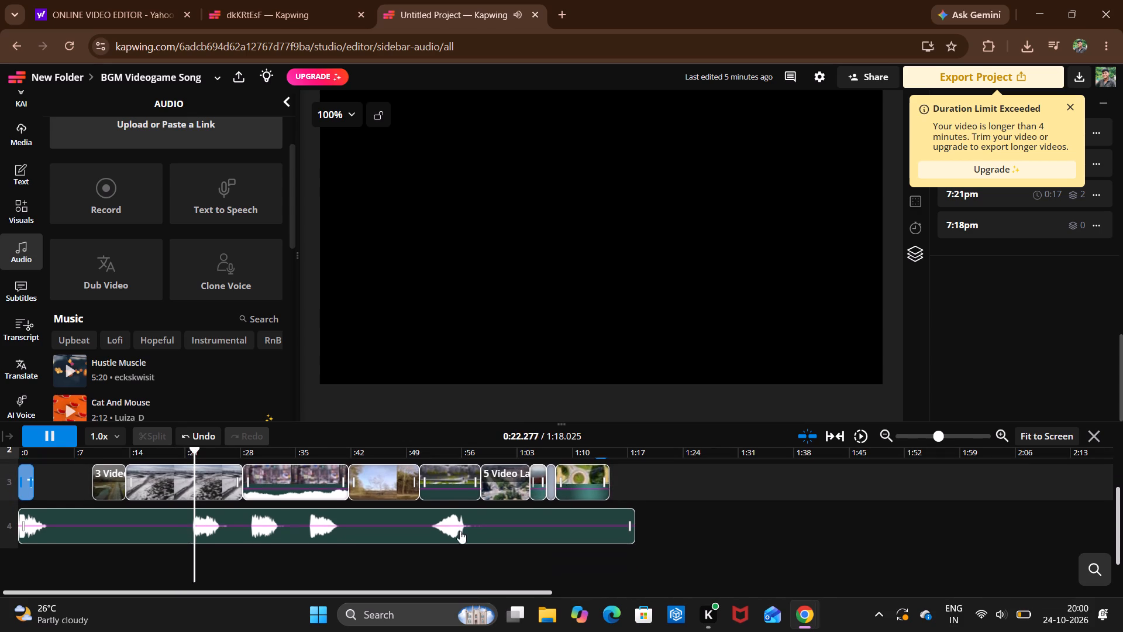
scroll(460, 531, "right", 1)
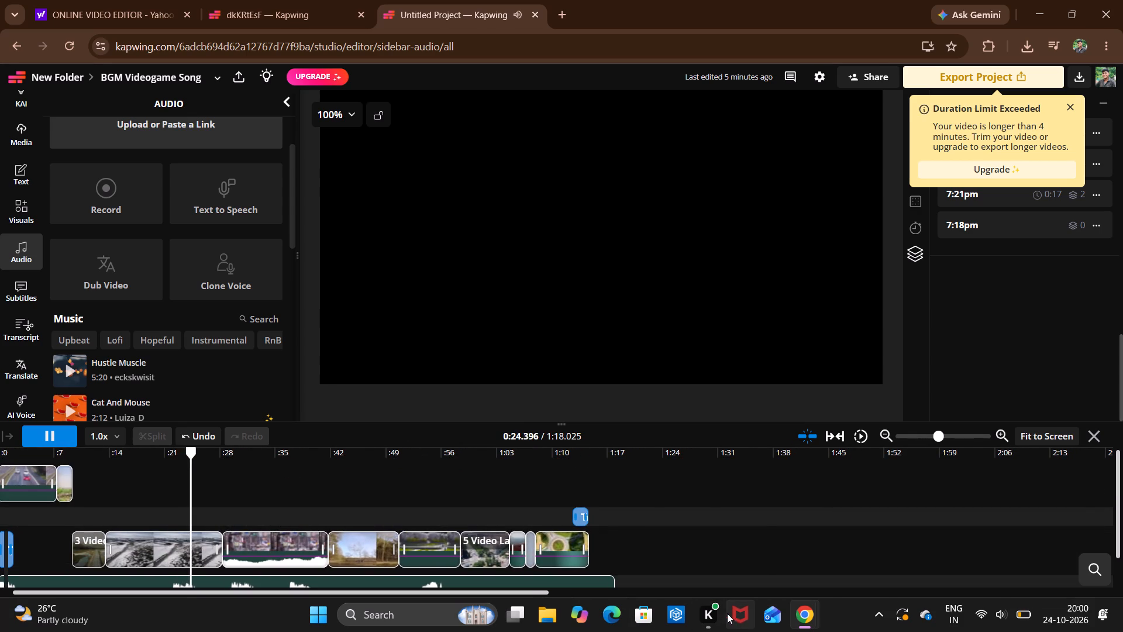
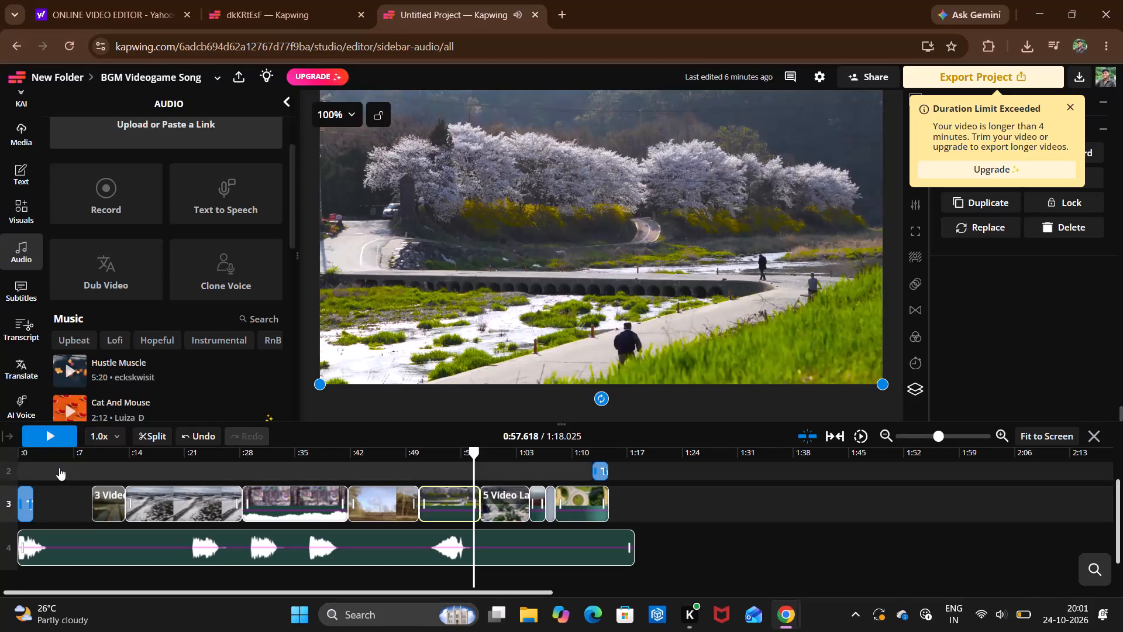
Replay the video from the beginning to check the opening title against the Hustle Muscle music.
scroll(59, 468, "right", 2)
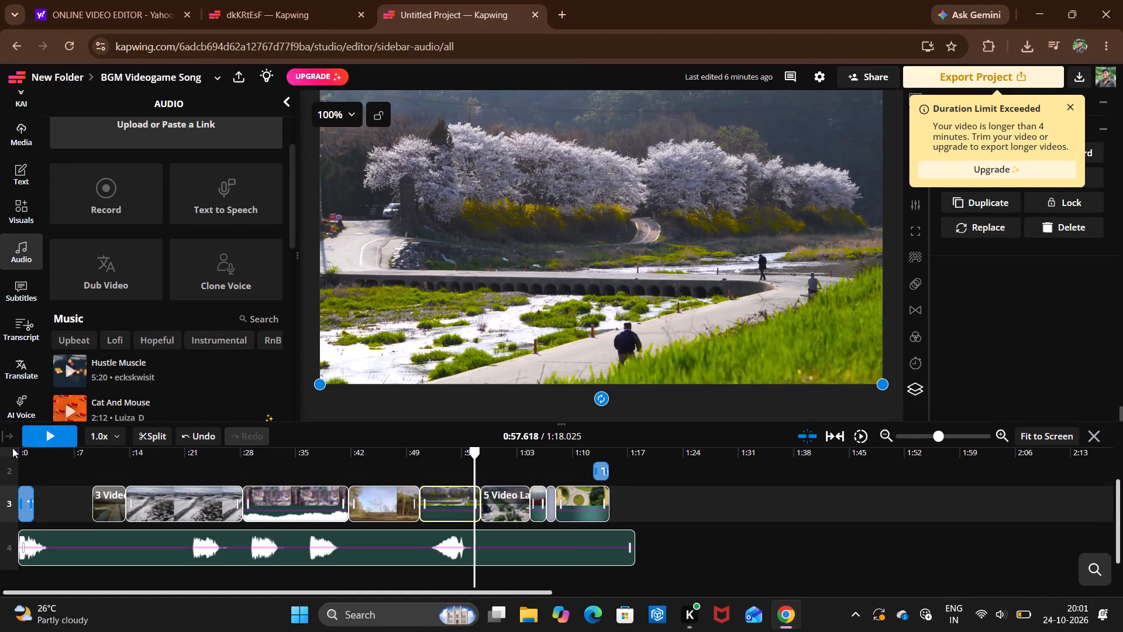
double_click(12, 448)
left_click(58, 428)
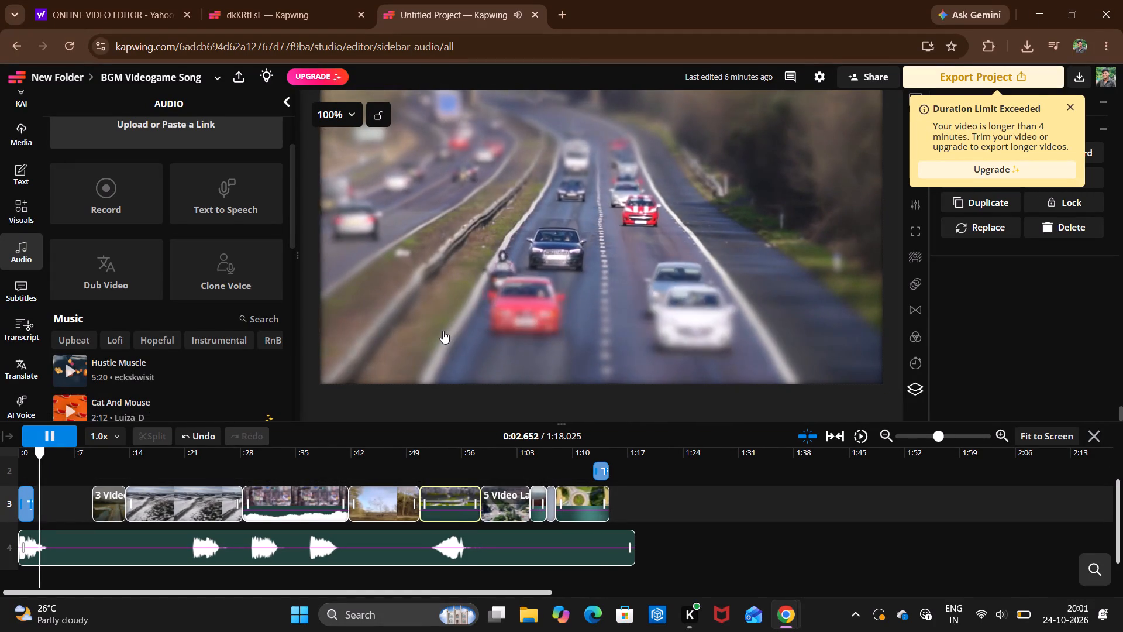
Dismiss the duration limit notice, try to export the project and review the Pro and Business upgrade plans.
left_click(1074, 105)
left_click(1011, 66)
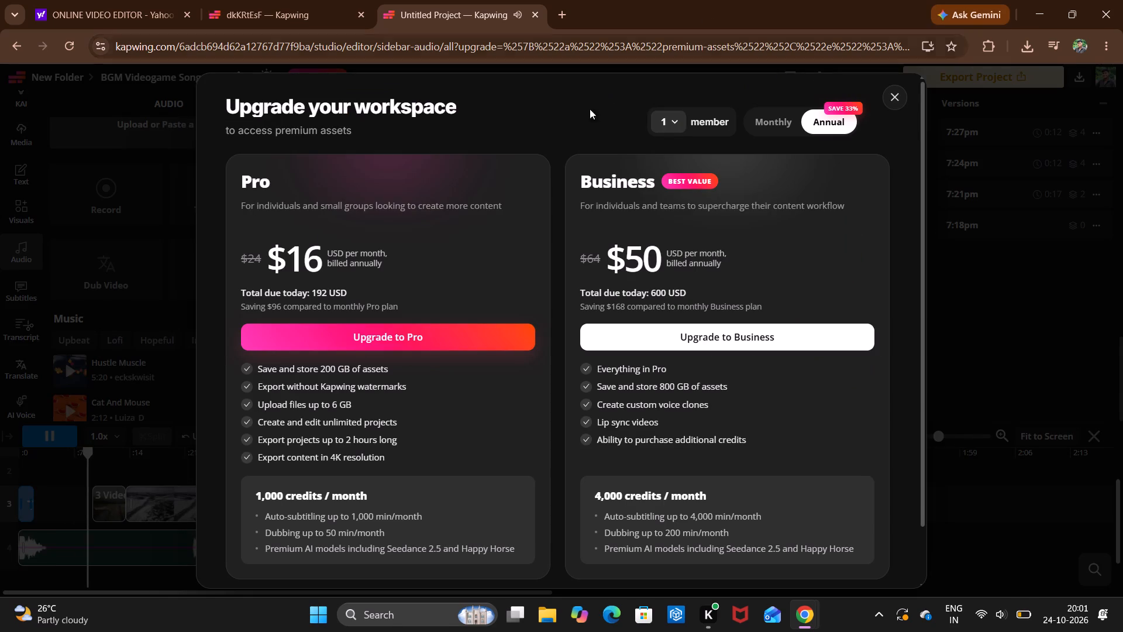
scroll(412, 286, "down", 2)
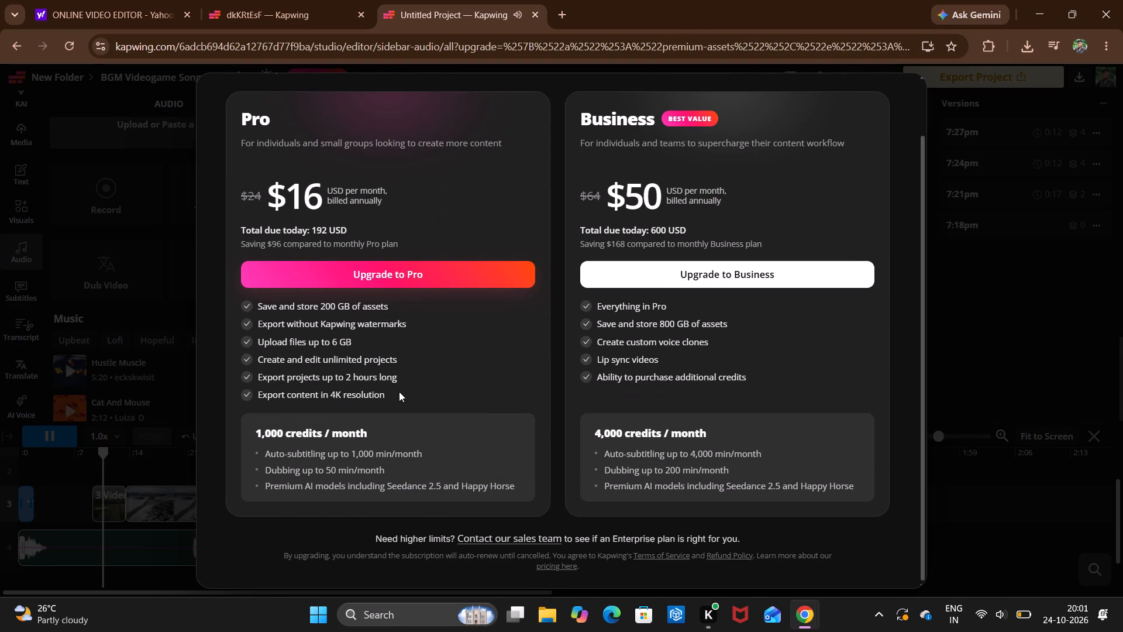
scroll(399, 391, "down", 1)
scroll(399, 391, "up", 2)
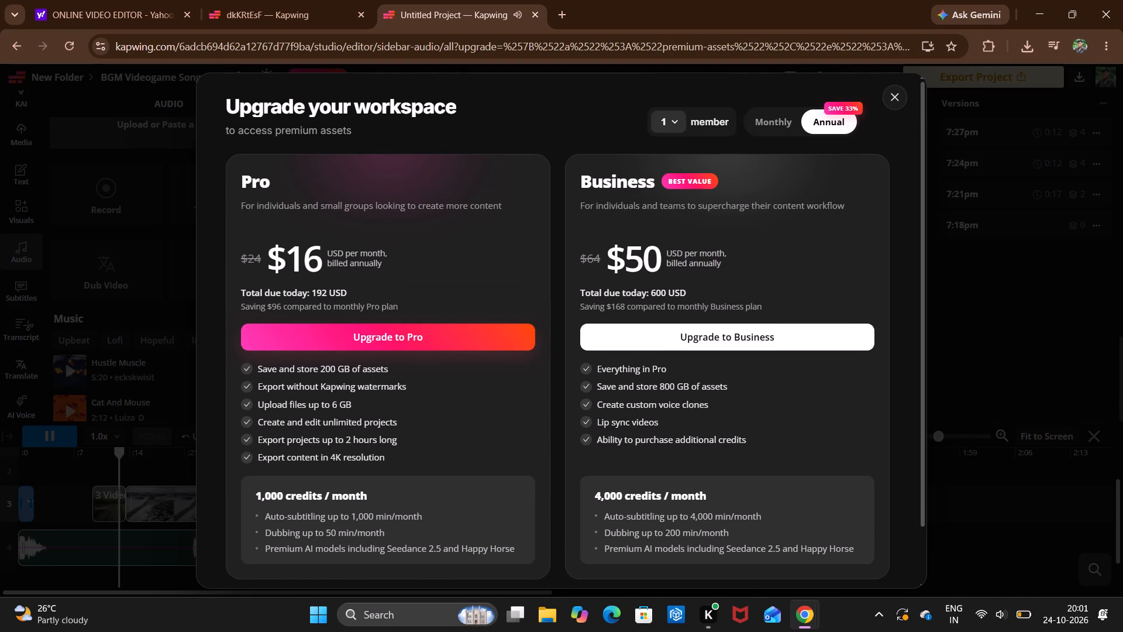
scroll(399, 391, "down", 2)
scroll(399, 391, "up", 2)
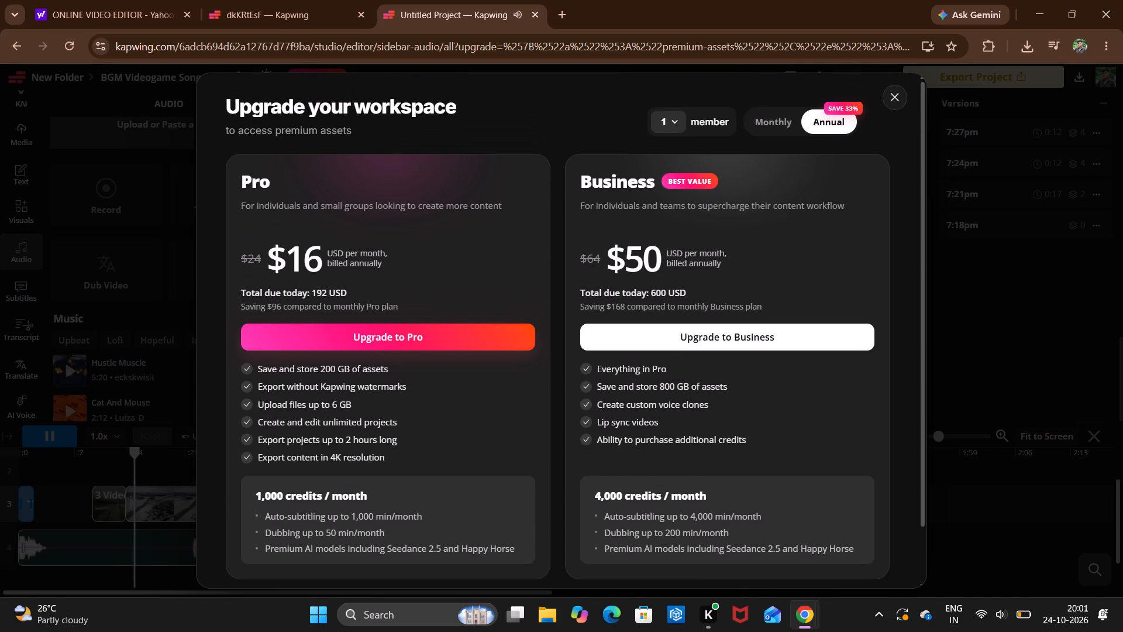
scroll(399, 391, "down", 3)
left_click(1045, 229)
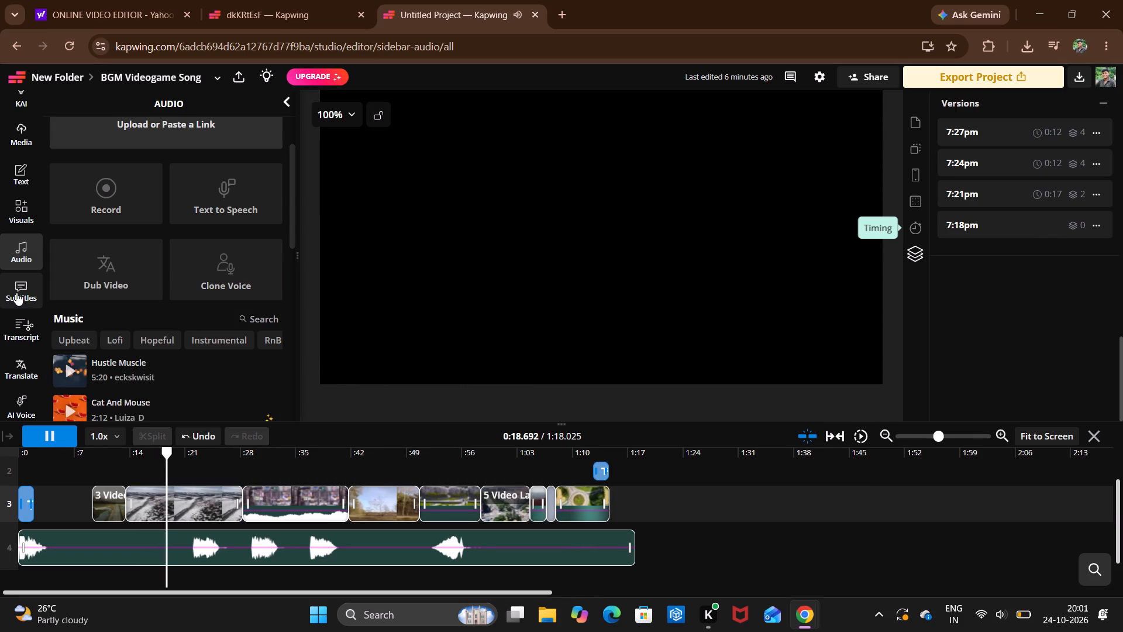
Look through the editor's subtitle, transcript, AI voice, template, layer, transition and recording tools while the video plays.
left_click(13, 293)
left_click(14, 326)
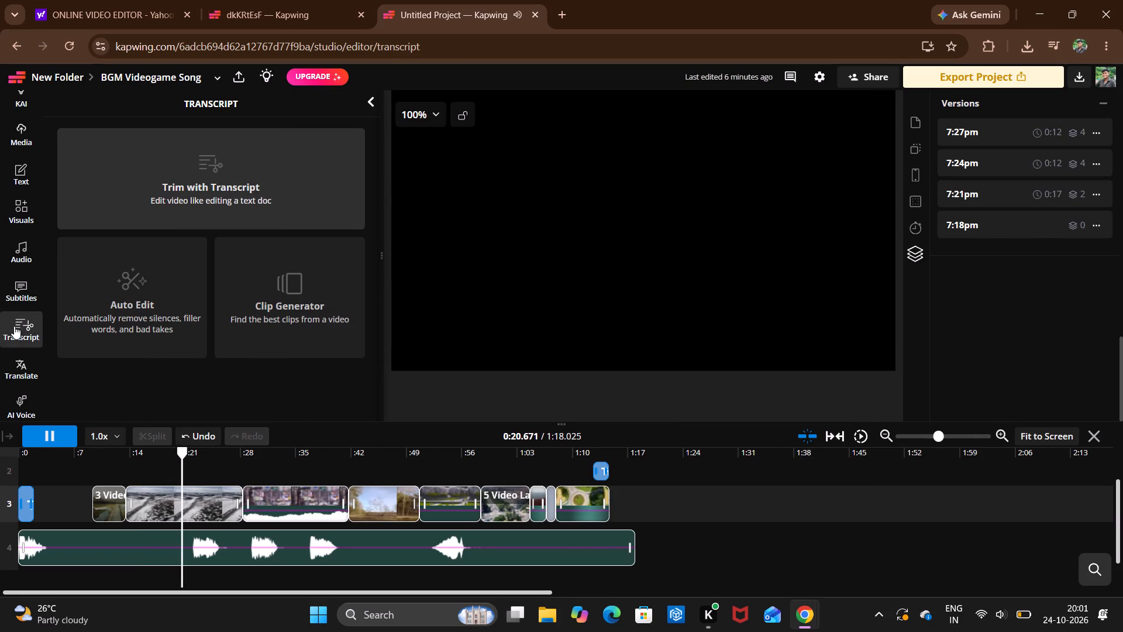
scroll(19, 358, "down", 1)
left_click(22, 305)
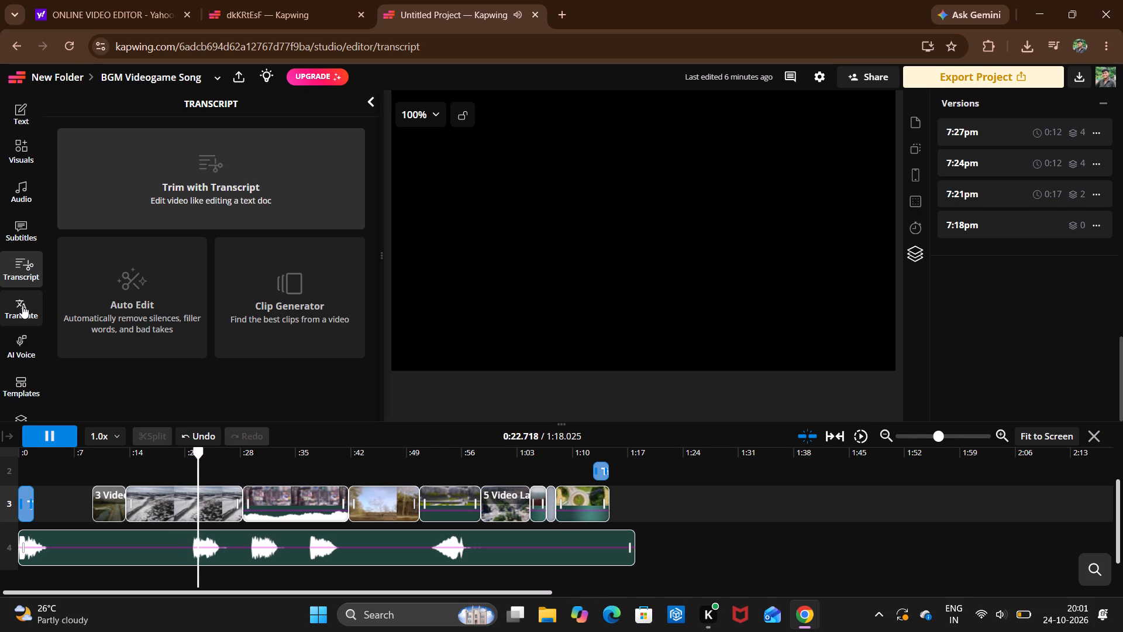
left_click(23, 331)
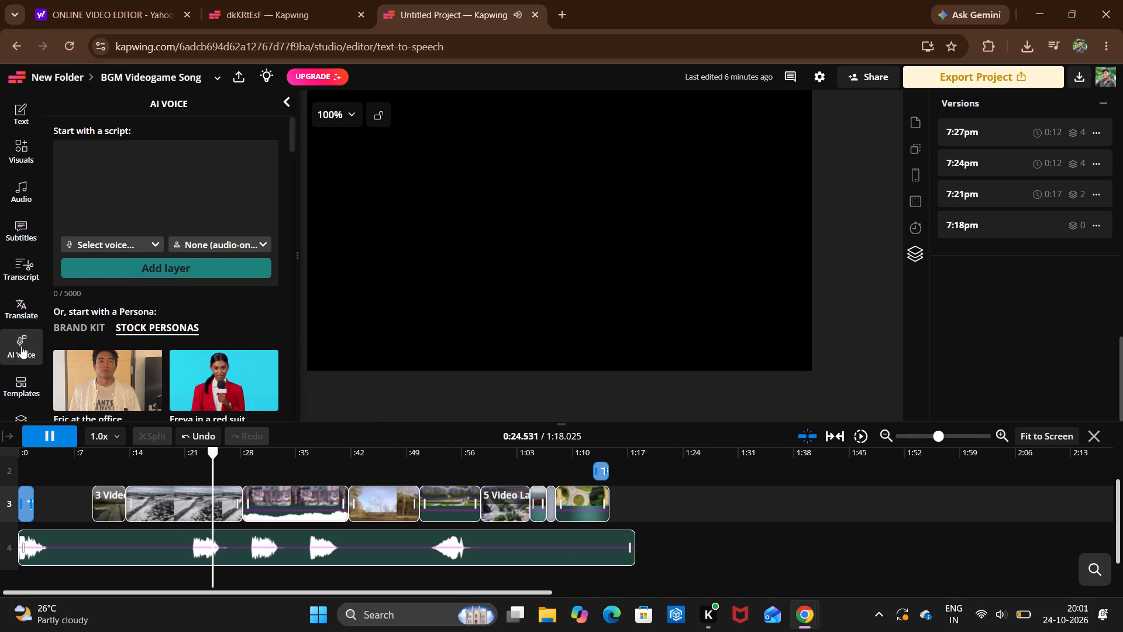
scroll(18, 351, "down", 1)
left_click(12, 355)
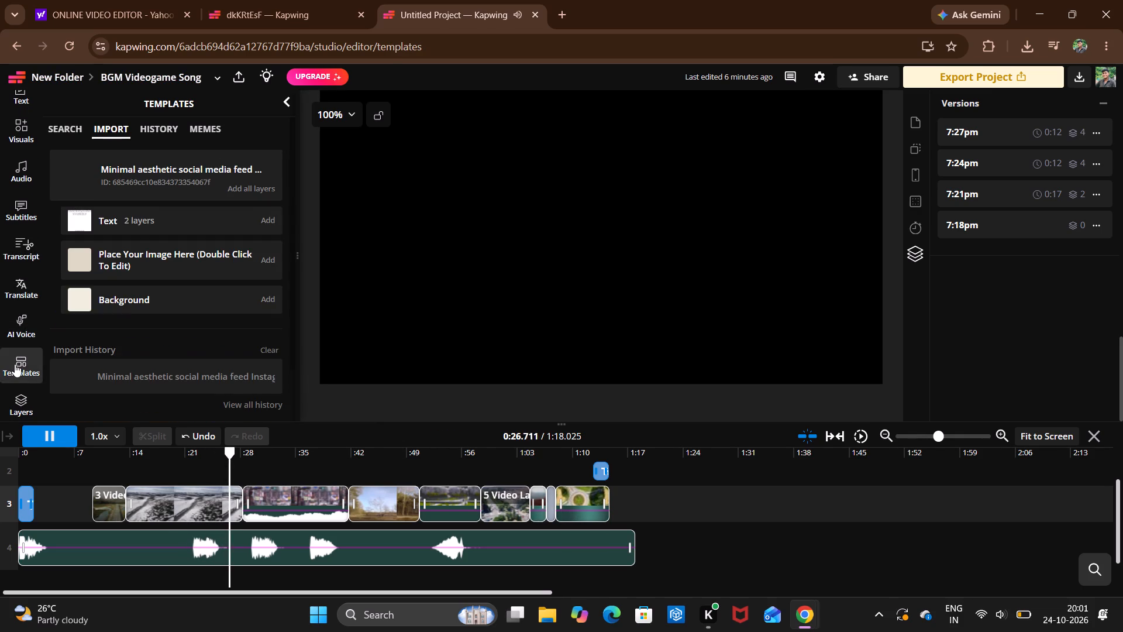
scroll(15, 364, "down", 1)
left_click(18, 379)
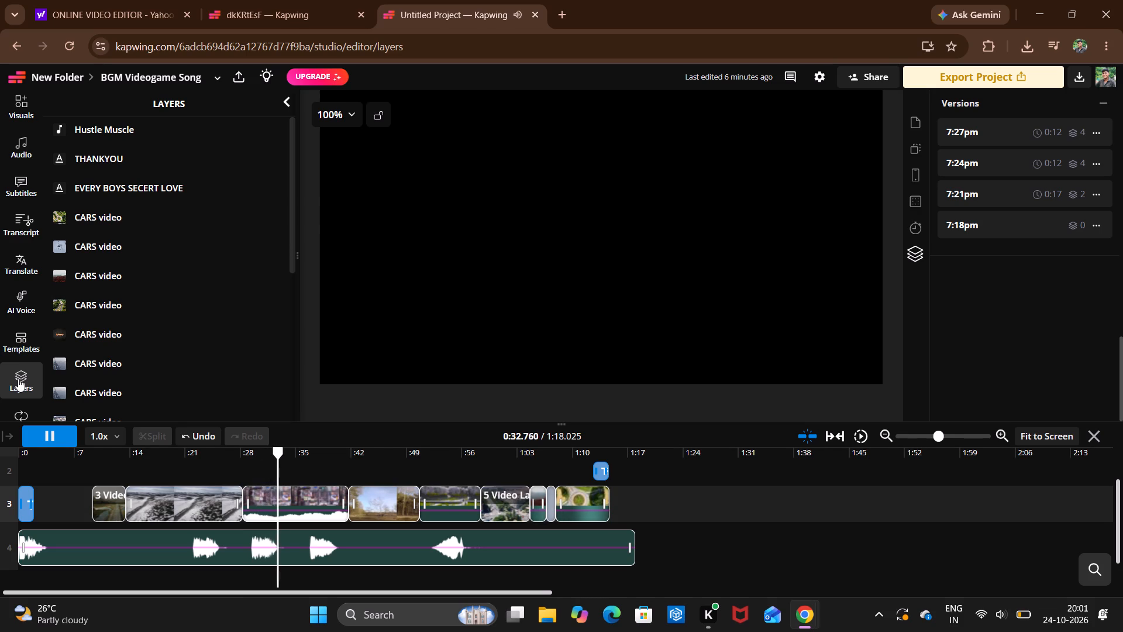
scroll(18, 379, "down", 1)
left_click(20, 377)
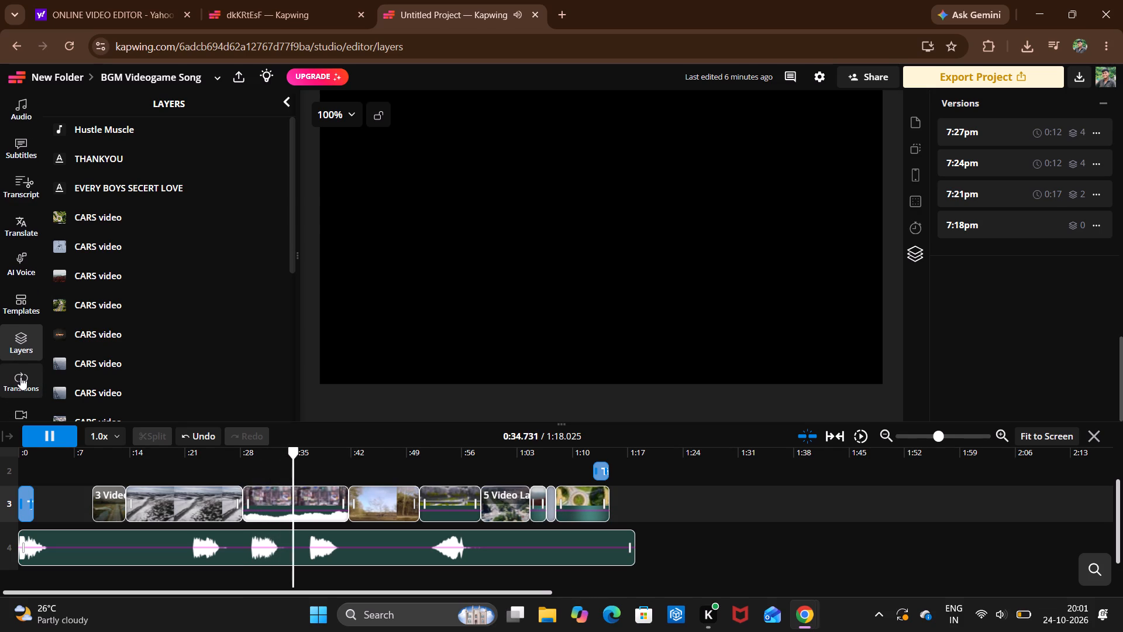
scroll(25, 360, "down", 1)
left_click(23, 362)
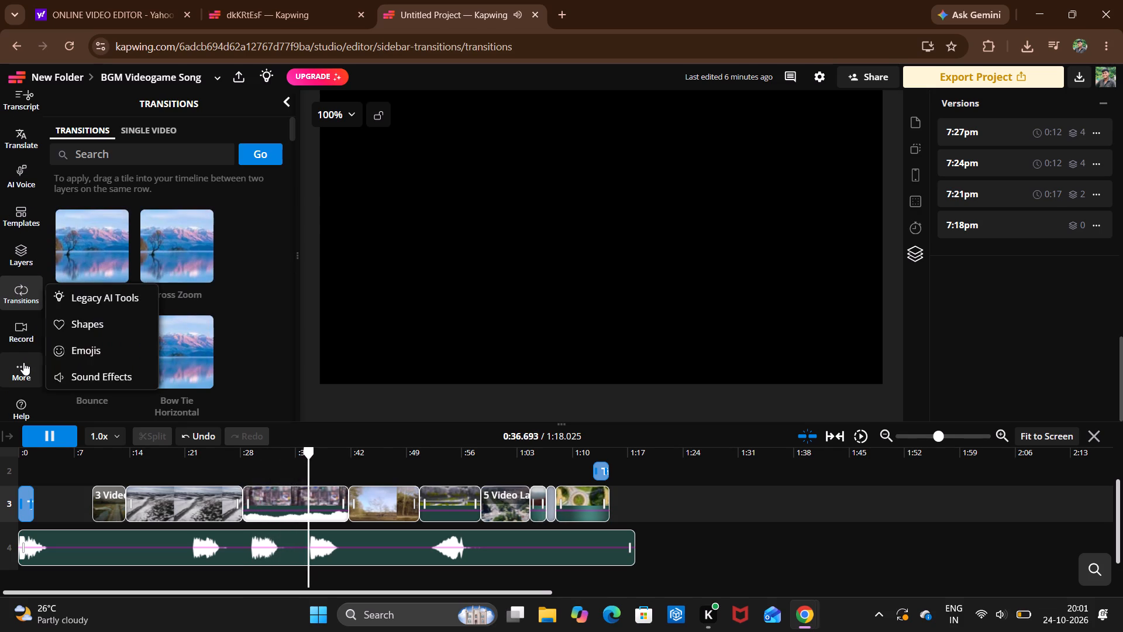
left_click(32, 317)
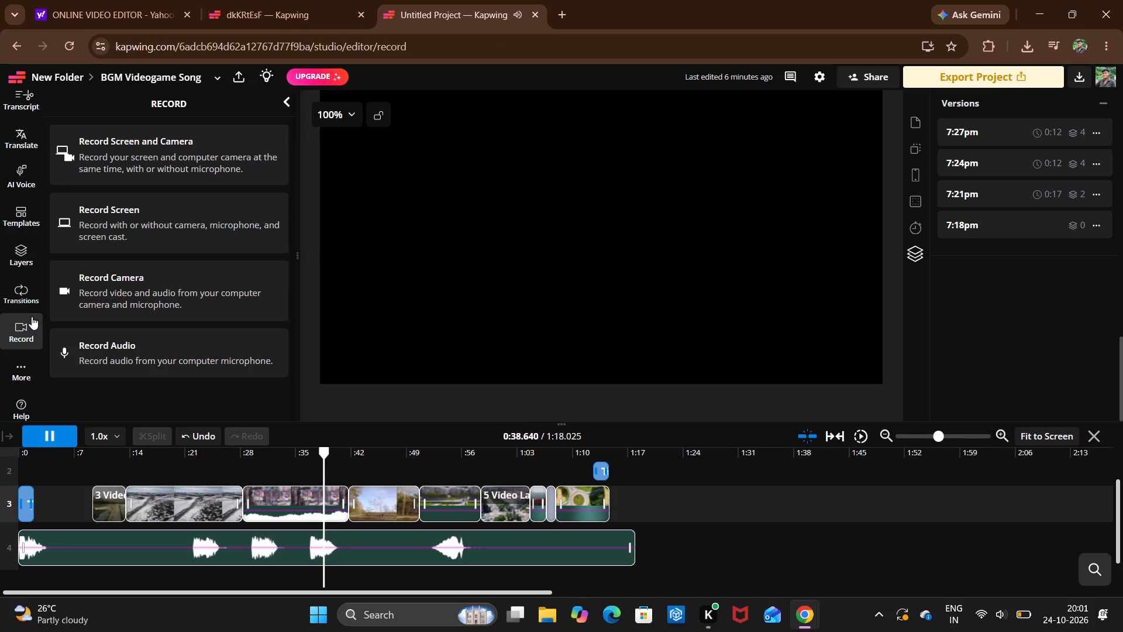
scroll(1, 355, "down", 1)
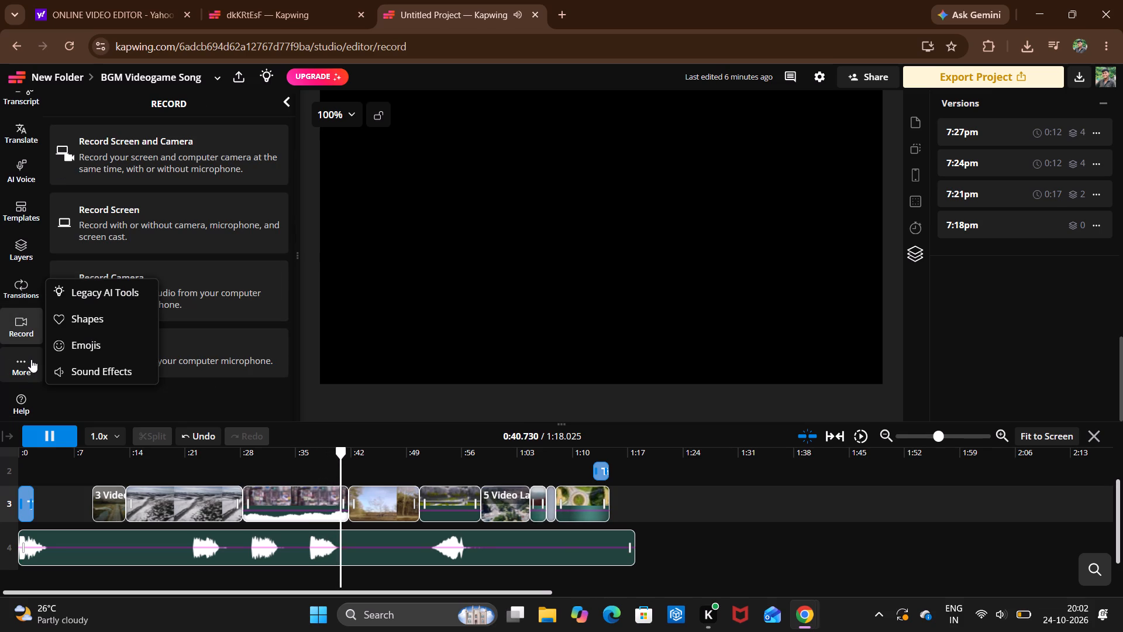
left_click(31, 359)
left_click(31, 293)
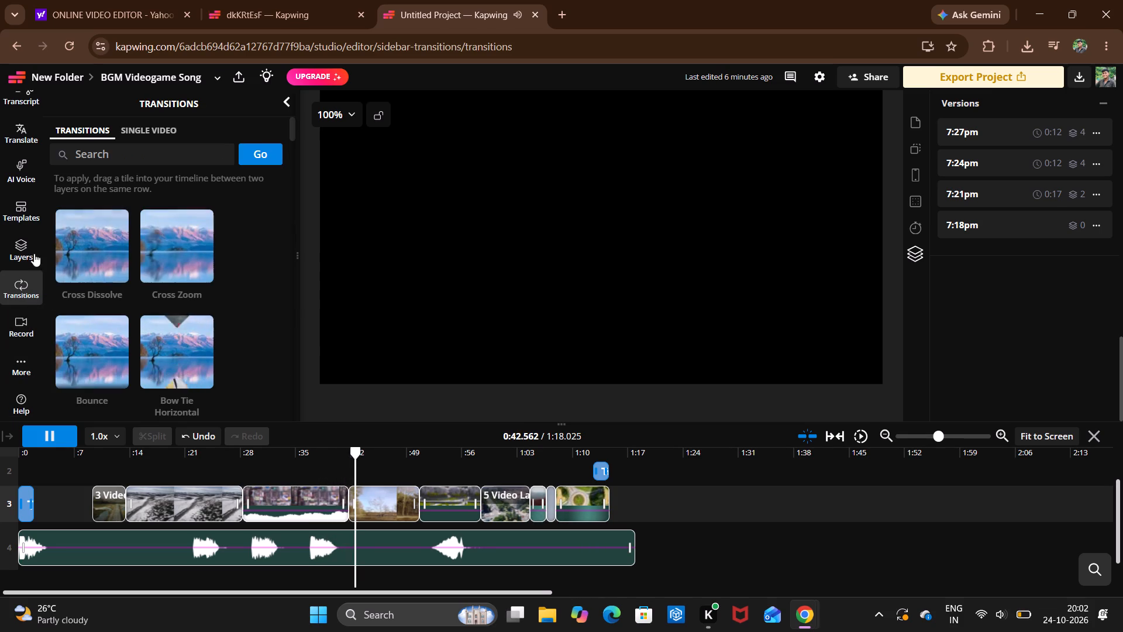
left_click(35, 241)
Examine the available transition effects, from Cross Dissolve to Color Distance, while replaying the video from its opening title.
left_click(35, 300)
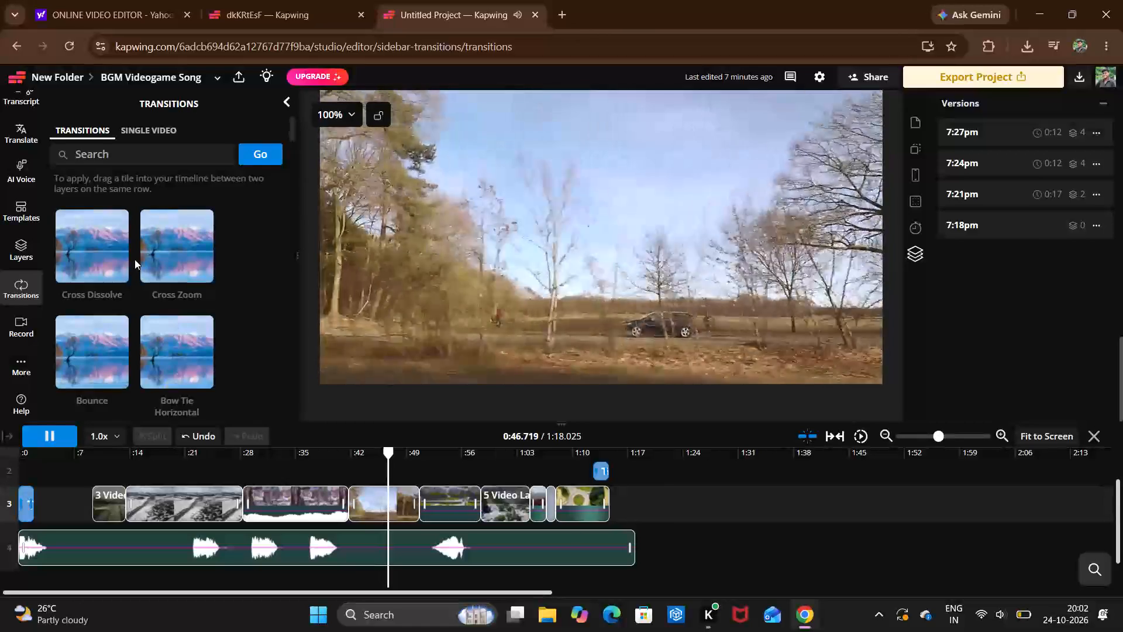
left_click(124, 257)
left_click(104, 267)
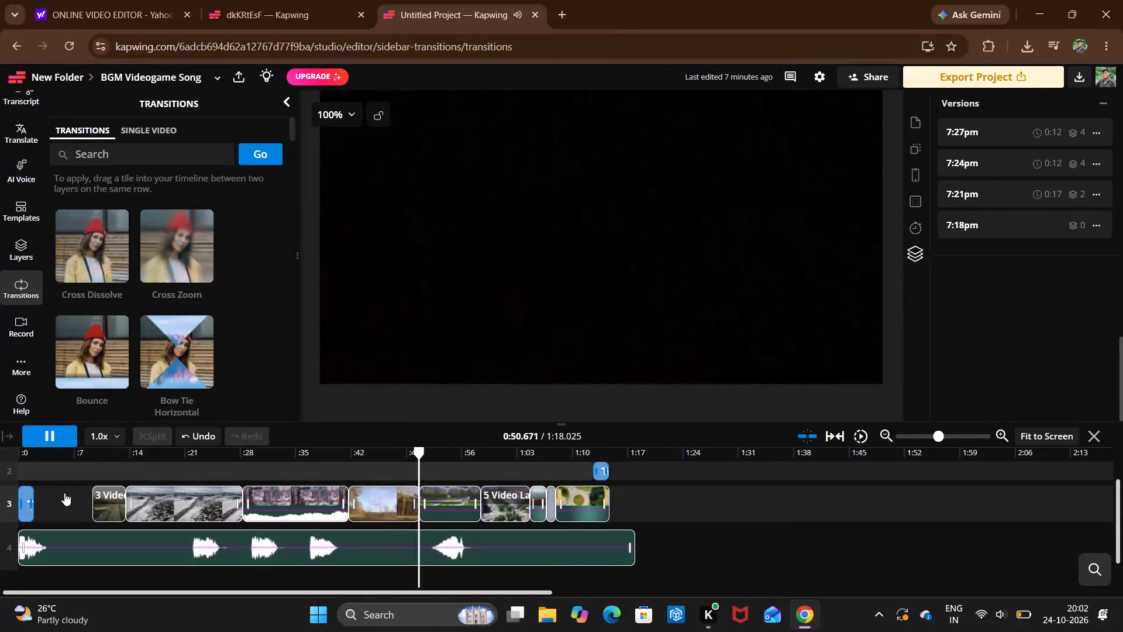
double_click(29, 478)
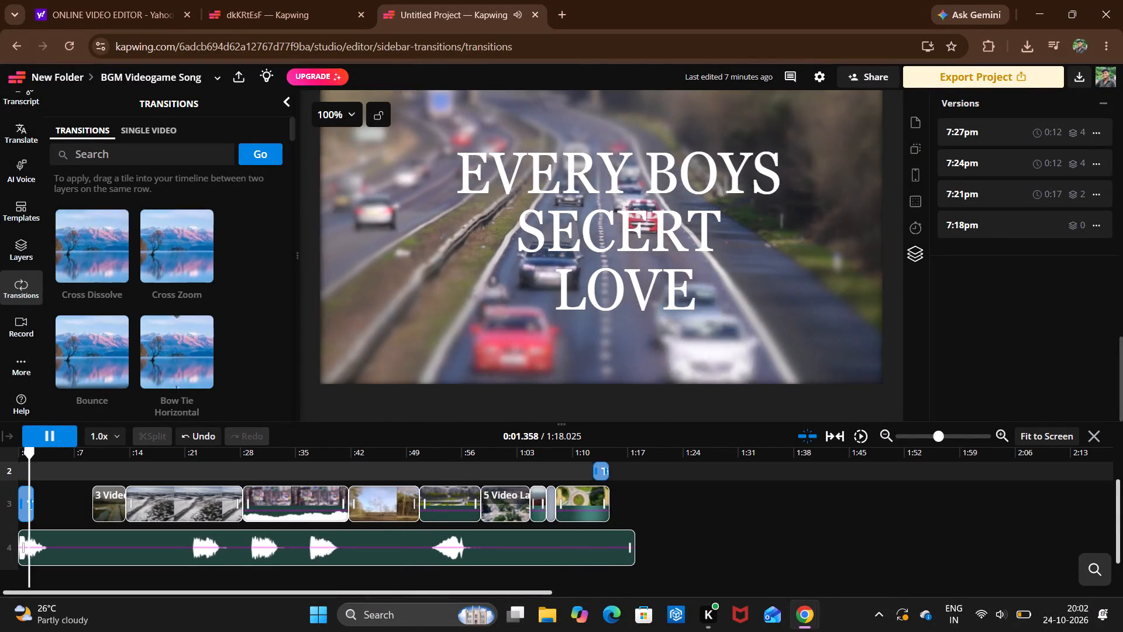
left_click(85, 273)
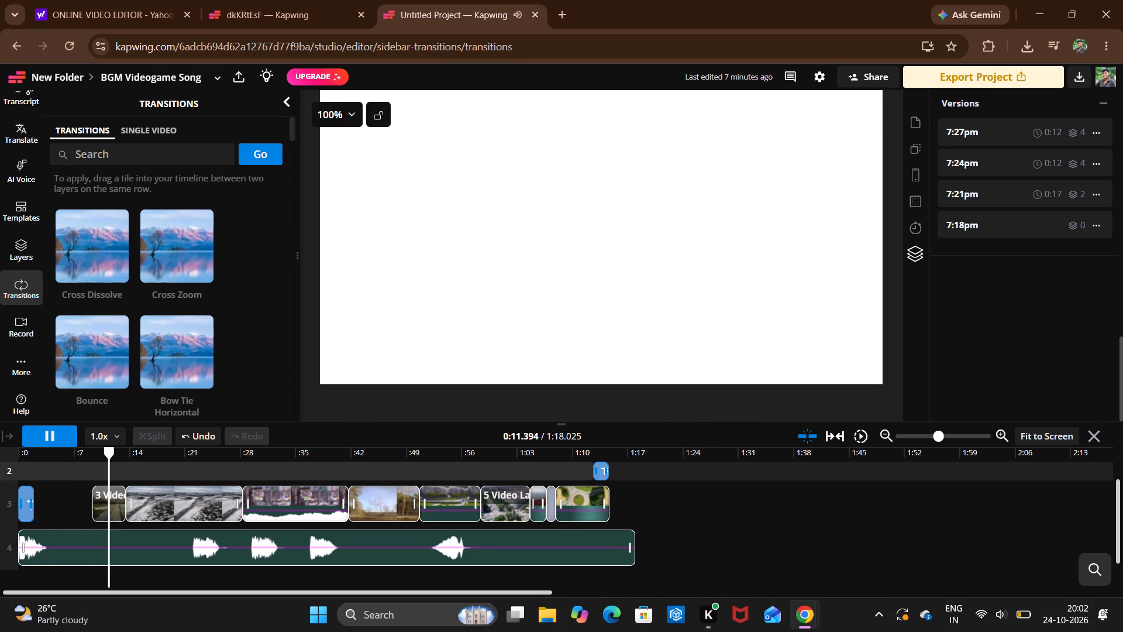
left_click(85, 273)
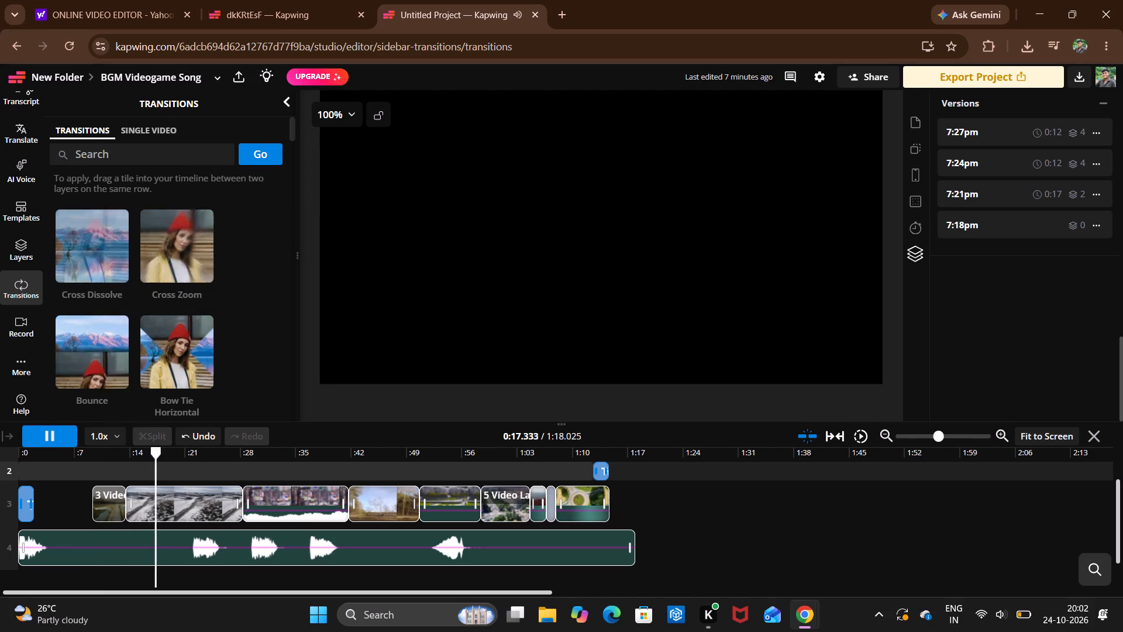
scroll(115, 346, "down", 3)
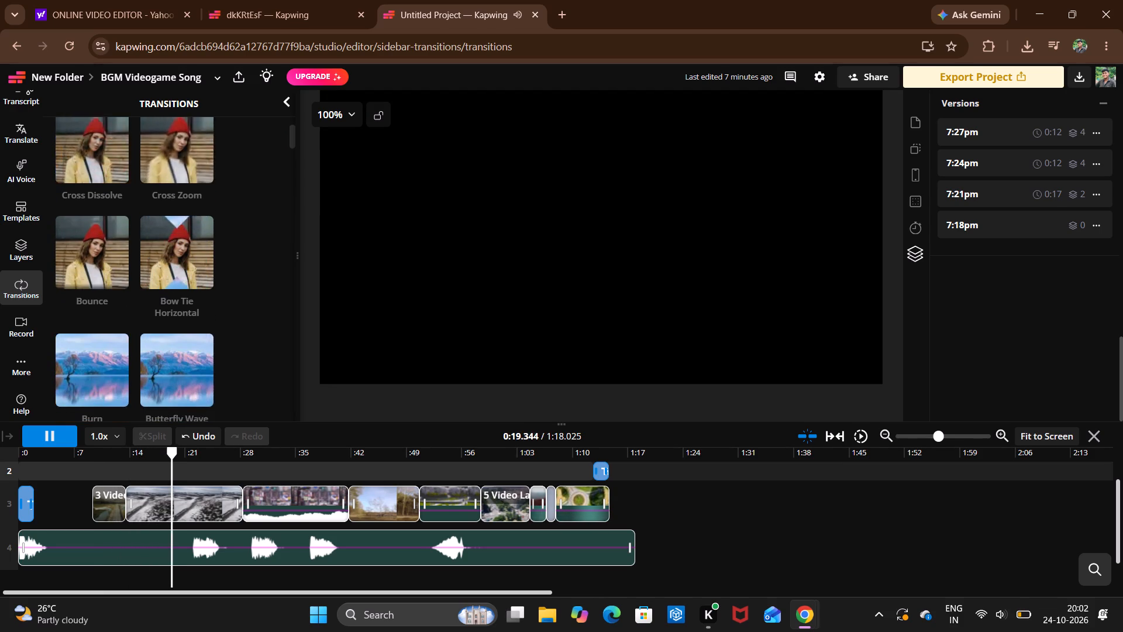
scroll(115, 346, "down", 3)
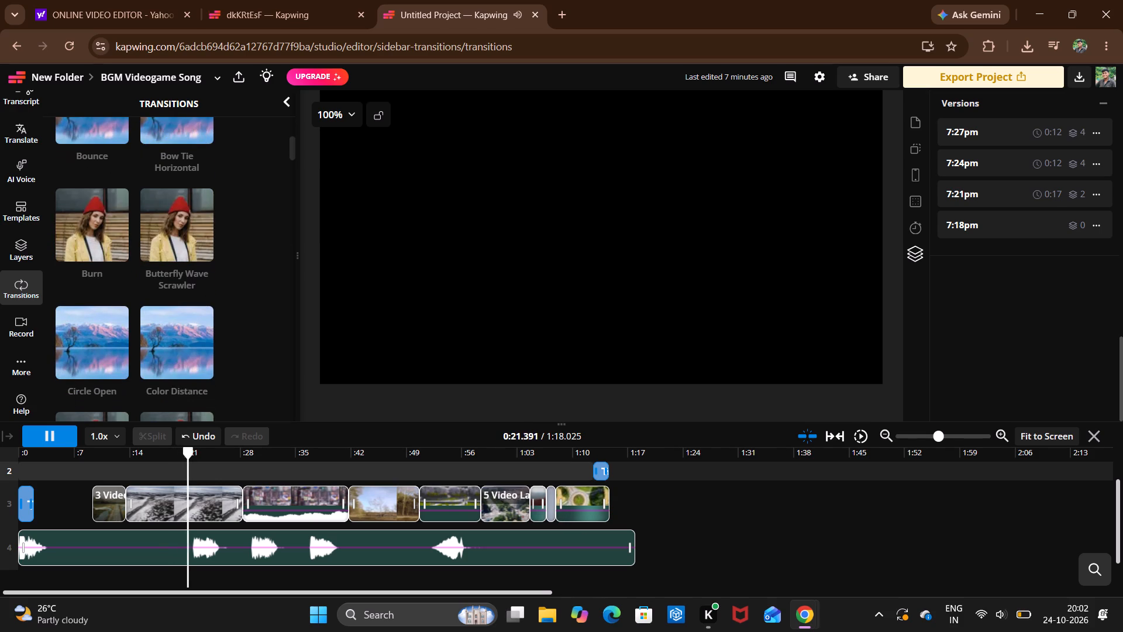
scroll(115, 346, "up", 5)
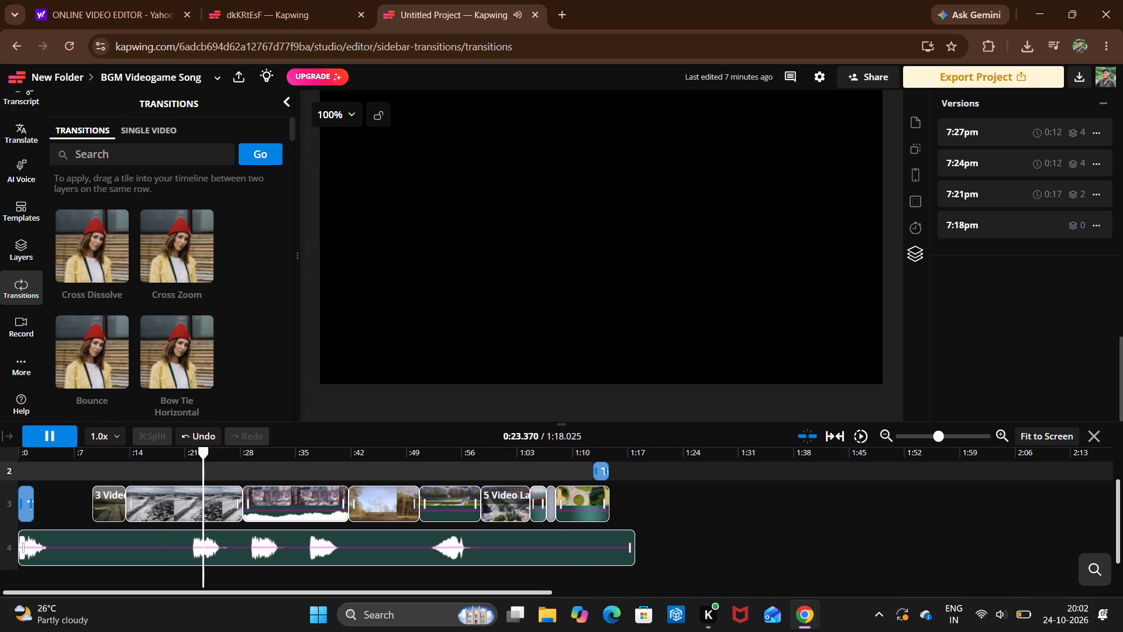
Replay the video twice from the opening title through the first car clips to check them against the music.
double_click(27, 463)
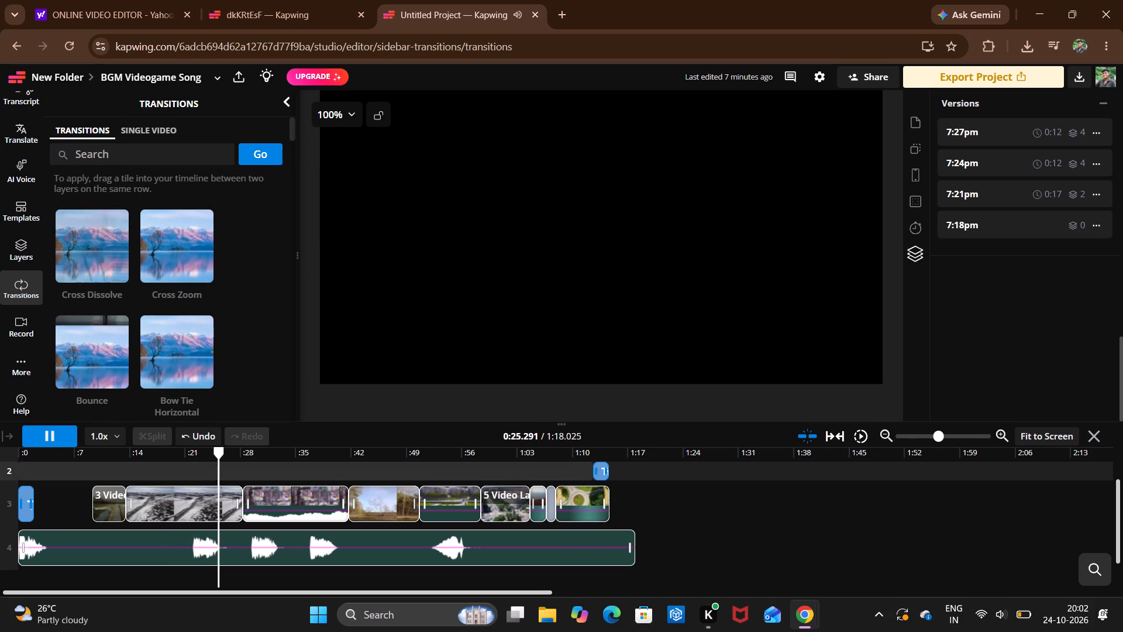
left_click(49, 436)
left_click(49, 436)
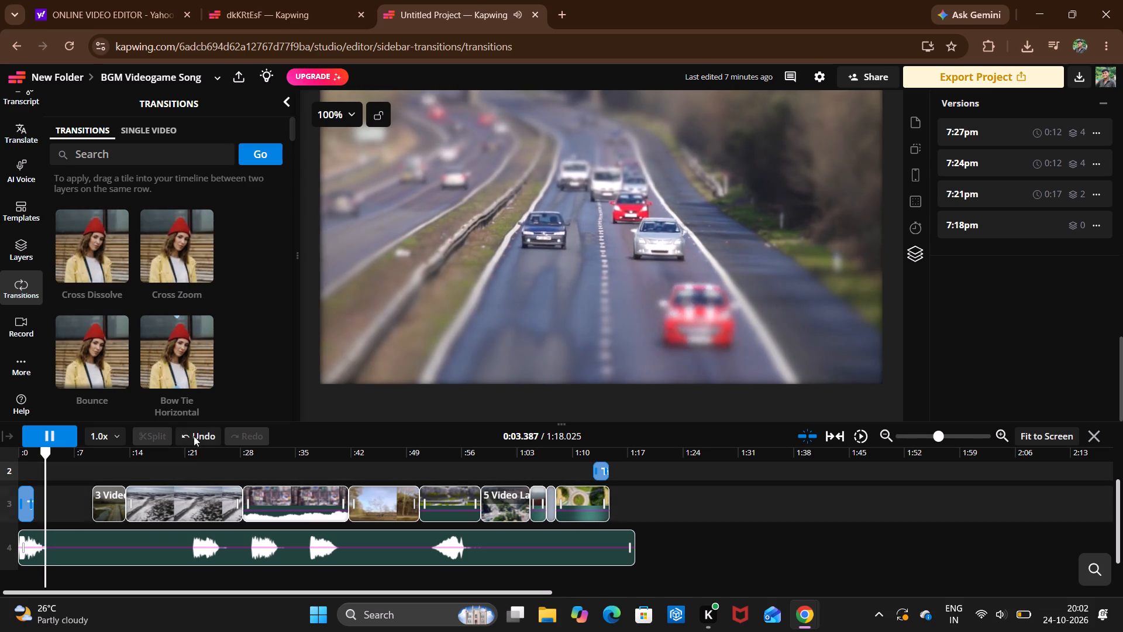
left_click(150, 328)
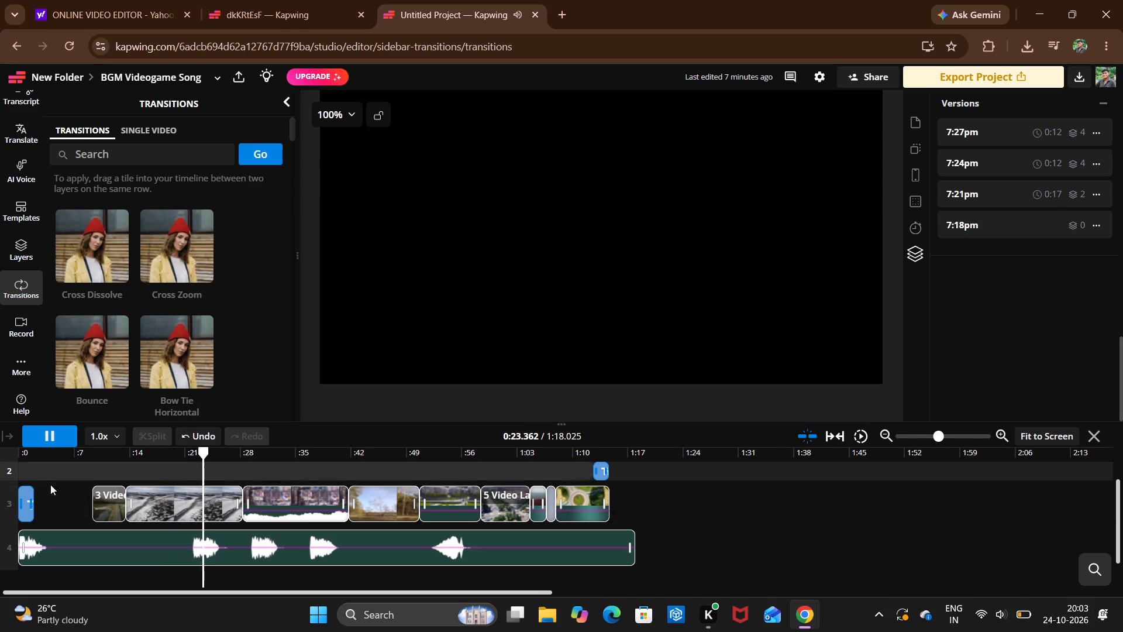
double_click(24, 470)
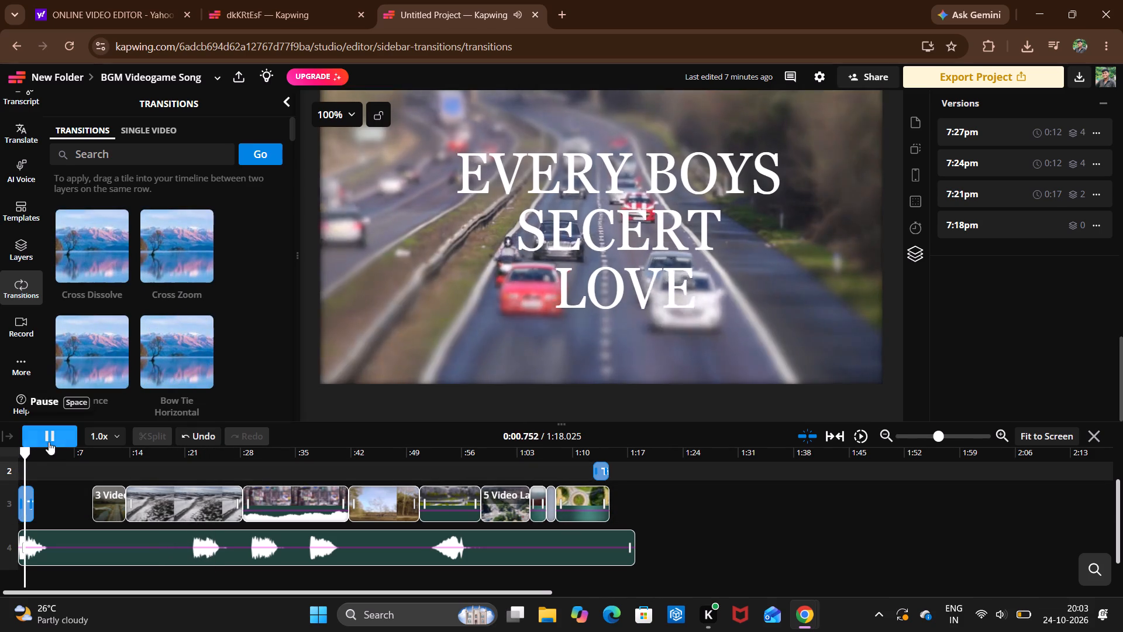
left_click(54, 435)
left_click(54, 435)
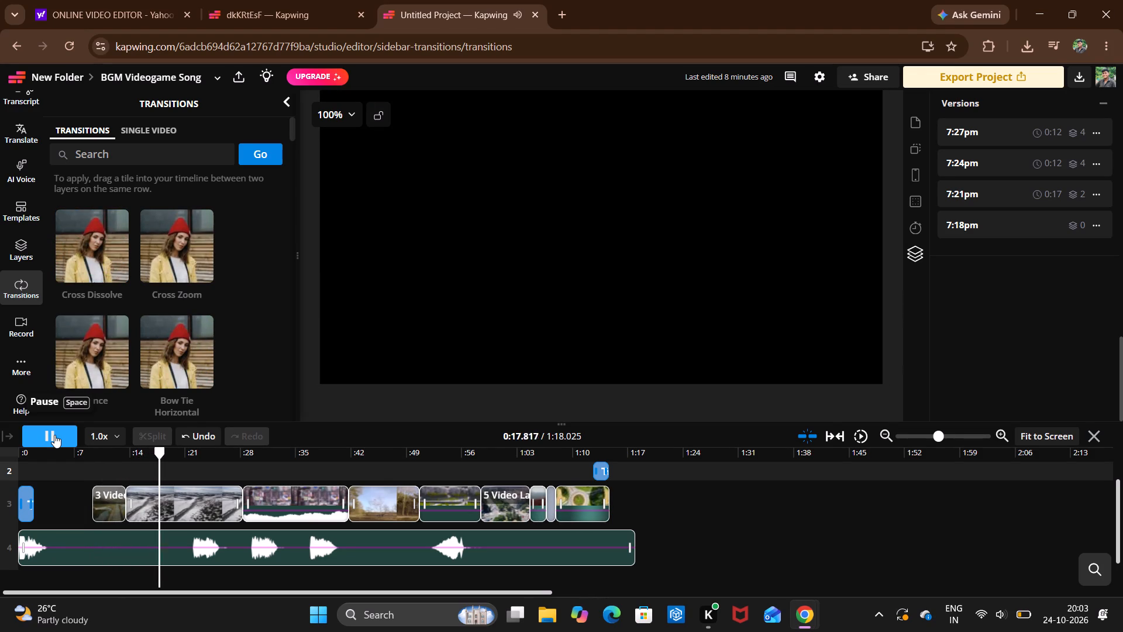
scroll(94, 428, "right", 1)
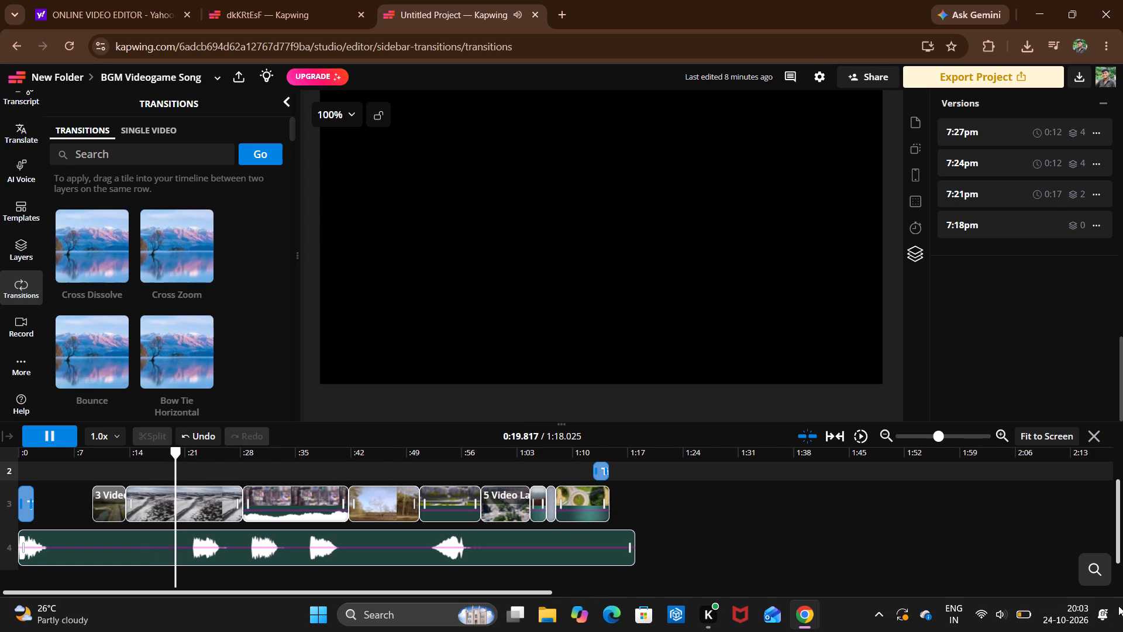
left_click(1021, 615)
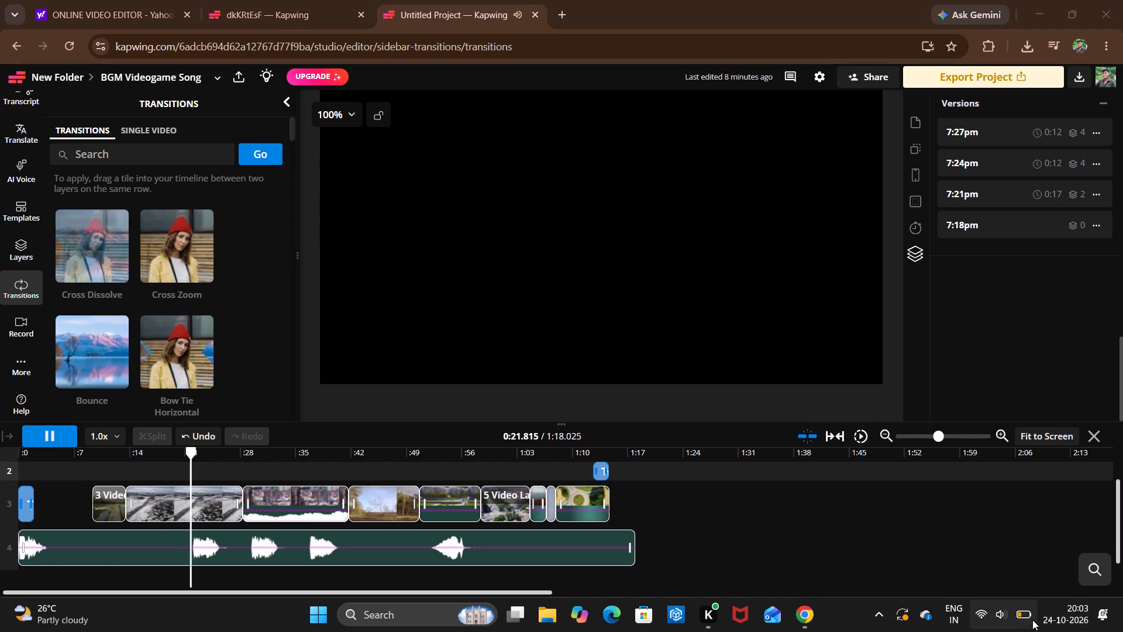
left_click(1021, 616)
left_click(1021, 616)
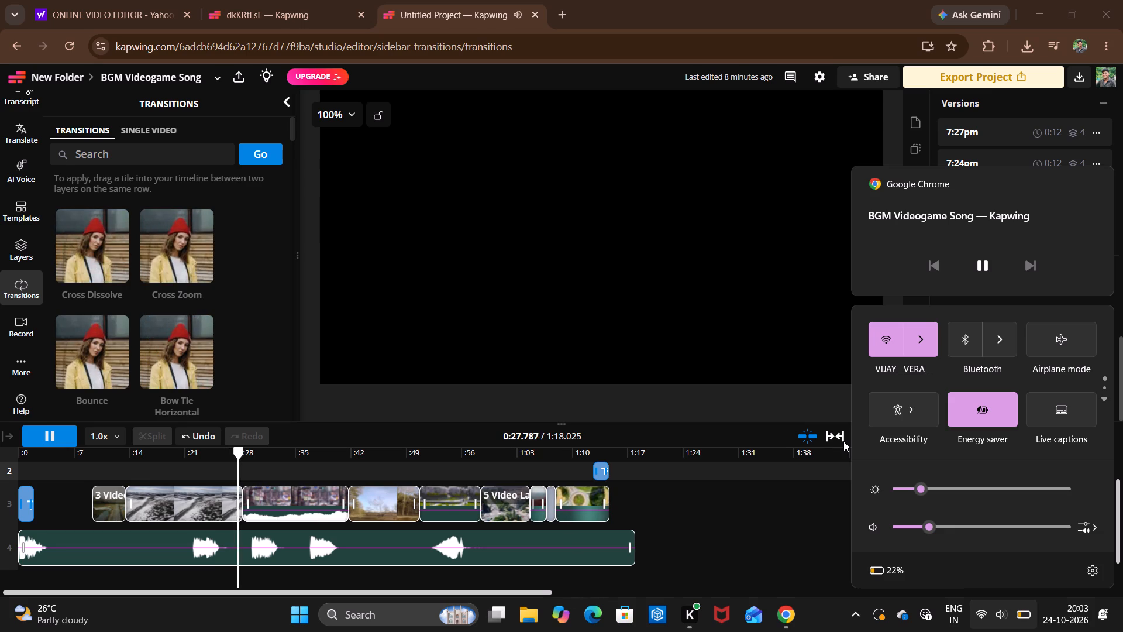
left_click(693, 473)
Restart playback from the beginning to recheck the opening title and early clips with the music.
double_click(15, 473)
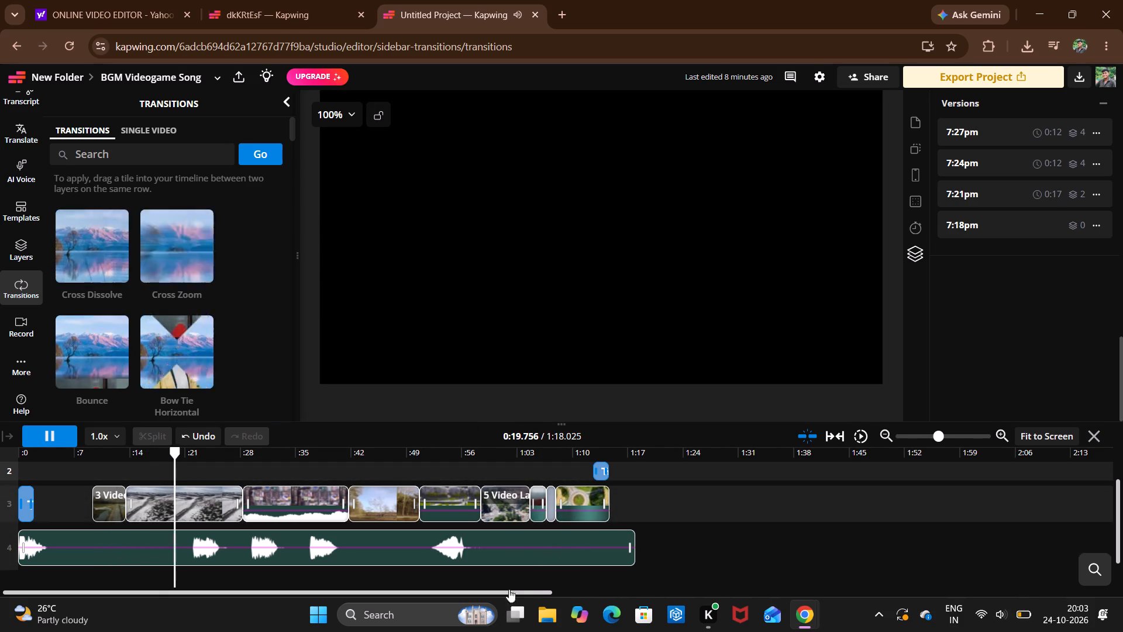
double_click(15, 471)
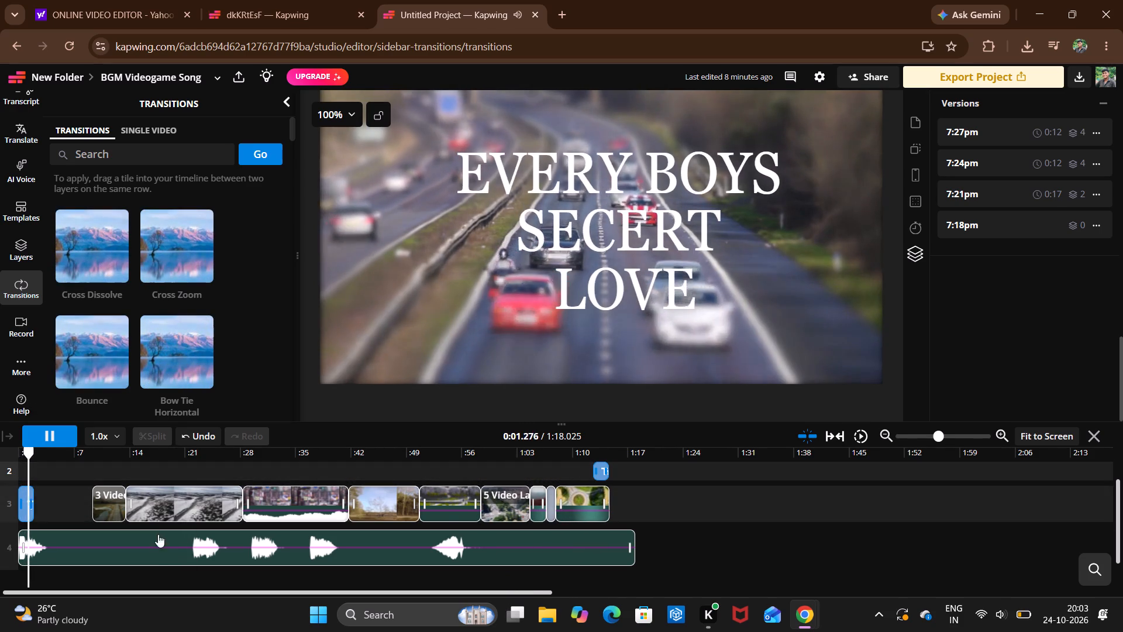
Examine the single-video transition effects, including Fade, Drop, Flicker, Reveal, Pop and Slide, while the video plays.
left_click(105, 253)
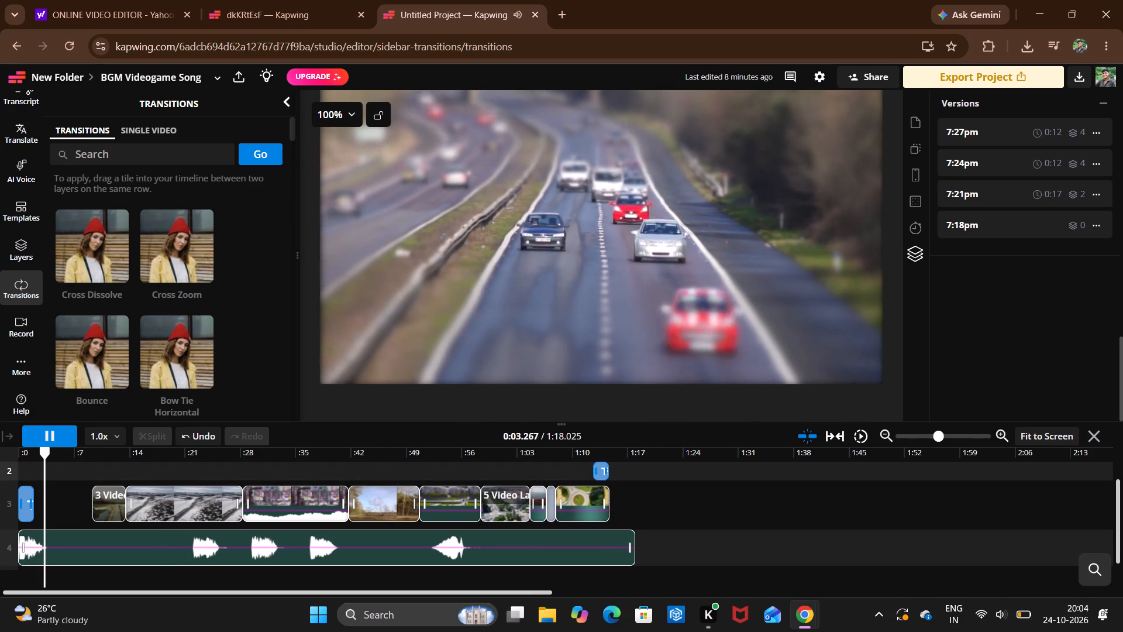
left_click(147, 123)
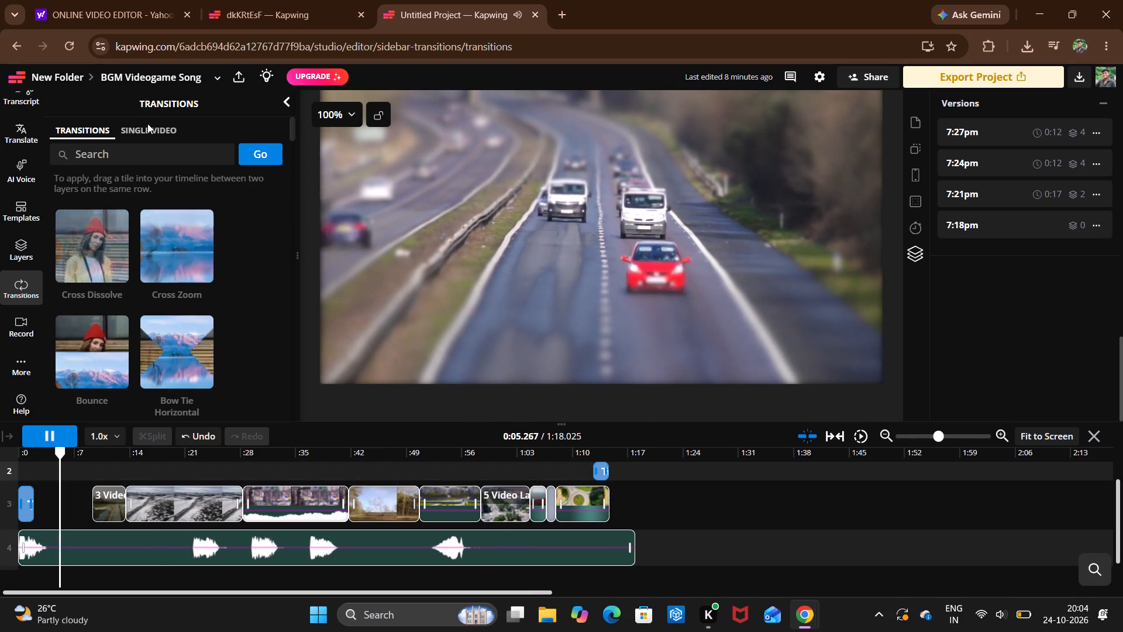
left_click(144, 130)
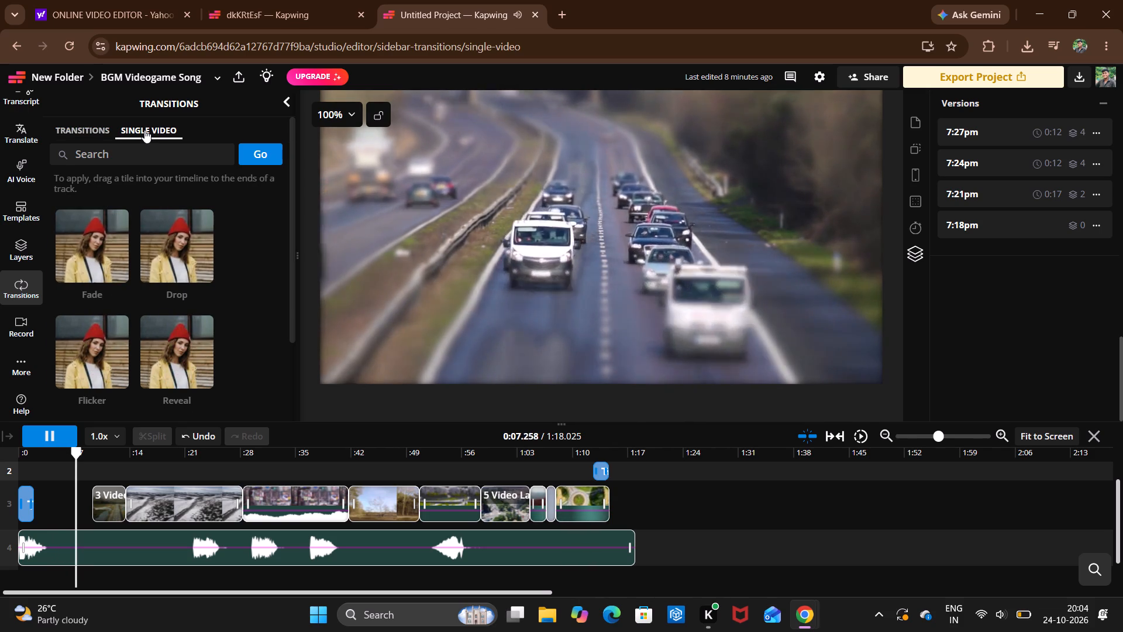
scroll(137, 290, "right", 1)
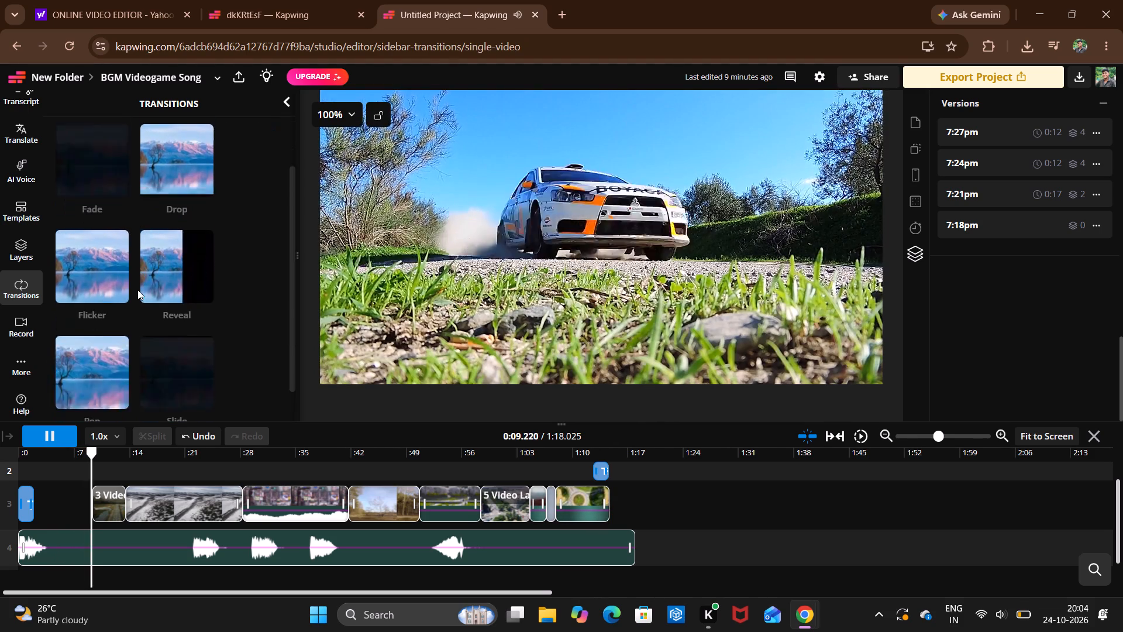
scroll(137, 290, "right", 1)
scroll(132, 251, "up", 1)
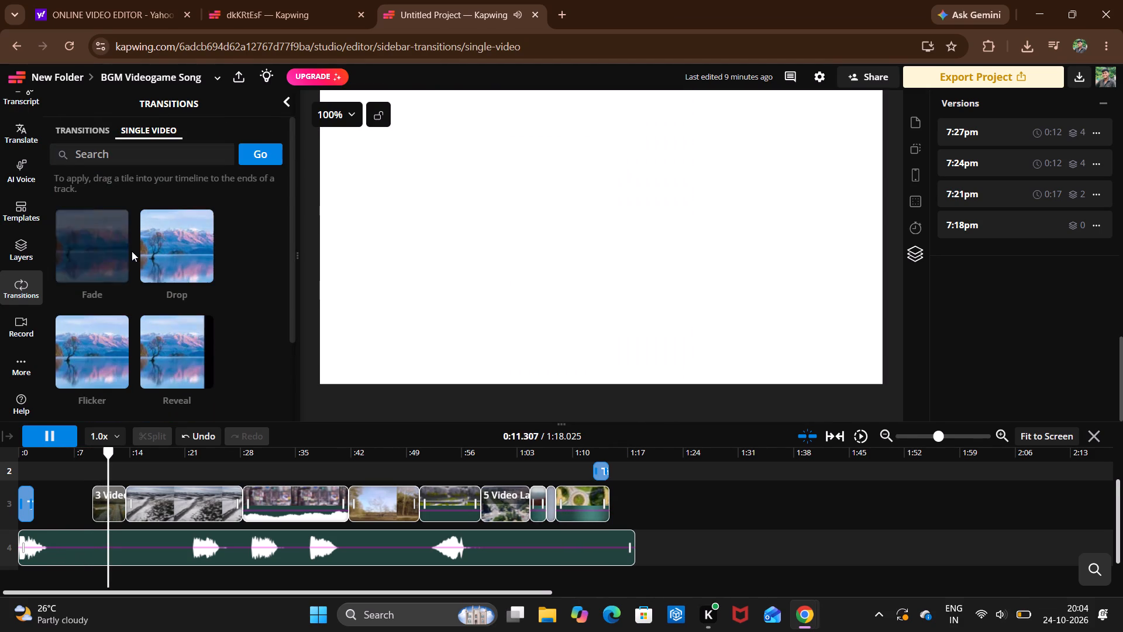
left_click(108, 249)
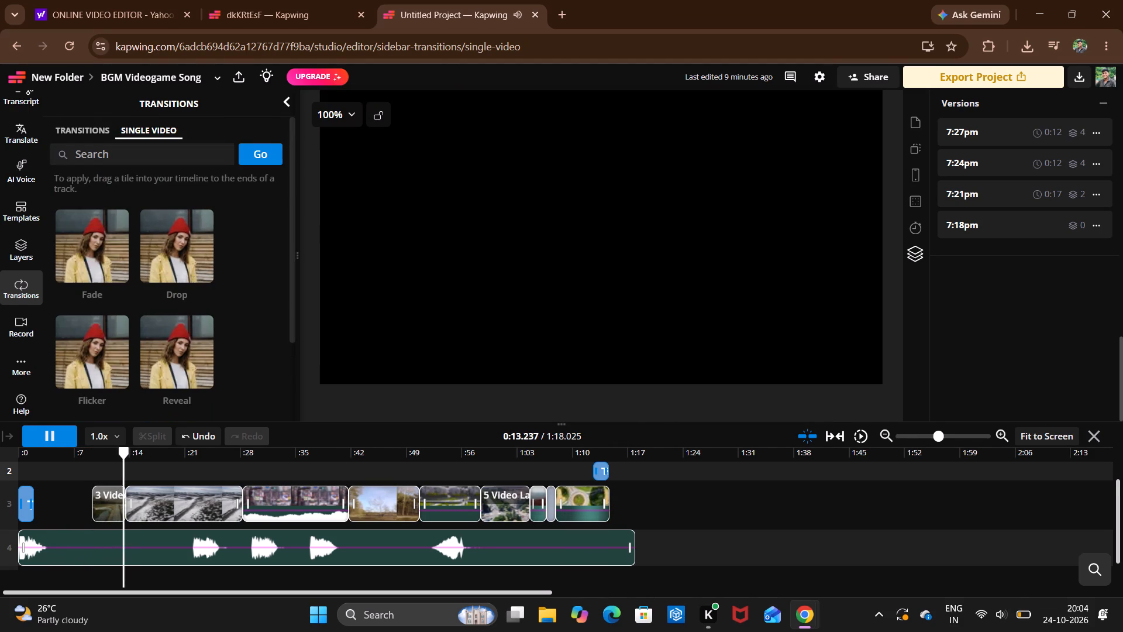
scroll(145, 348, "down", 2)
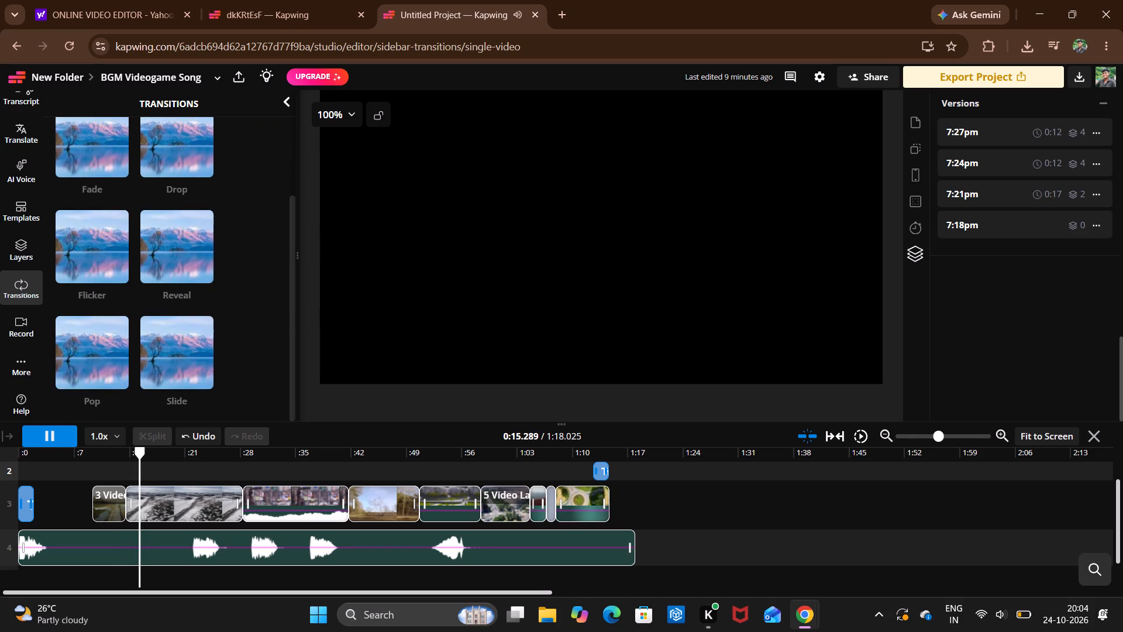
scroll(145, 348, "up", 3)
left_click(97, 258)
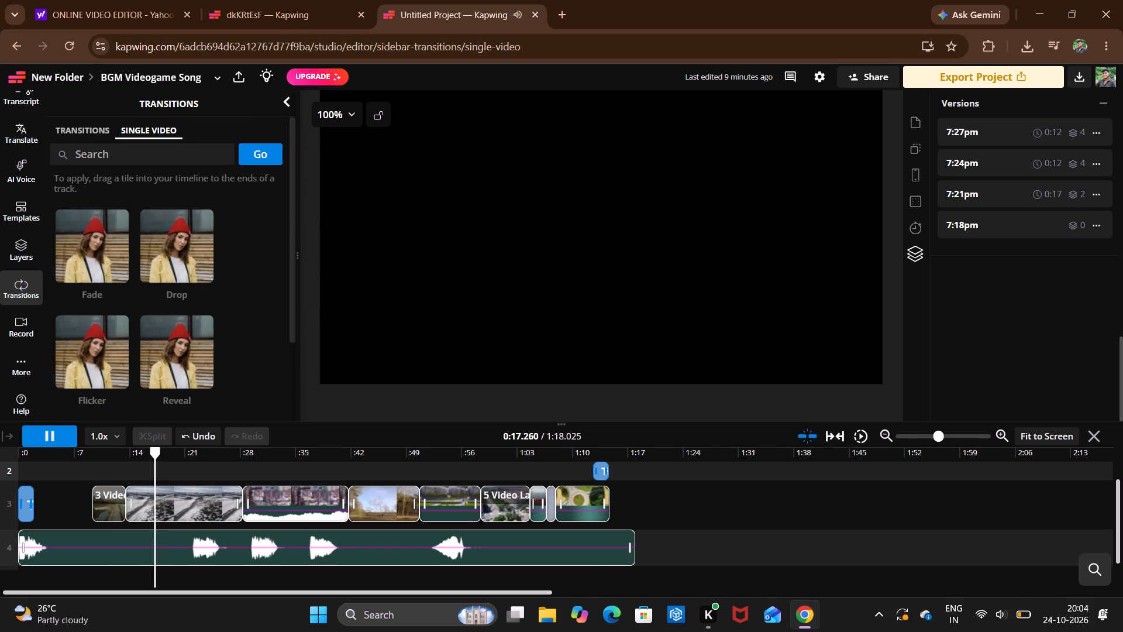
left_click(168, 342)
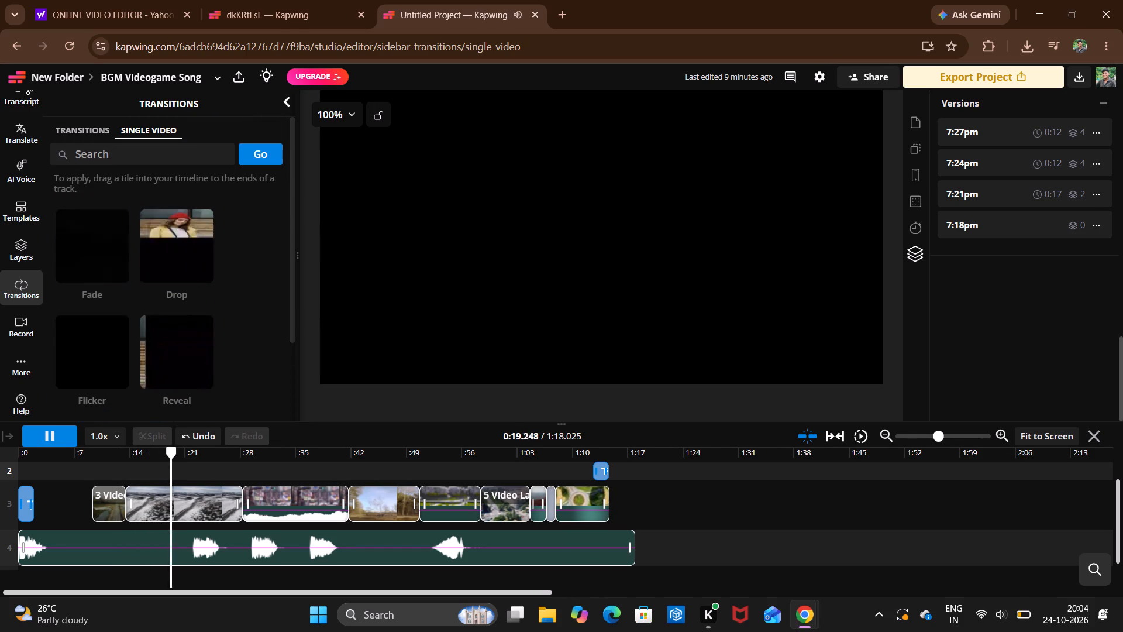
left_click_drag(168, 342, 149, 360)
scroll(149, 360, "down", 1)
Look through the project's layer list and the template, AI voice and translation tools during playback.
left_click(19, 260)
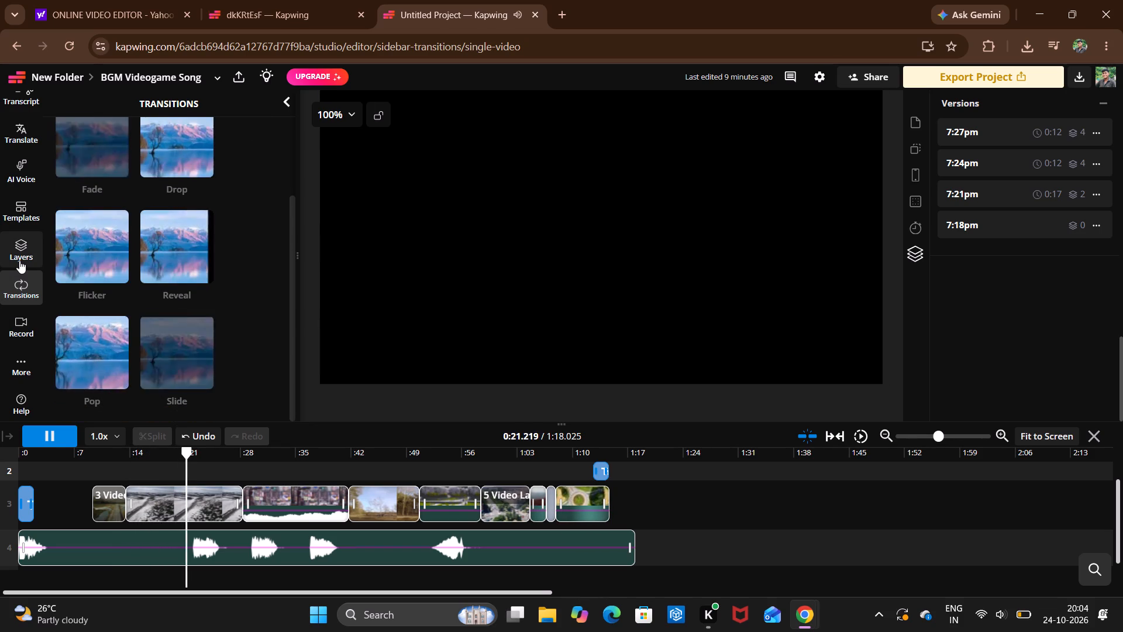
scroll(89, 229, "up", 1)
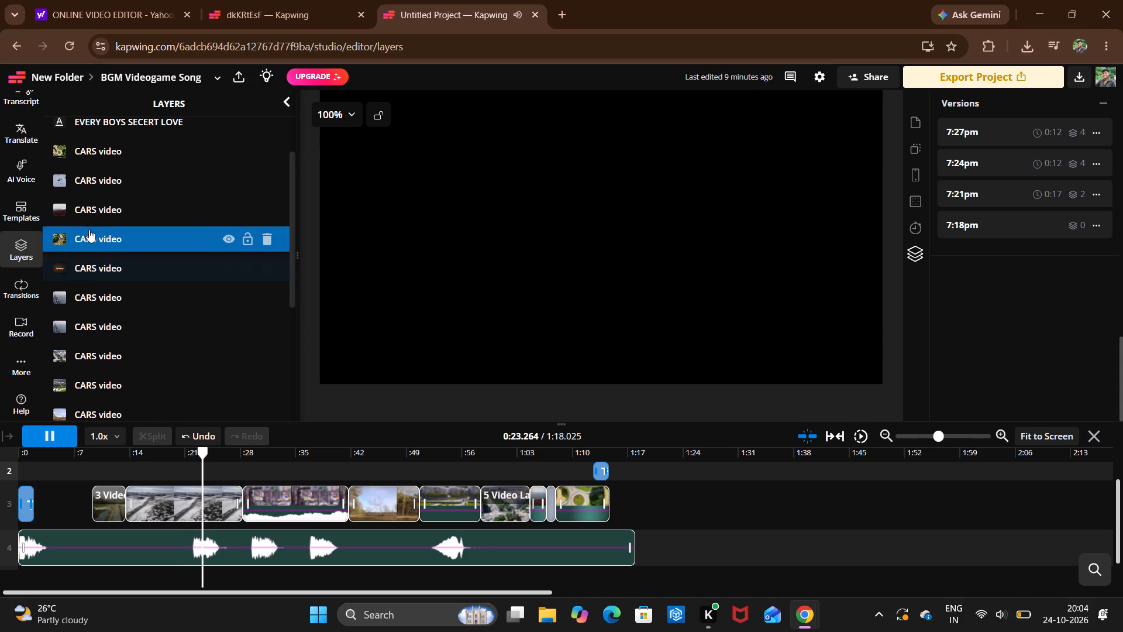
scroll(109, 241, "up", 3)
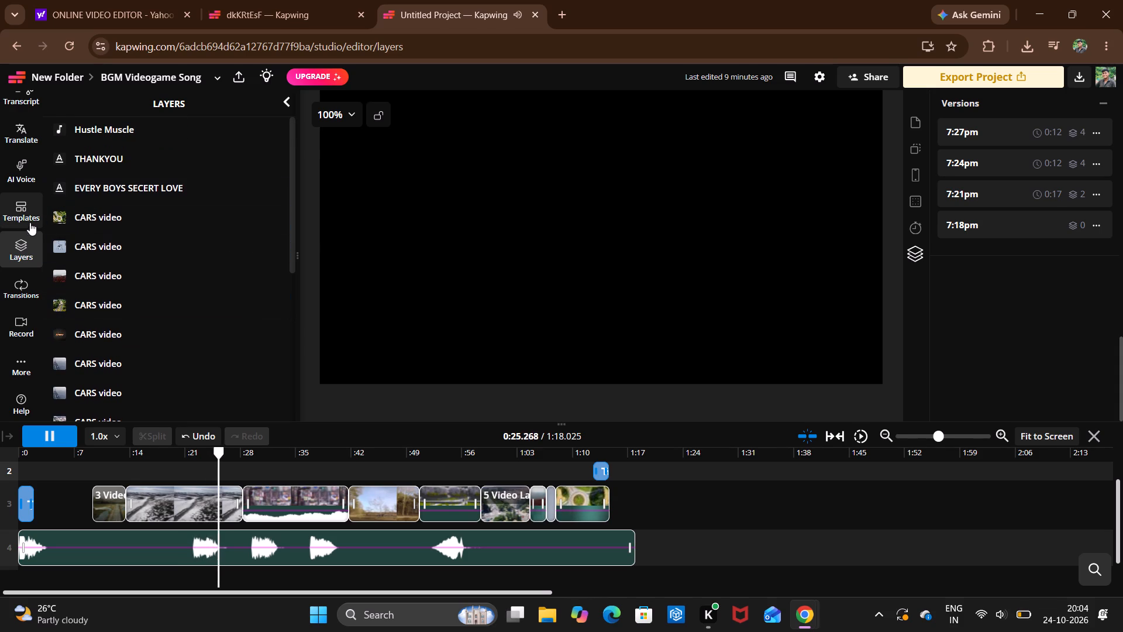
left_click(21, 214)
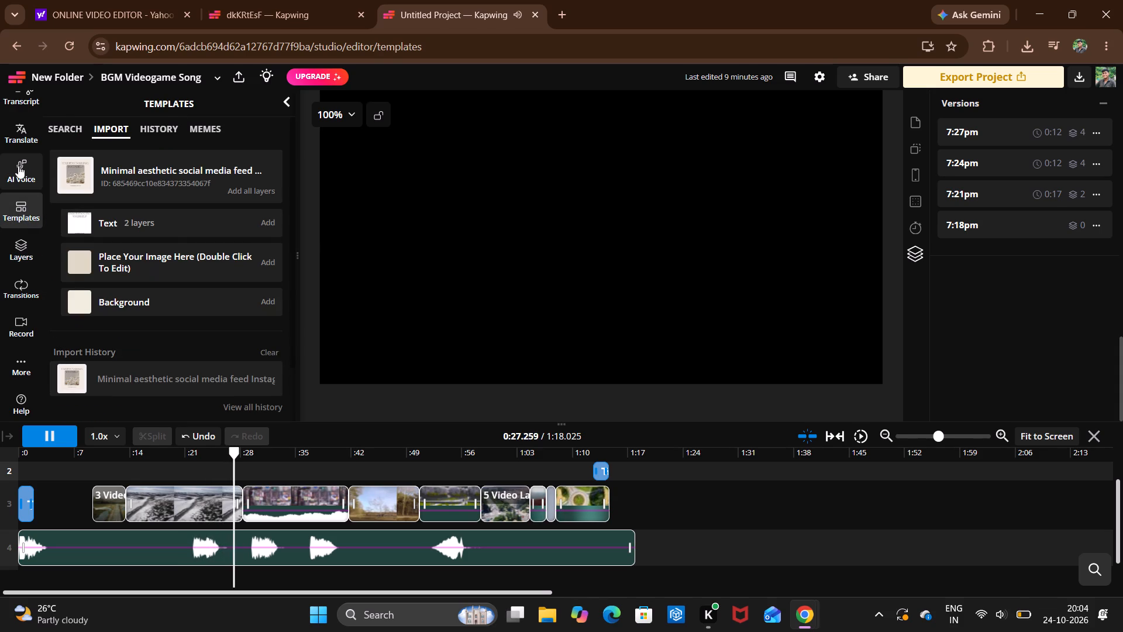
left_click(16, 168)
left_click(20, 144)
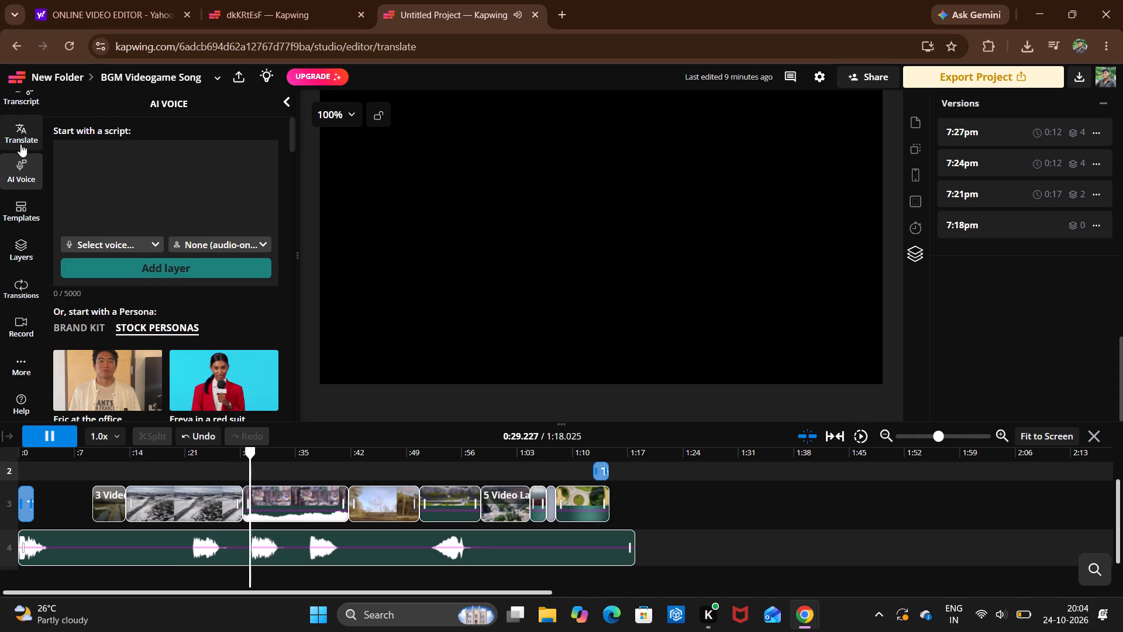
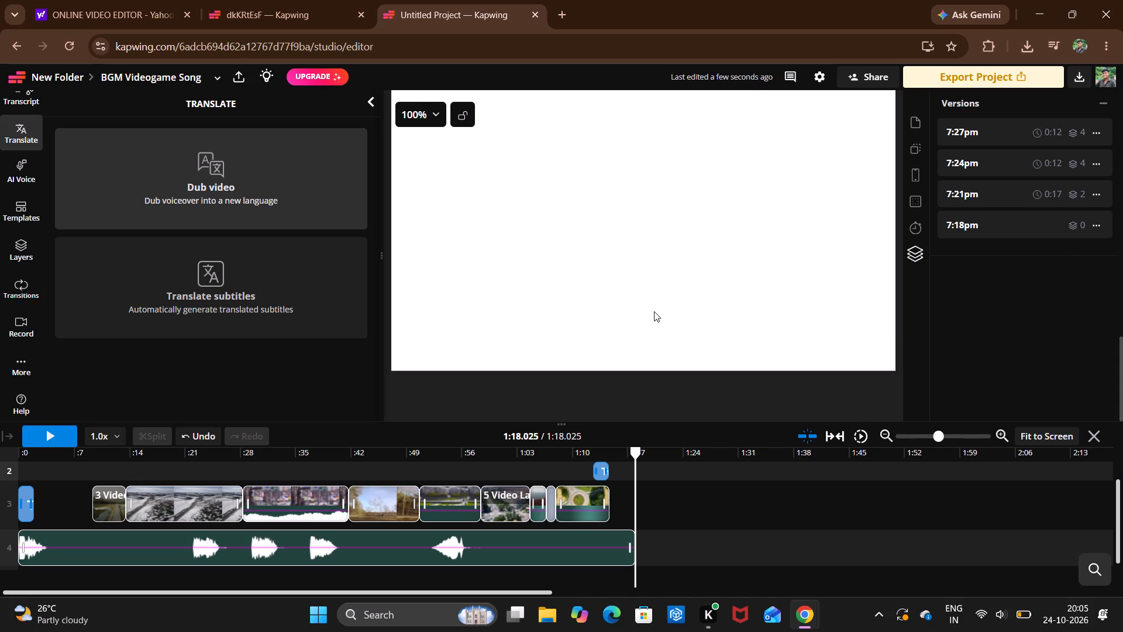
Replay the video several times from the opening title into the first car clips to review the opening with its music.
double_click(20, 475)
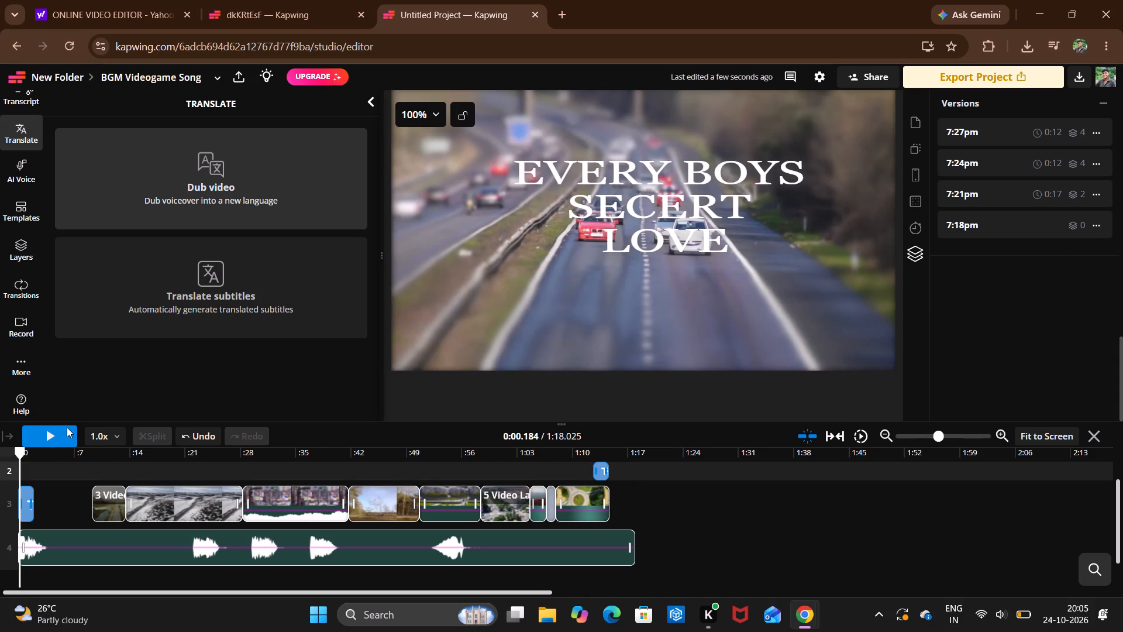
left_click(66, 436)
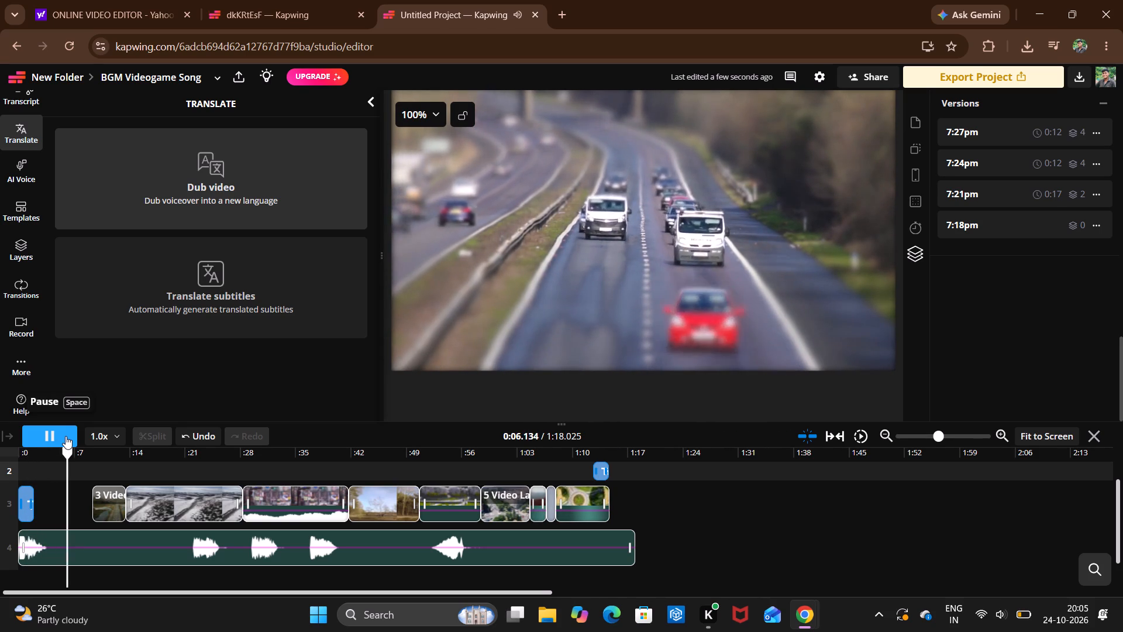
double_click(10, 461)
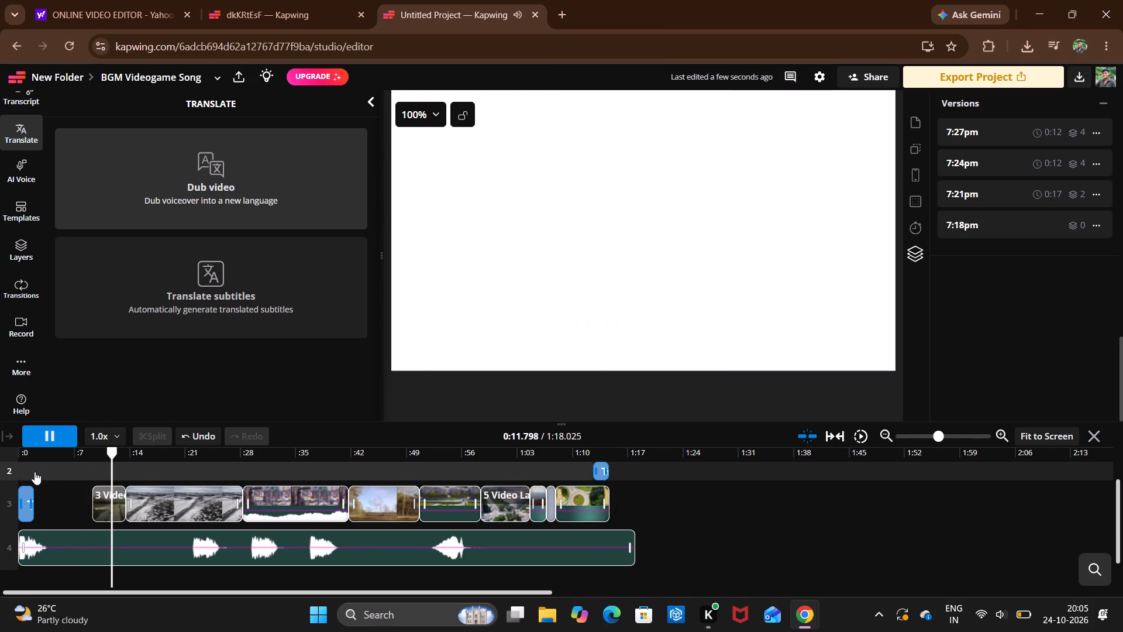
double_click(18, 468)
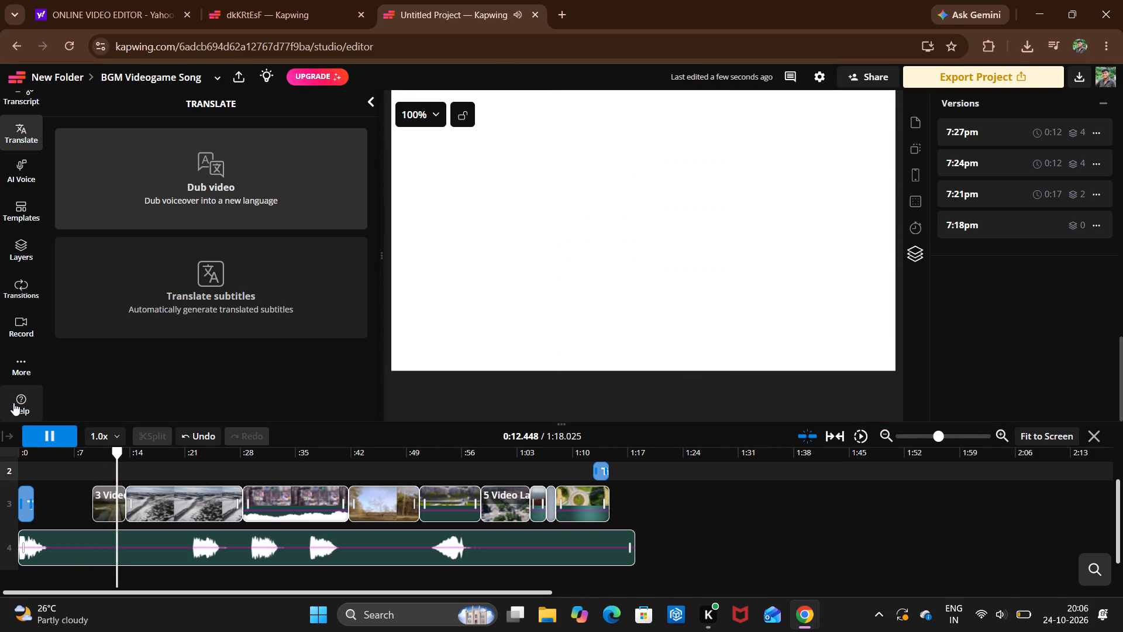
double_click(0, 445)
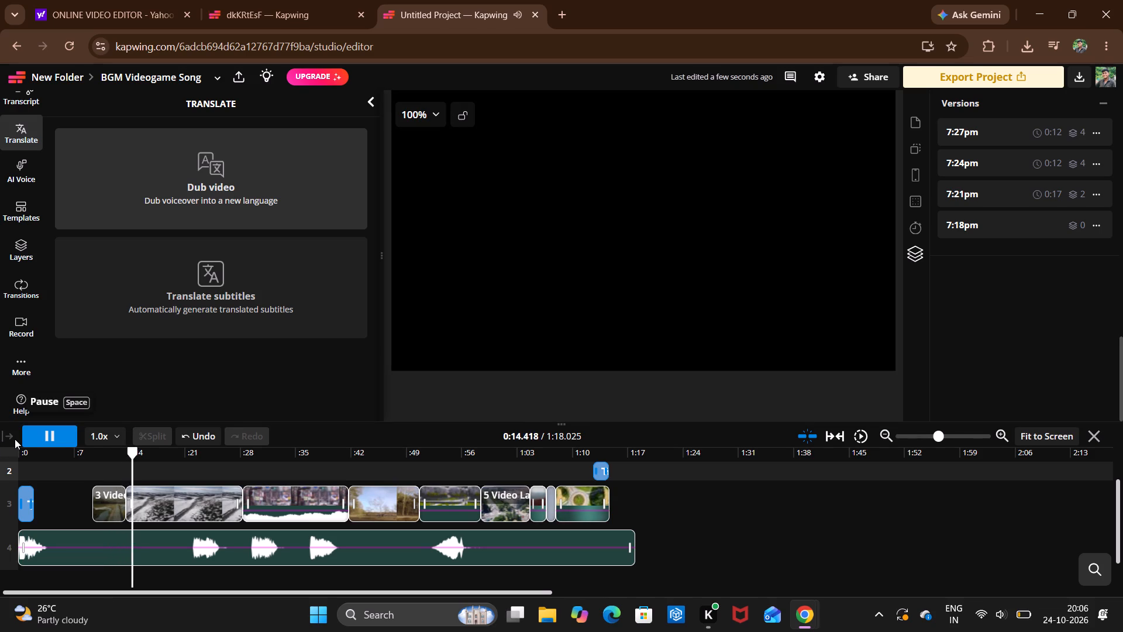
double_click(15, 439)
triple_click(12, 458)
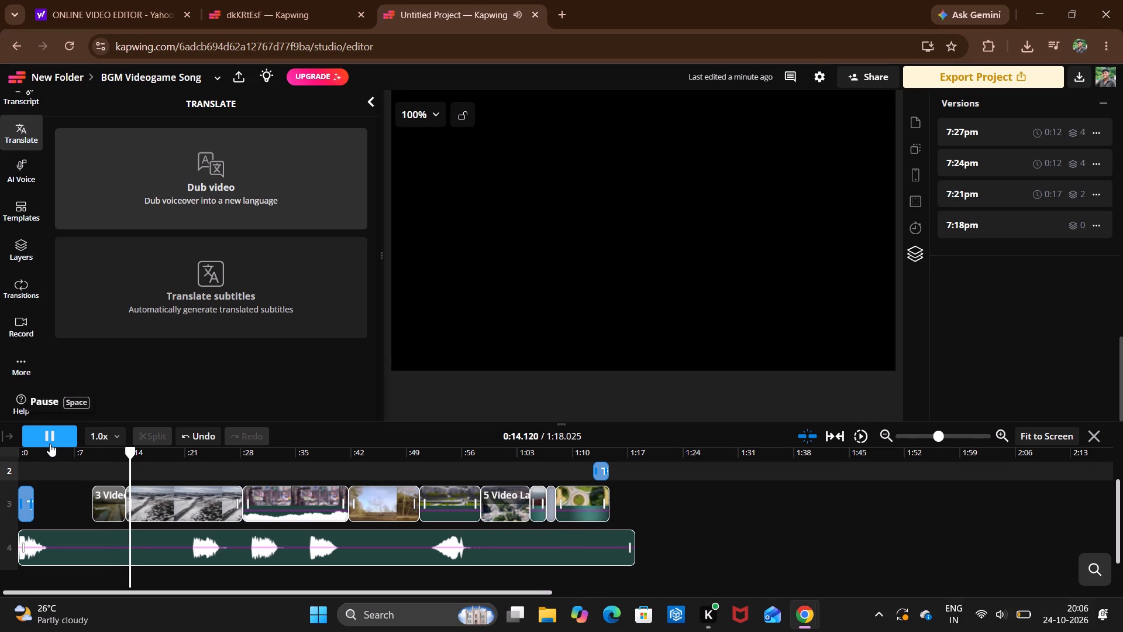
double_click(18, 463)
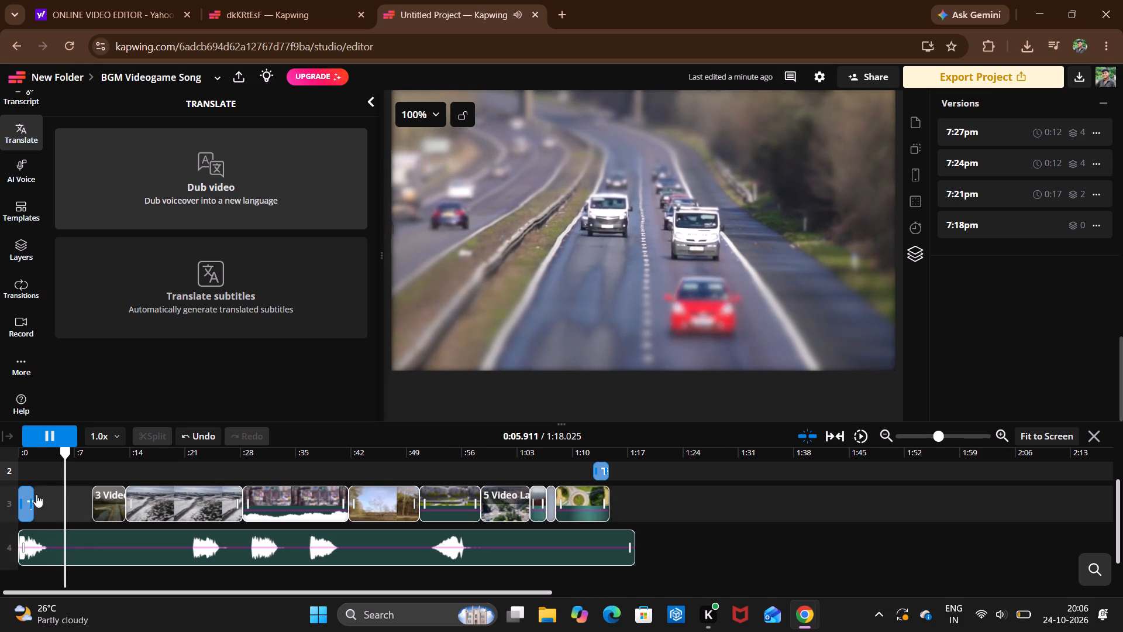
left_click(56, 441)
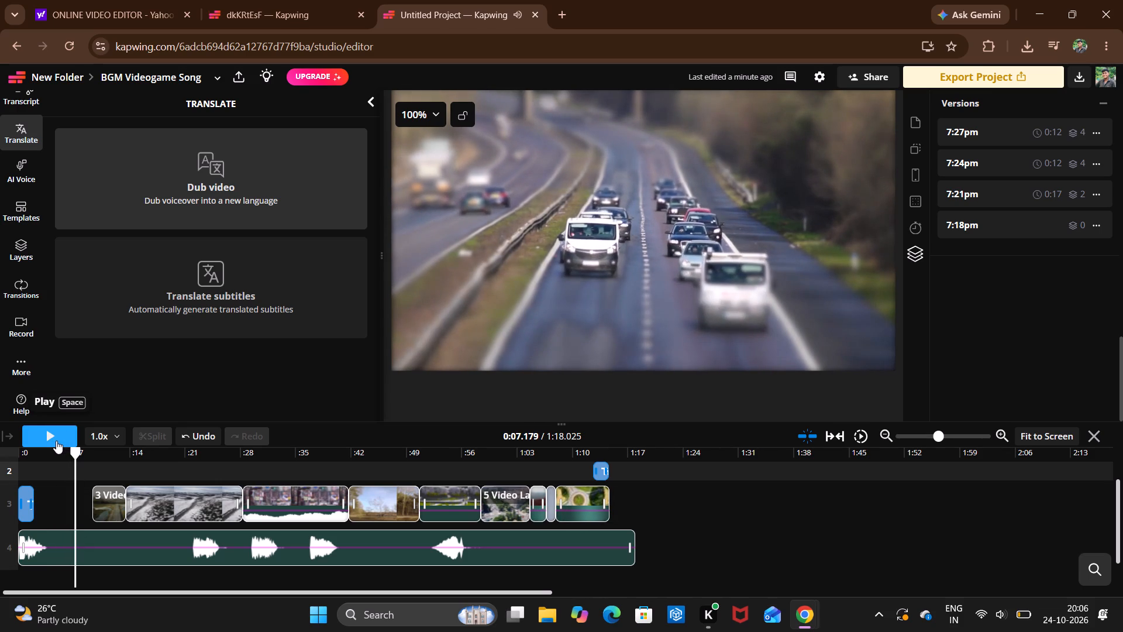
left_click(56, 441)
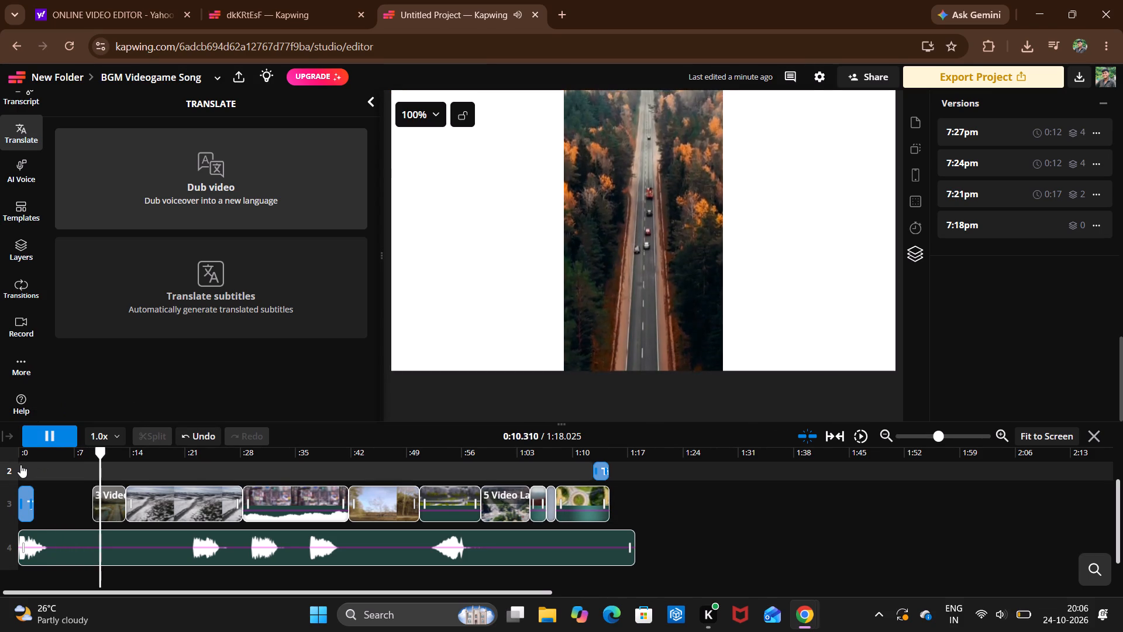
double_click(20, 465)
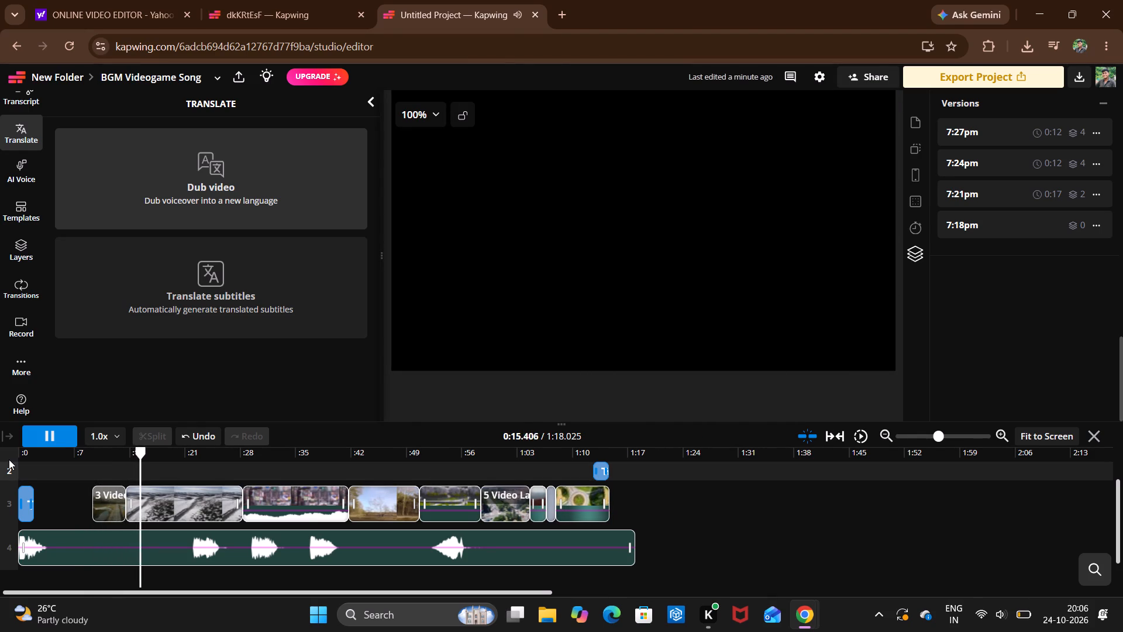
double_click(9, 459)
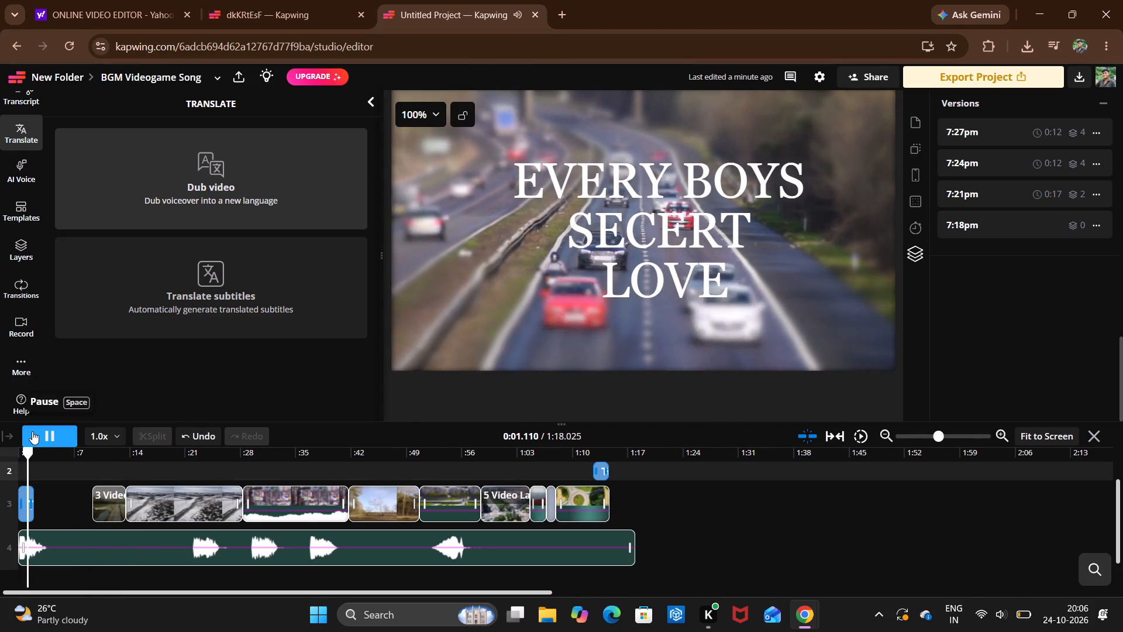
left_click(32, 431)
left_click(32, 431)
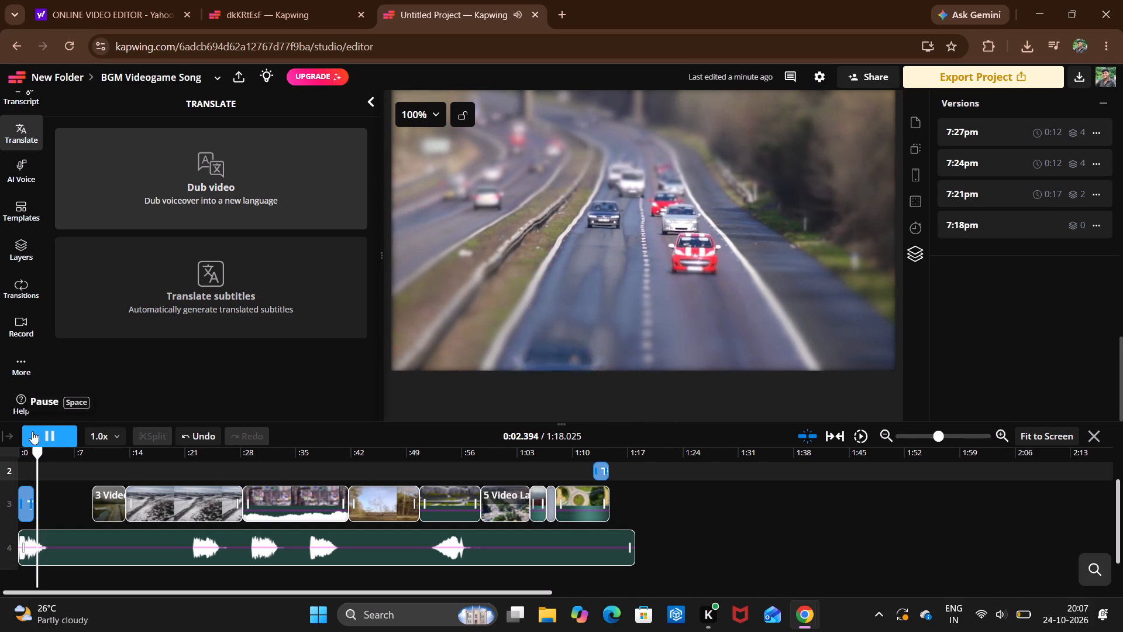